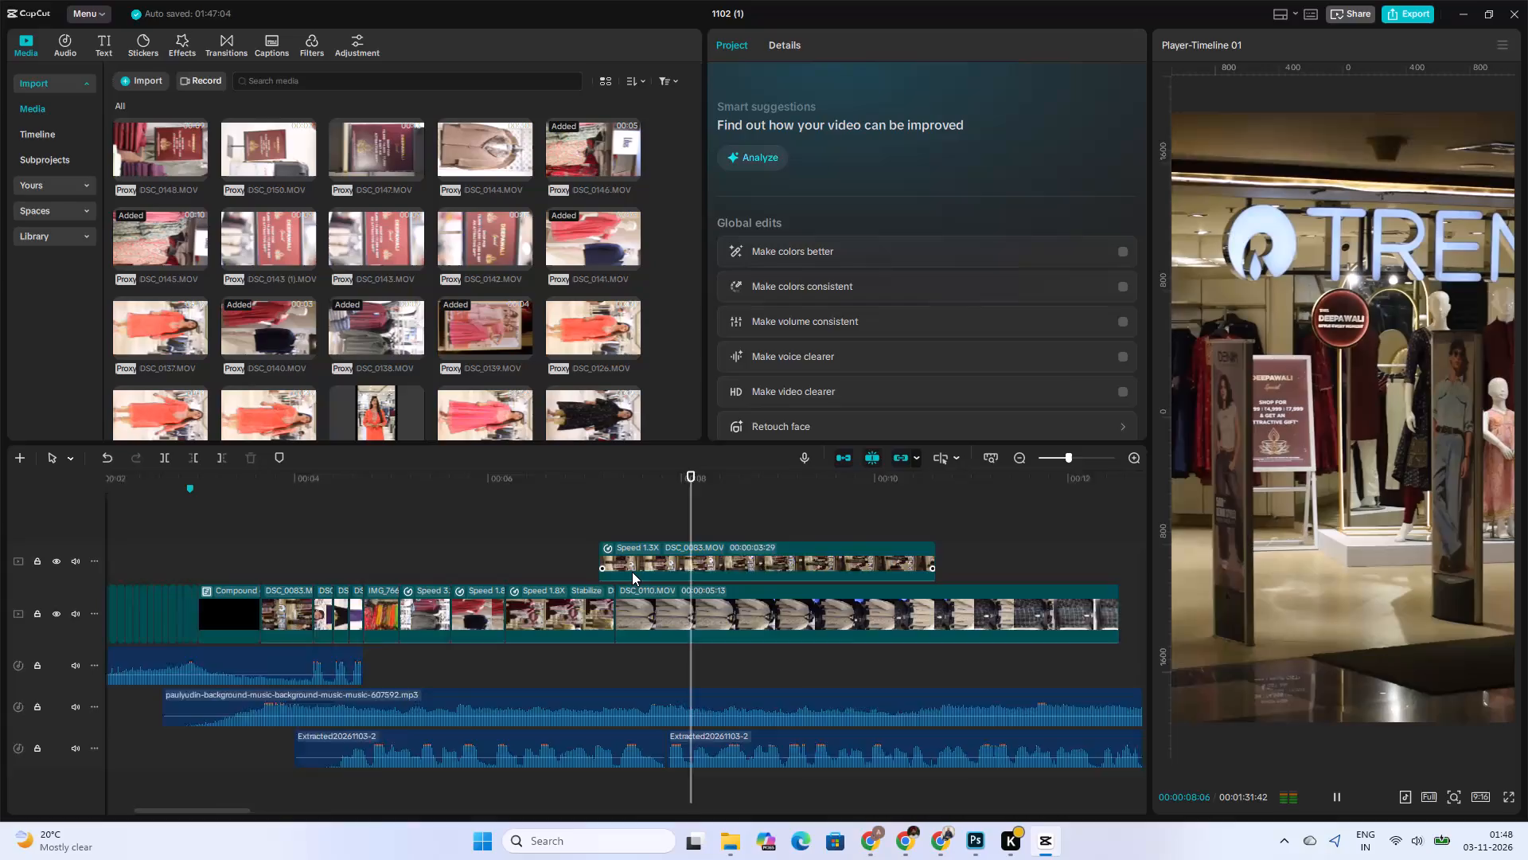
Split the overlay clip DSC_0083.MOV at 00:00:08:12 and delete the part after the cut.
scroll(632, 573, "down", 7, "alt")
scroll(411, 574, "up", 4, "alt")
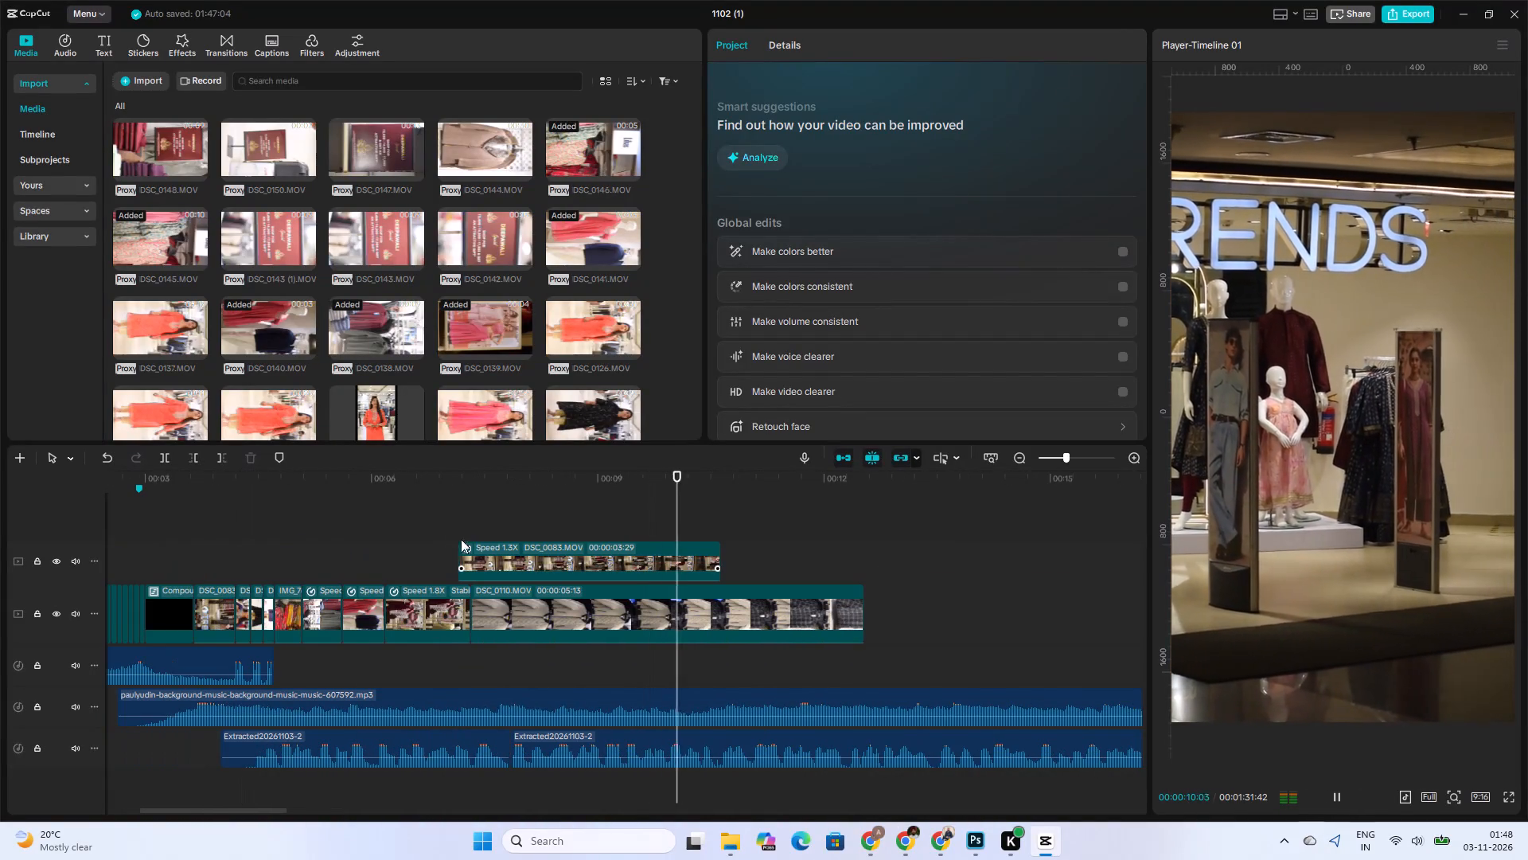
left_click(396, 528)
key("space")
key("space")
key("space")
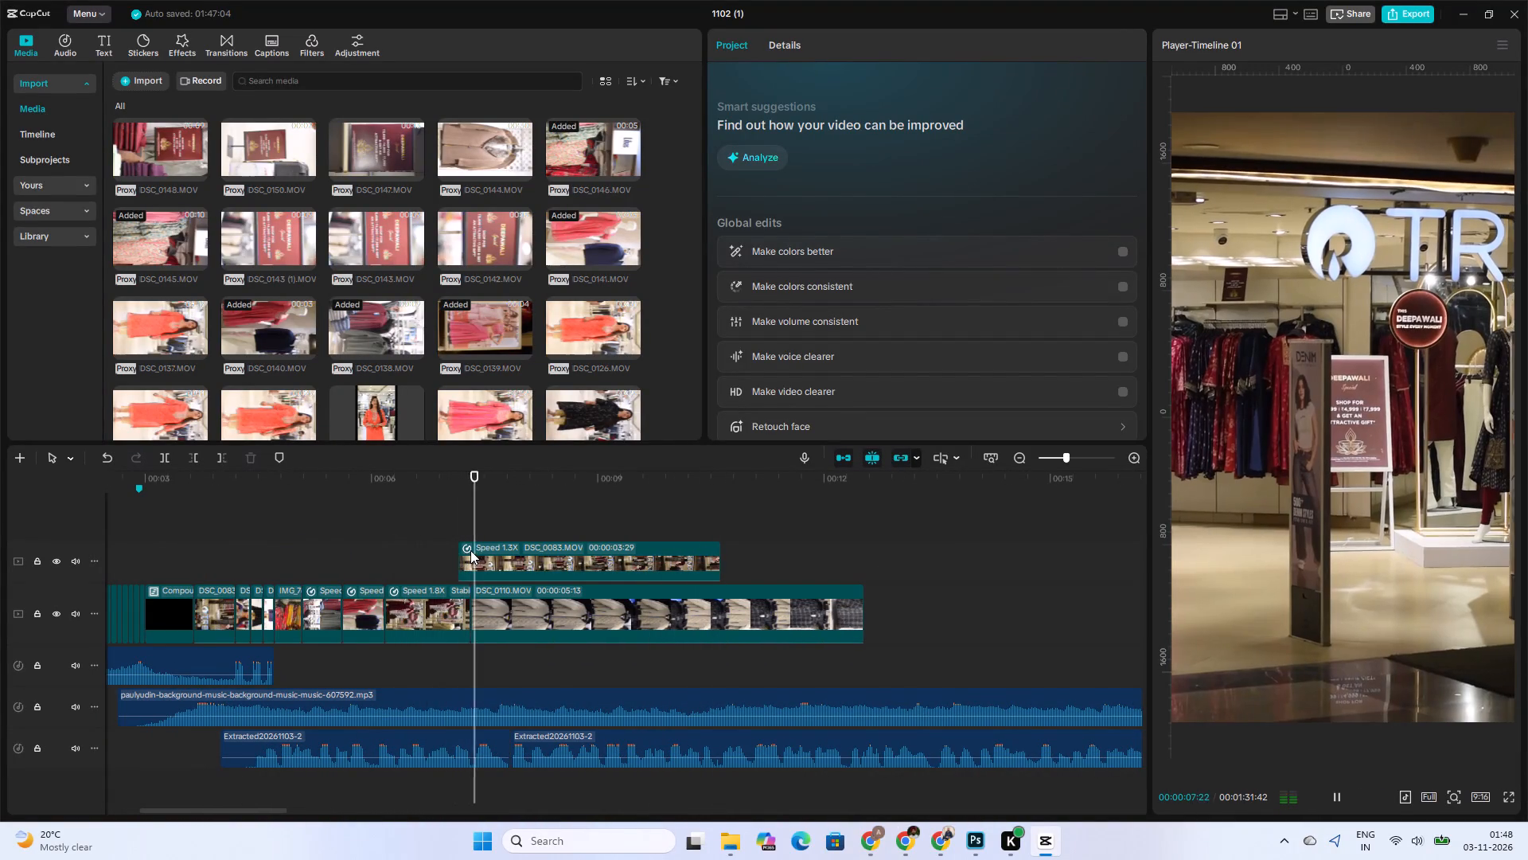
key("space")
left_click(548, 568)
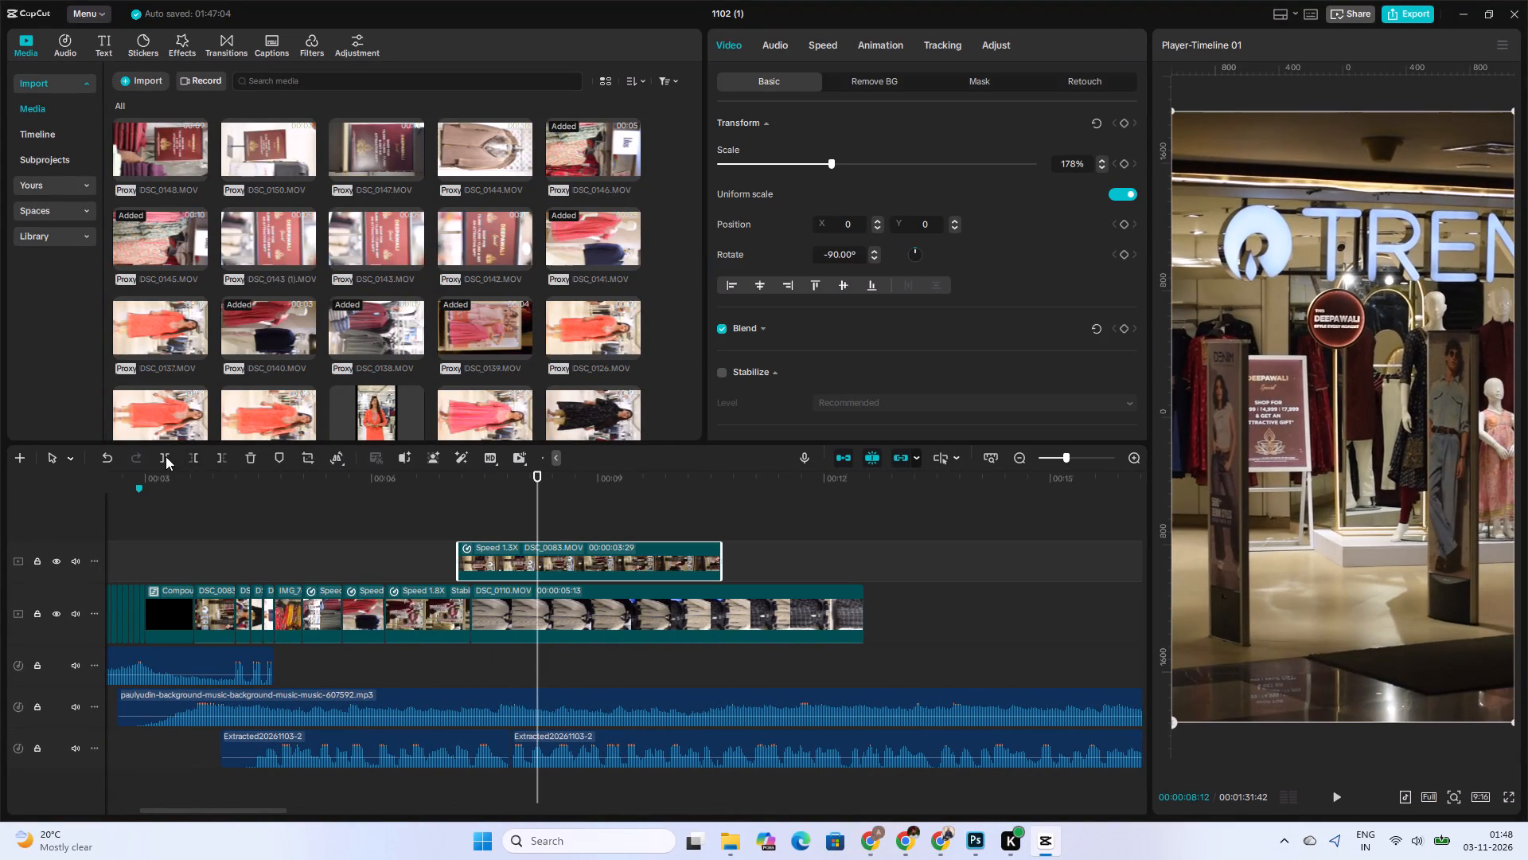
left_click(166, 456)
left_click(251, 458)
Preview the model clips in the media library, including DSC_0122, DSC_0126, DSC_0119 and DSC_0111, to choose the next shot.
scroll(563, 359, "down", 1)
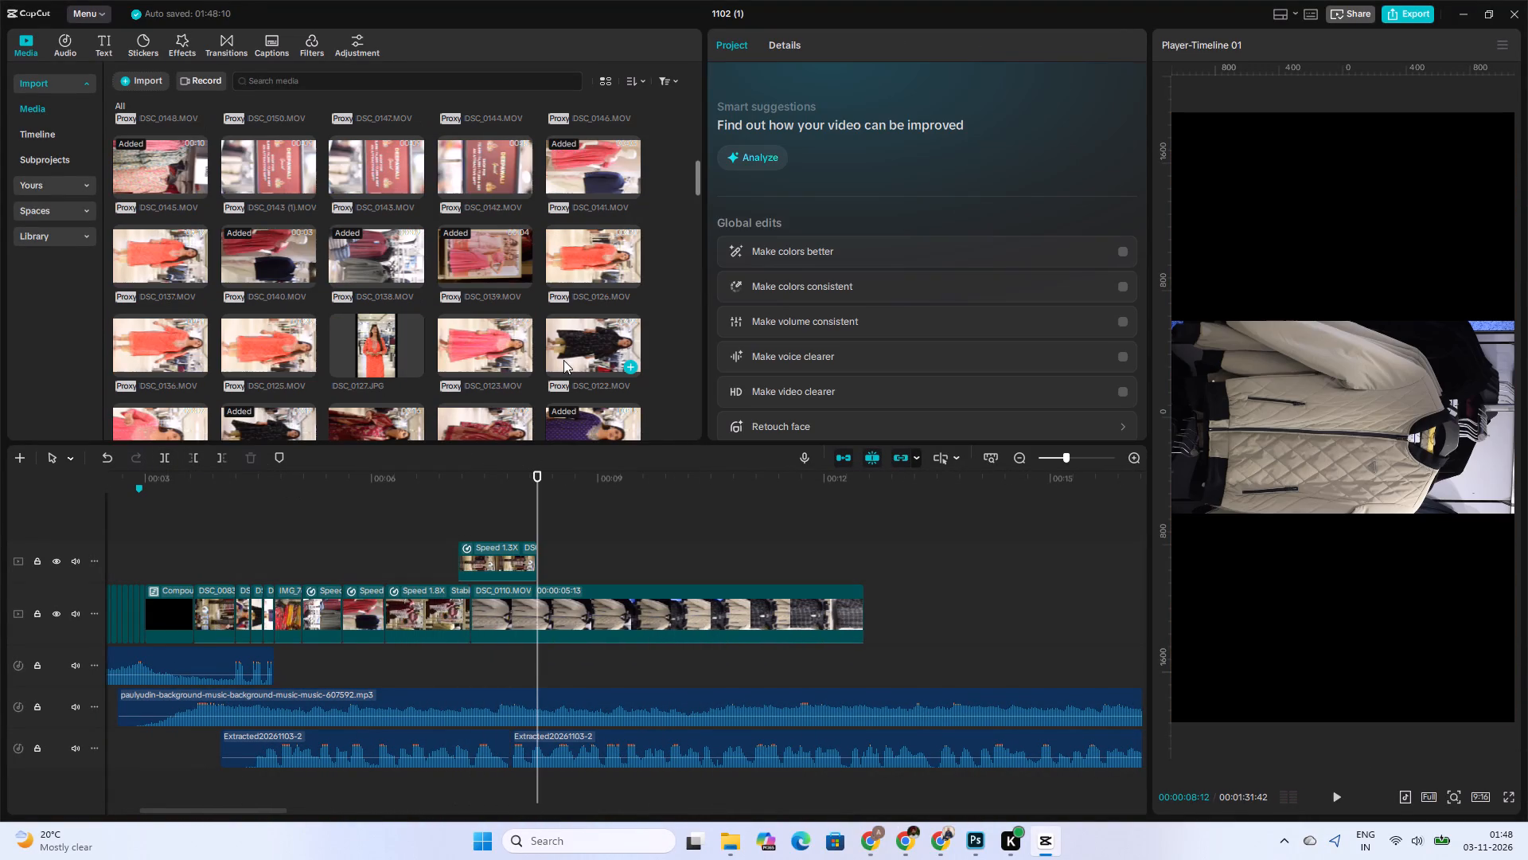
left_click(575, 349)
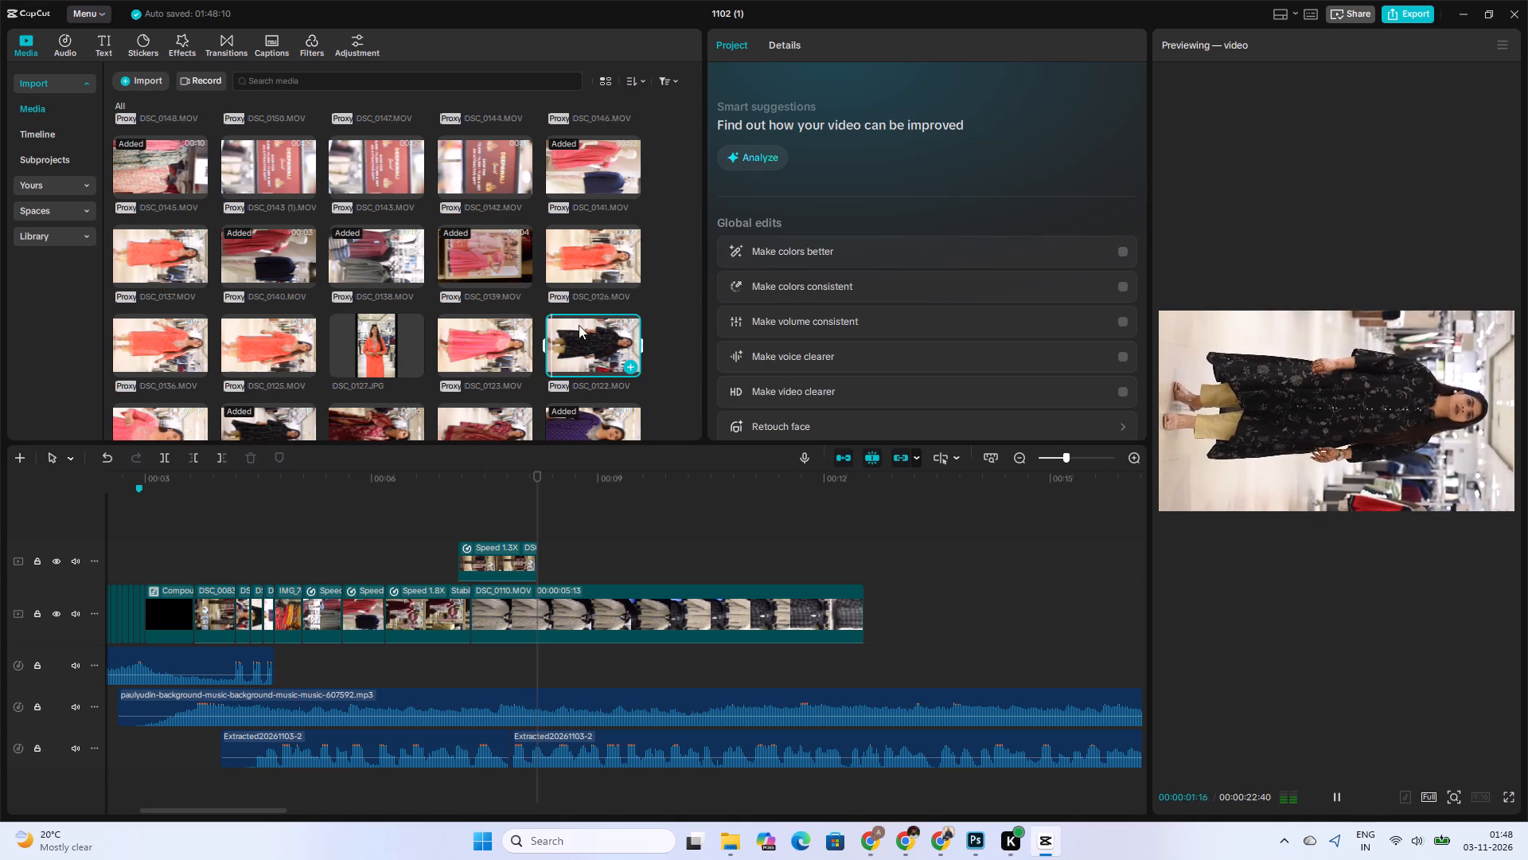
left_click(590, 254)
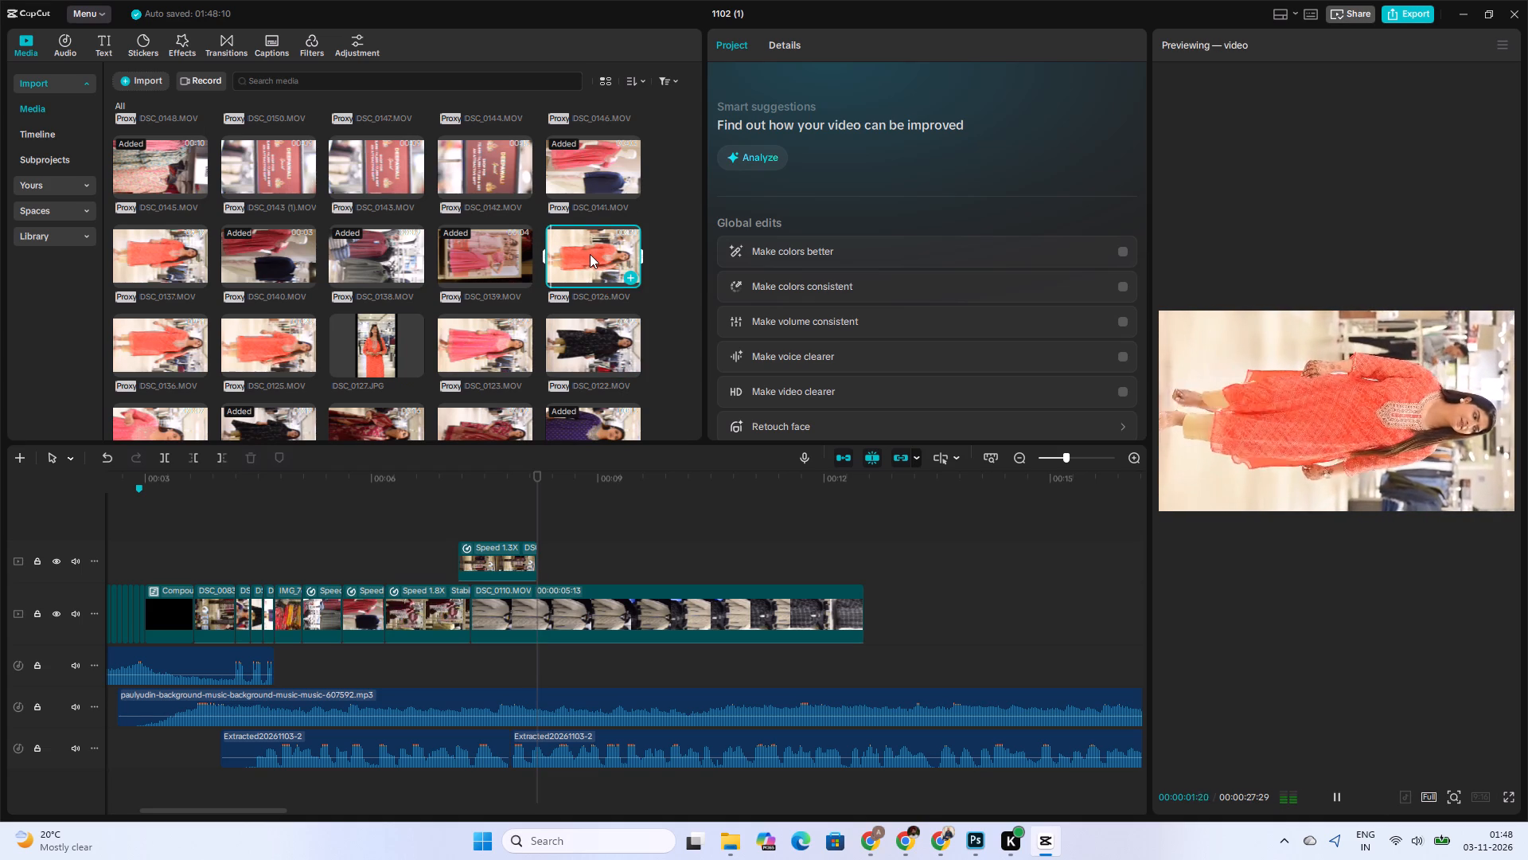
key("space")
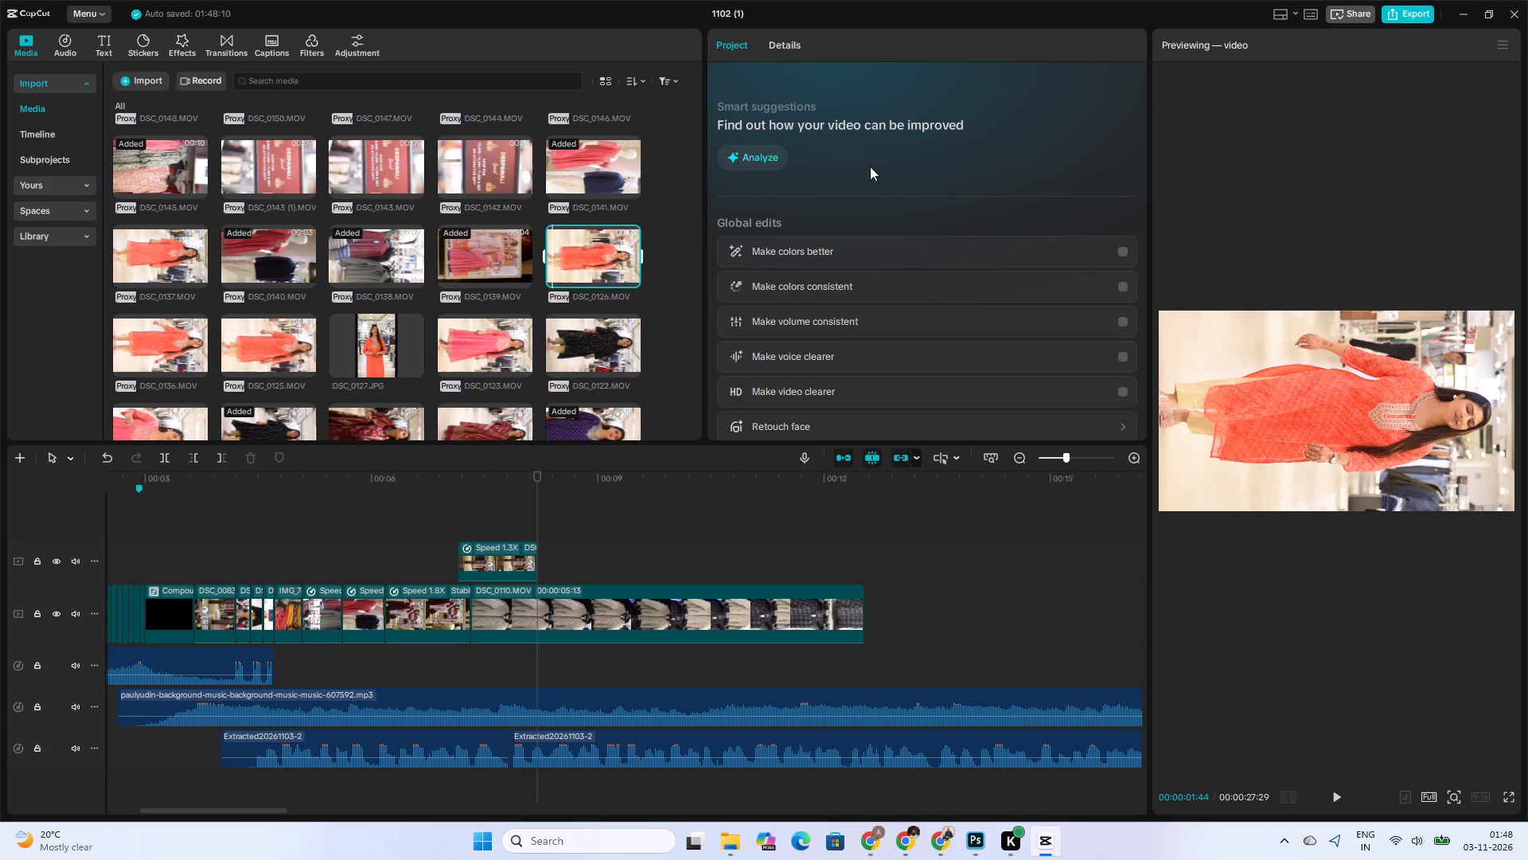
scroll(676, 859, "up", 2)
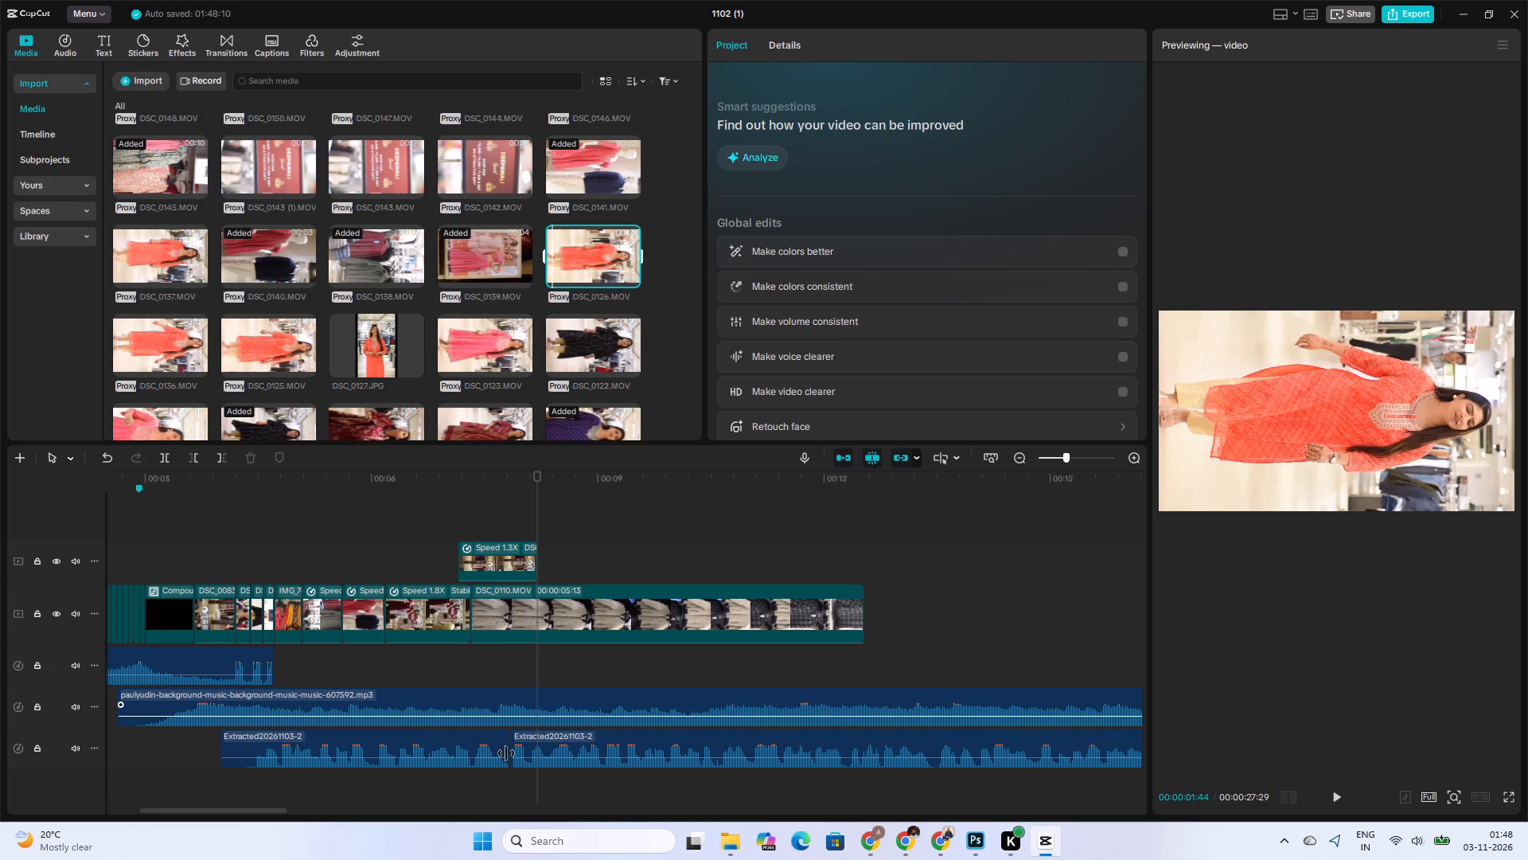
scroll(502, 407, "down", 2)
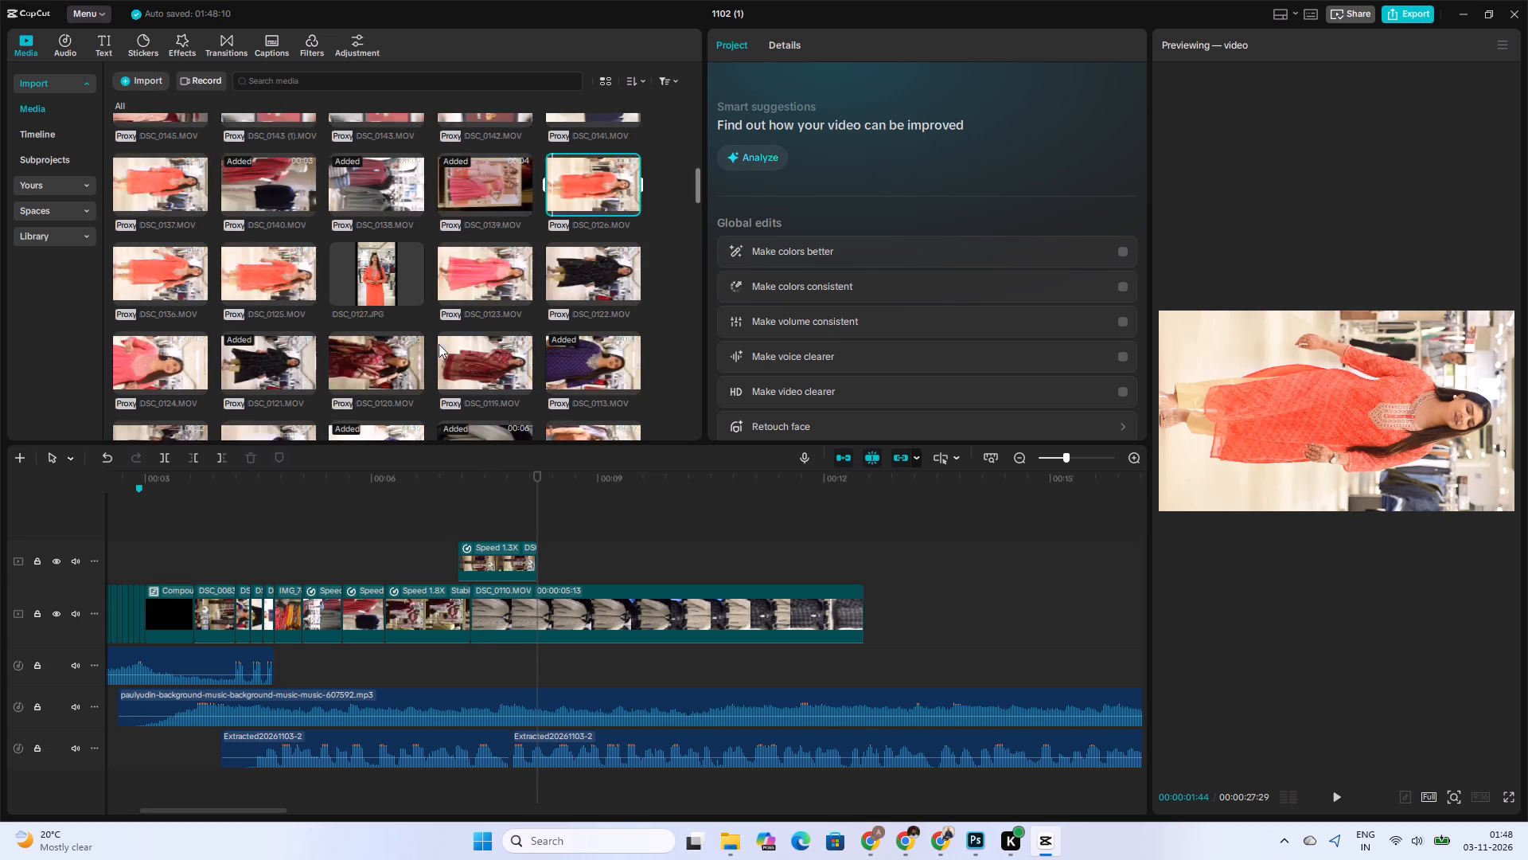
scroll(439, 344, "down", 1)
left_click(471, 186)
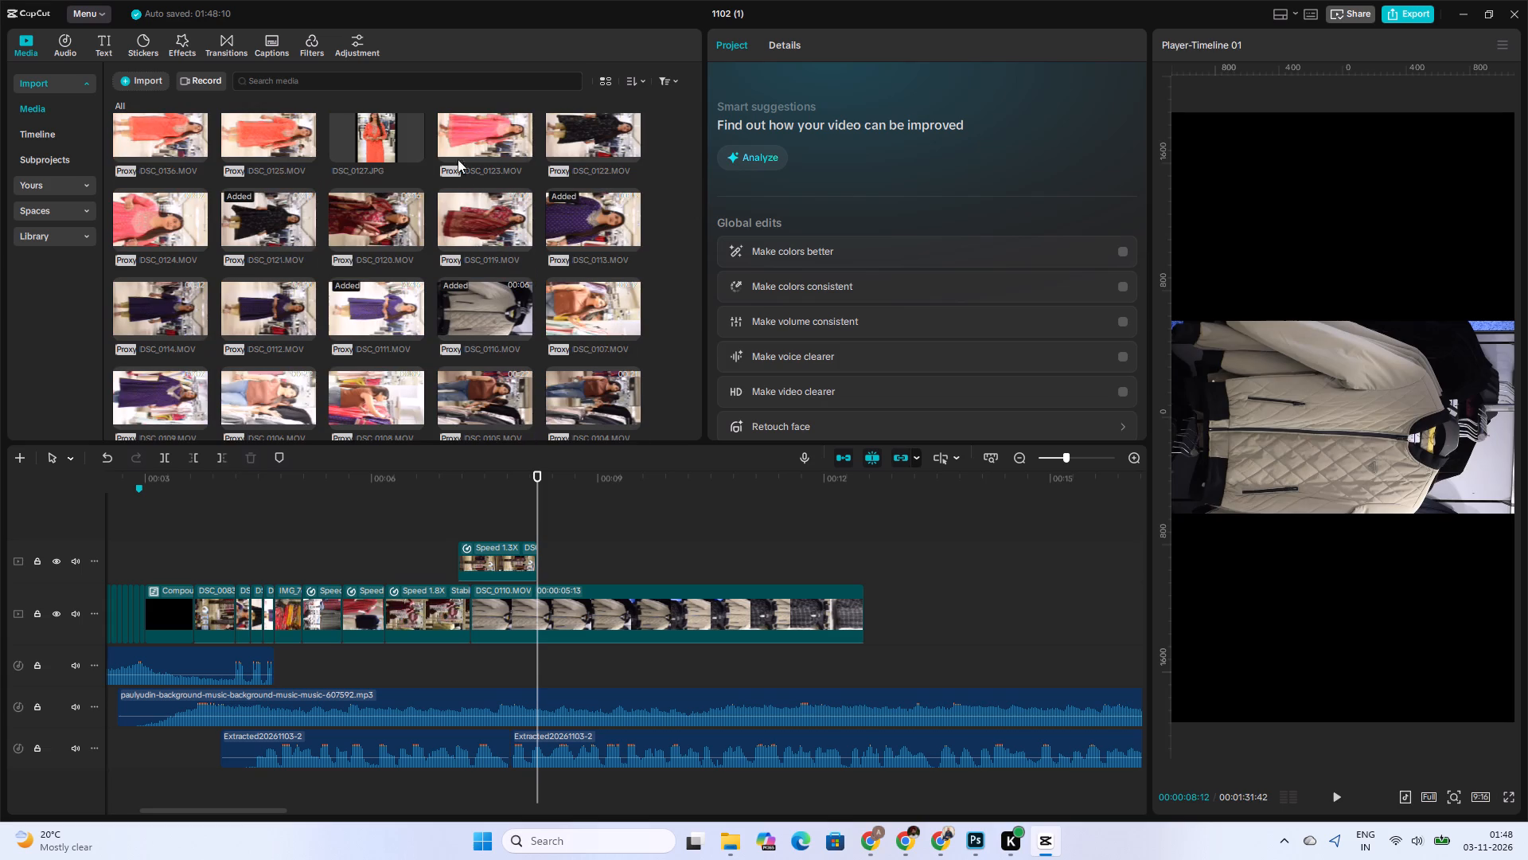
left_click(470, 210)
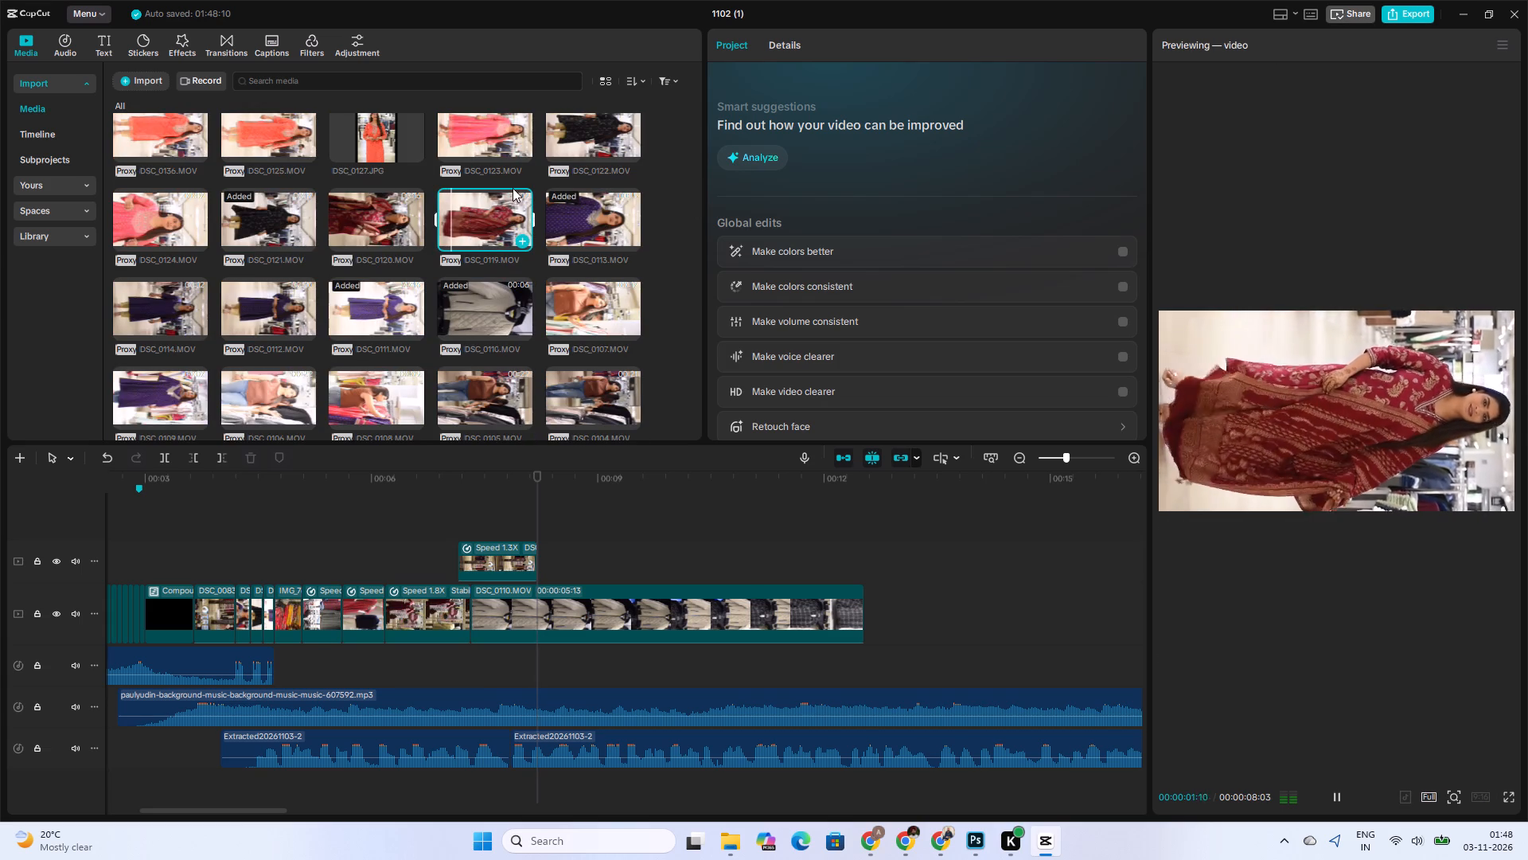
left_click(383, 320)
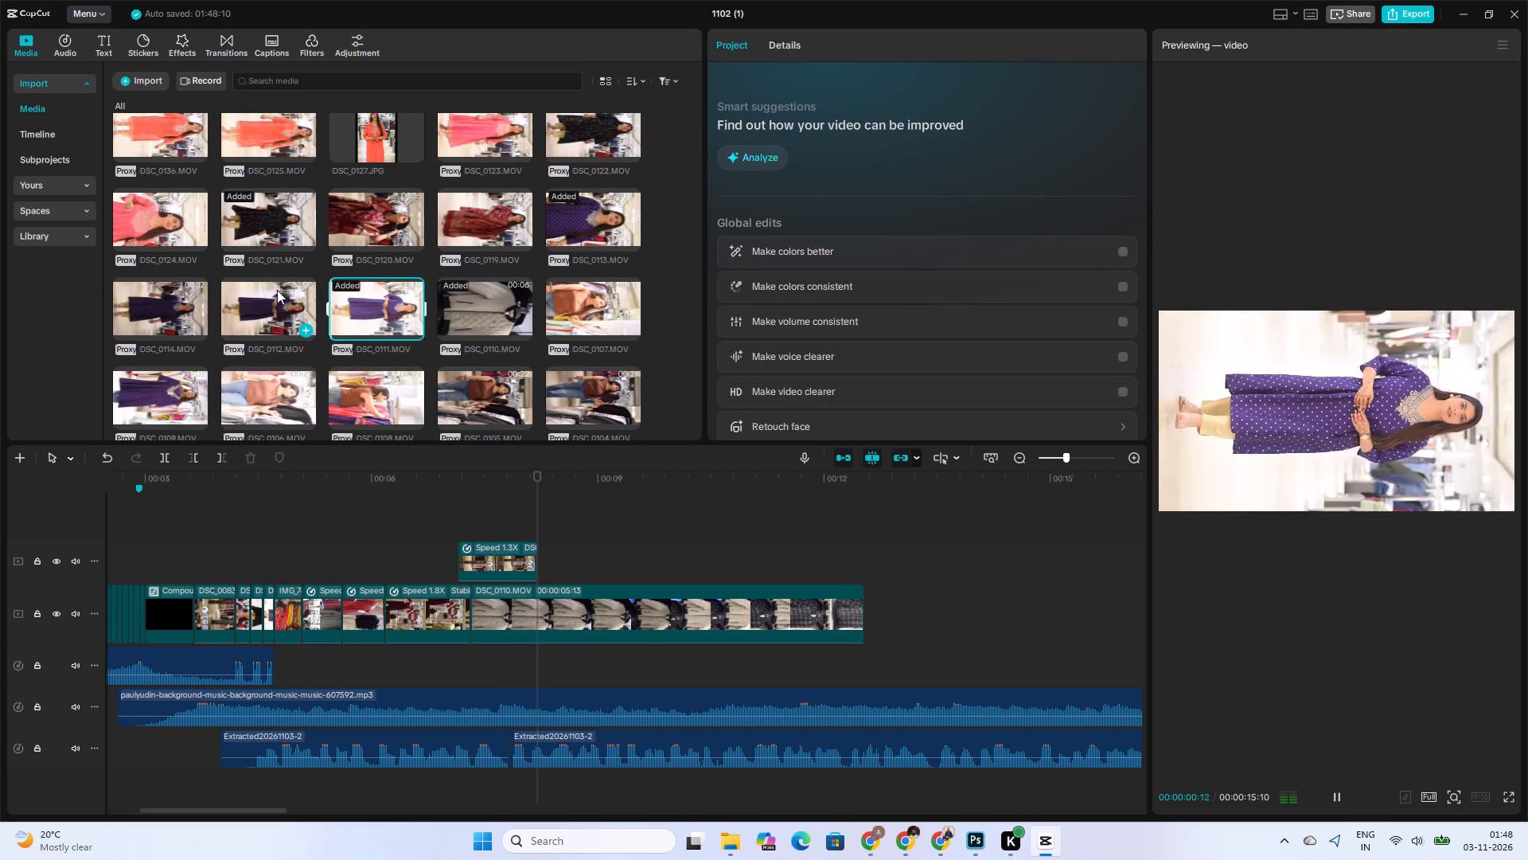
left_click(276, 291)
Place DSC_0119.MOV on the overlay track directly after the trimmed DSC_0083.MOV clip.
left_click(488, 233)
left_click_drag(494, 252, 557, 561)
scroll(563, 331, "up", 12)
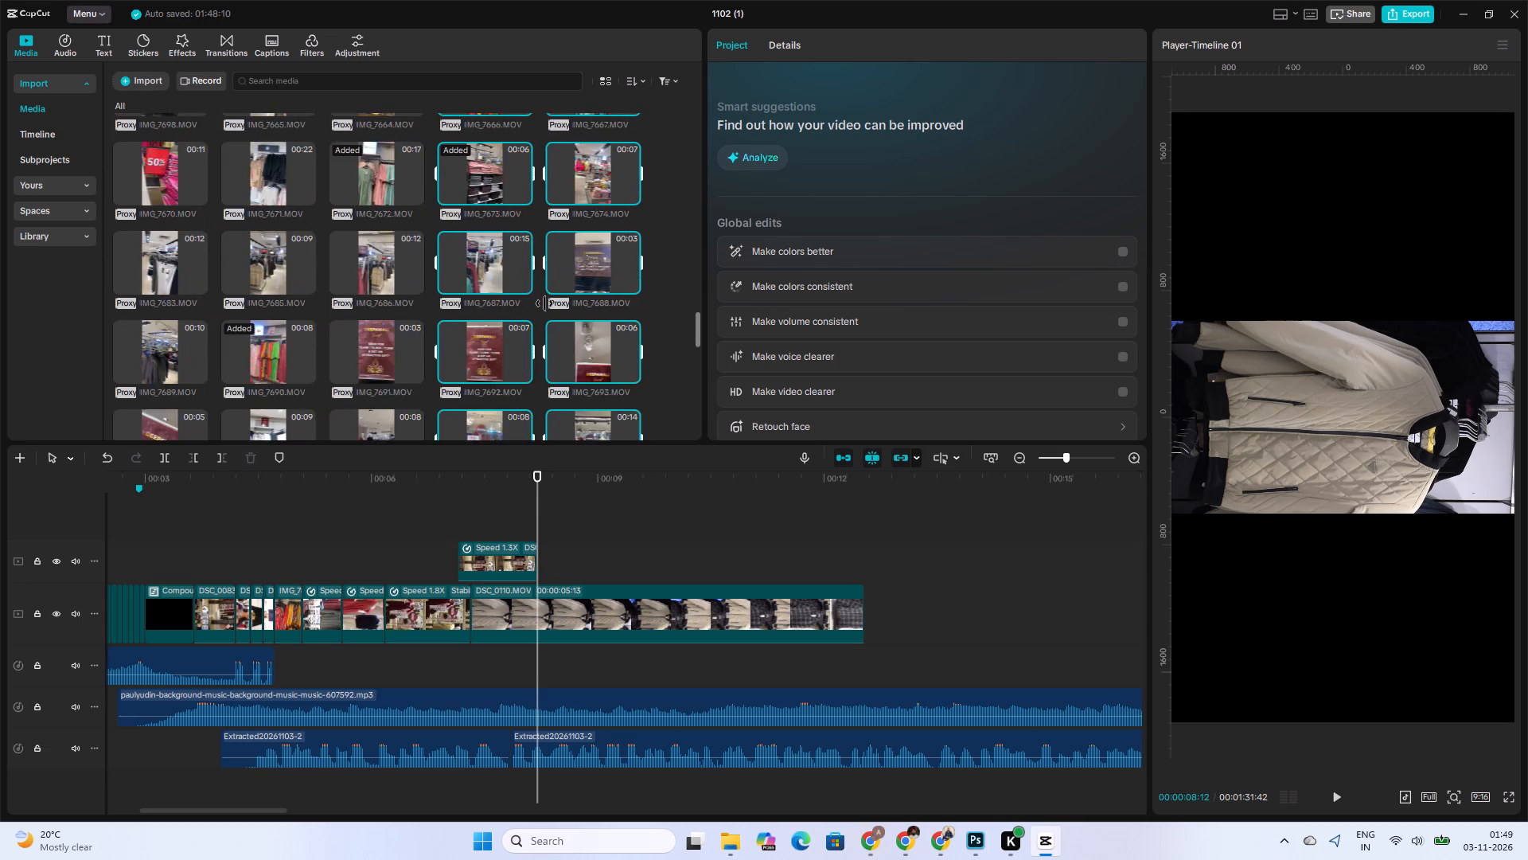
scroll(544, 303, "up", 3)
scroll(547, 300, "down", 6)
scroll(548, 322, "up", 16)
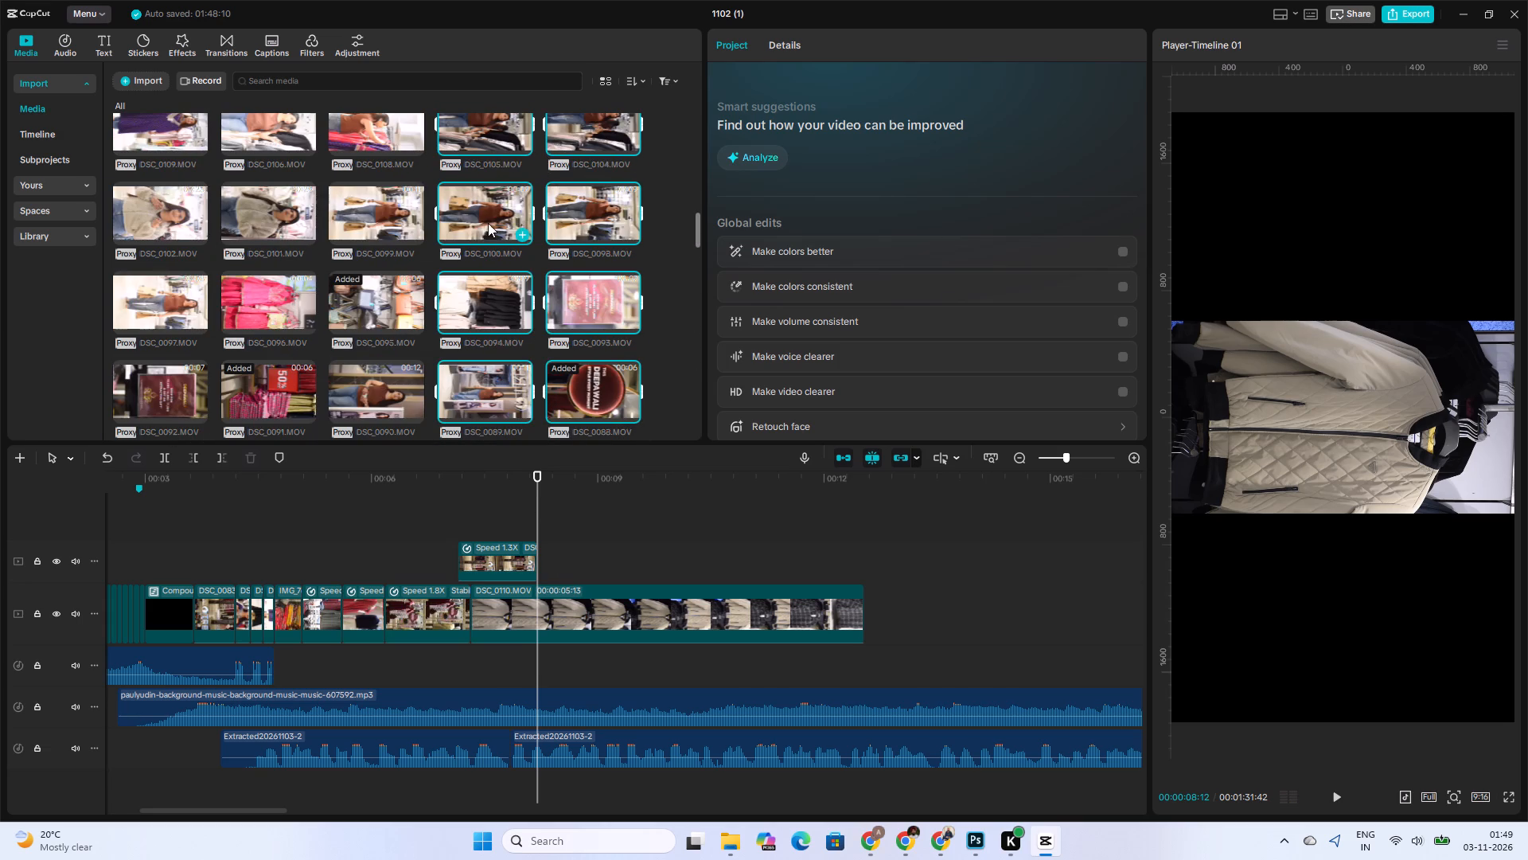
left_click(488, 223)
scroll(552, 351, "up", 6)
left_click(497, 362)
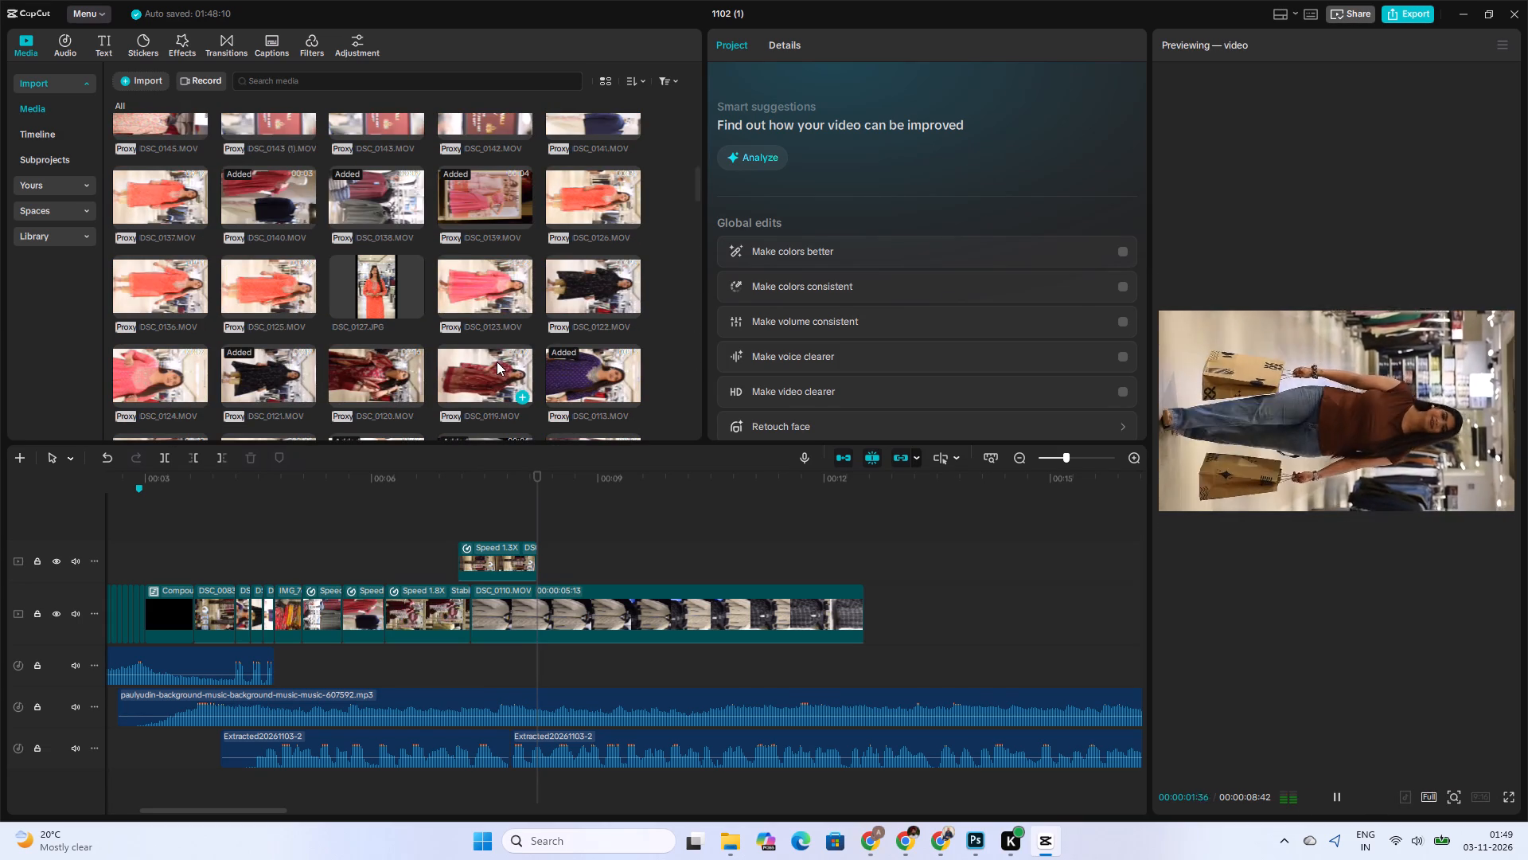
key("space")
left_click_drag(470, 377, 543, 549)
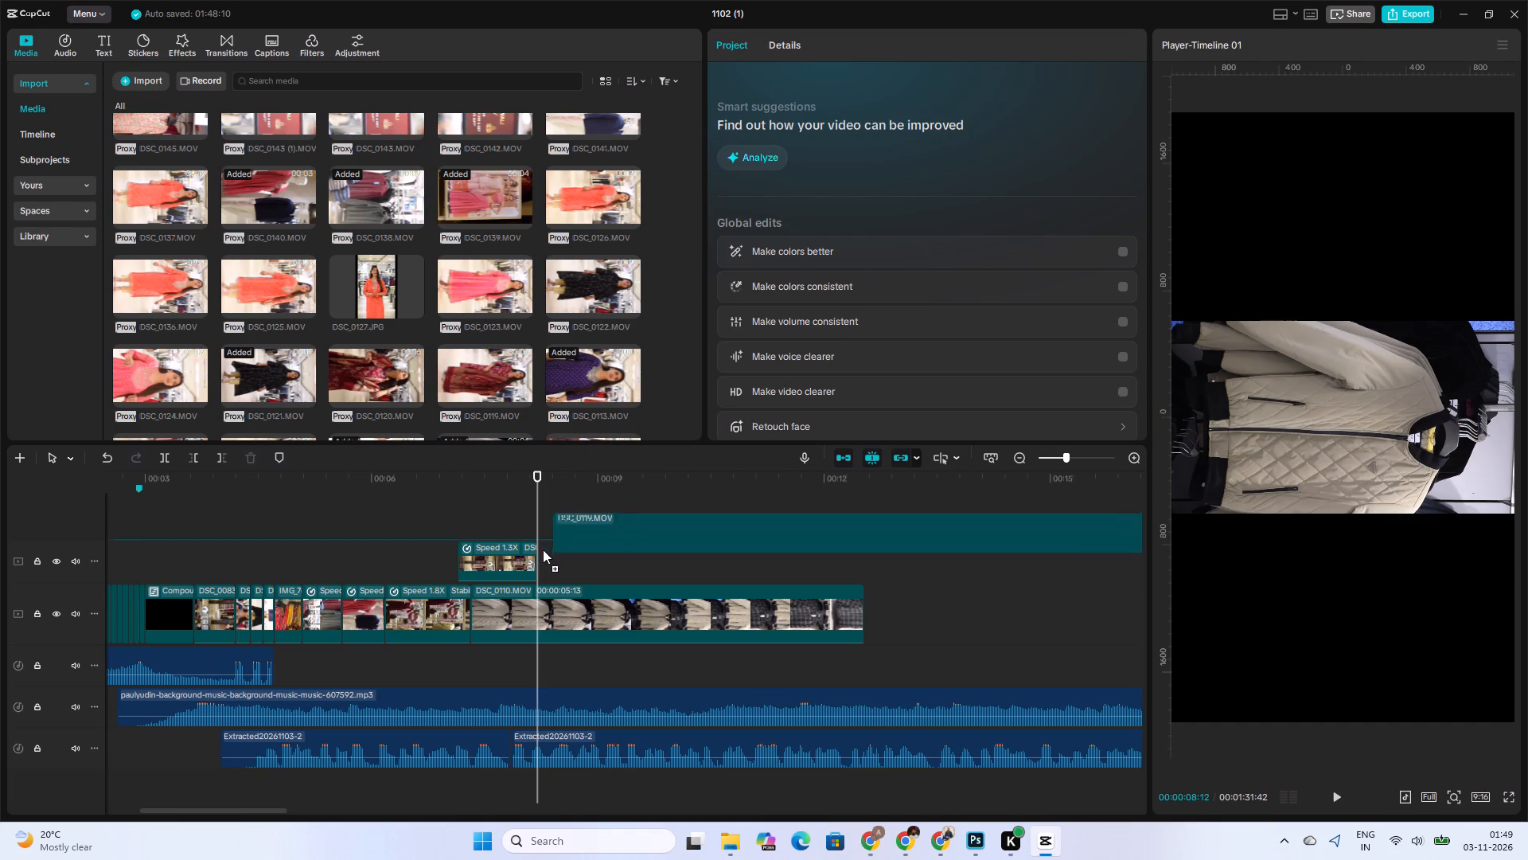
left_click_drag(543, 549, 535, 566)
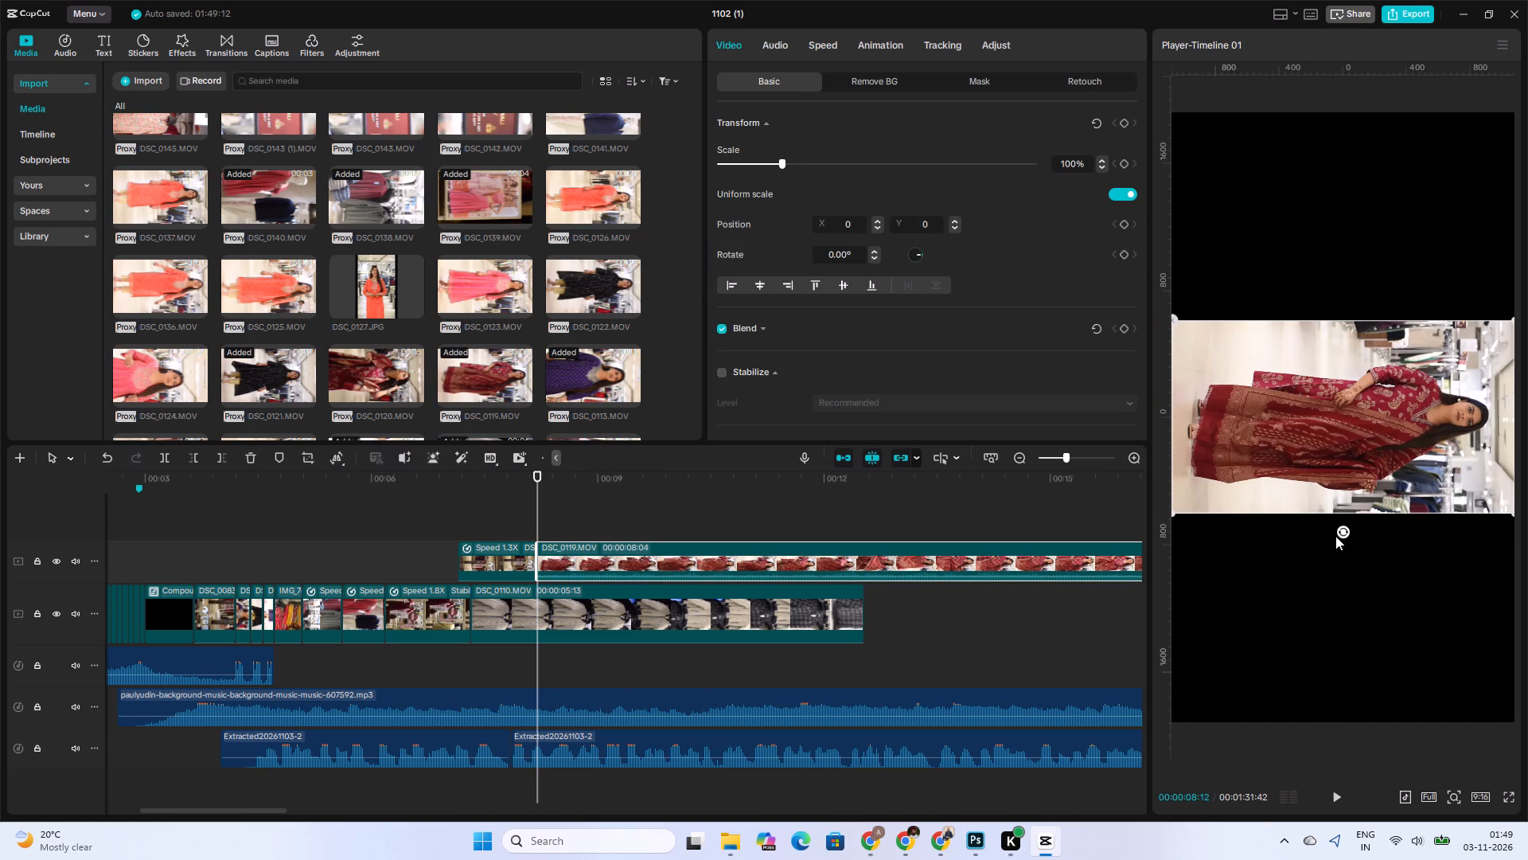
Rotate the DSC_0119.MOV clip to -90° and scale it to 178% so it fills the vertical frame.
left_click_drag(1337, 533, 1448, 426)
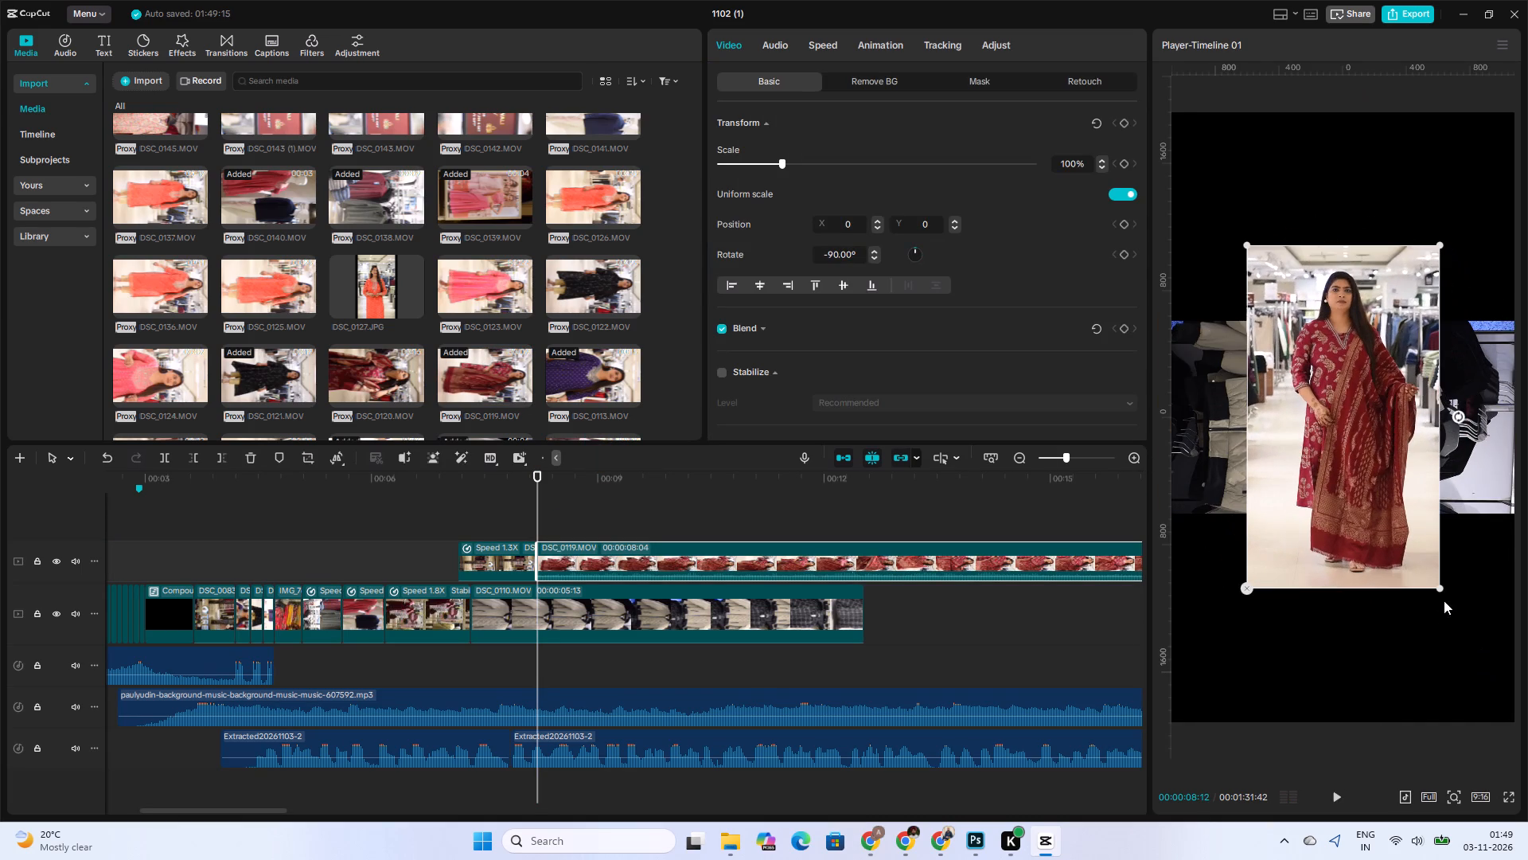
left_click_drag(1441, 591, 1518, 803)
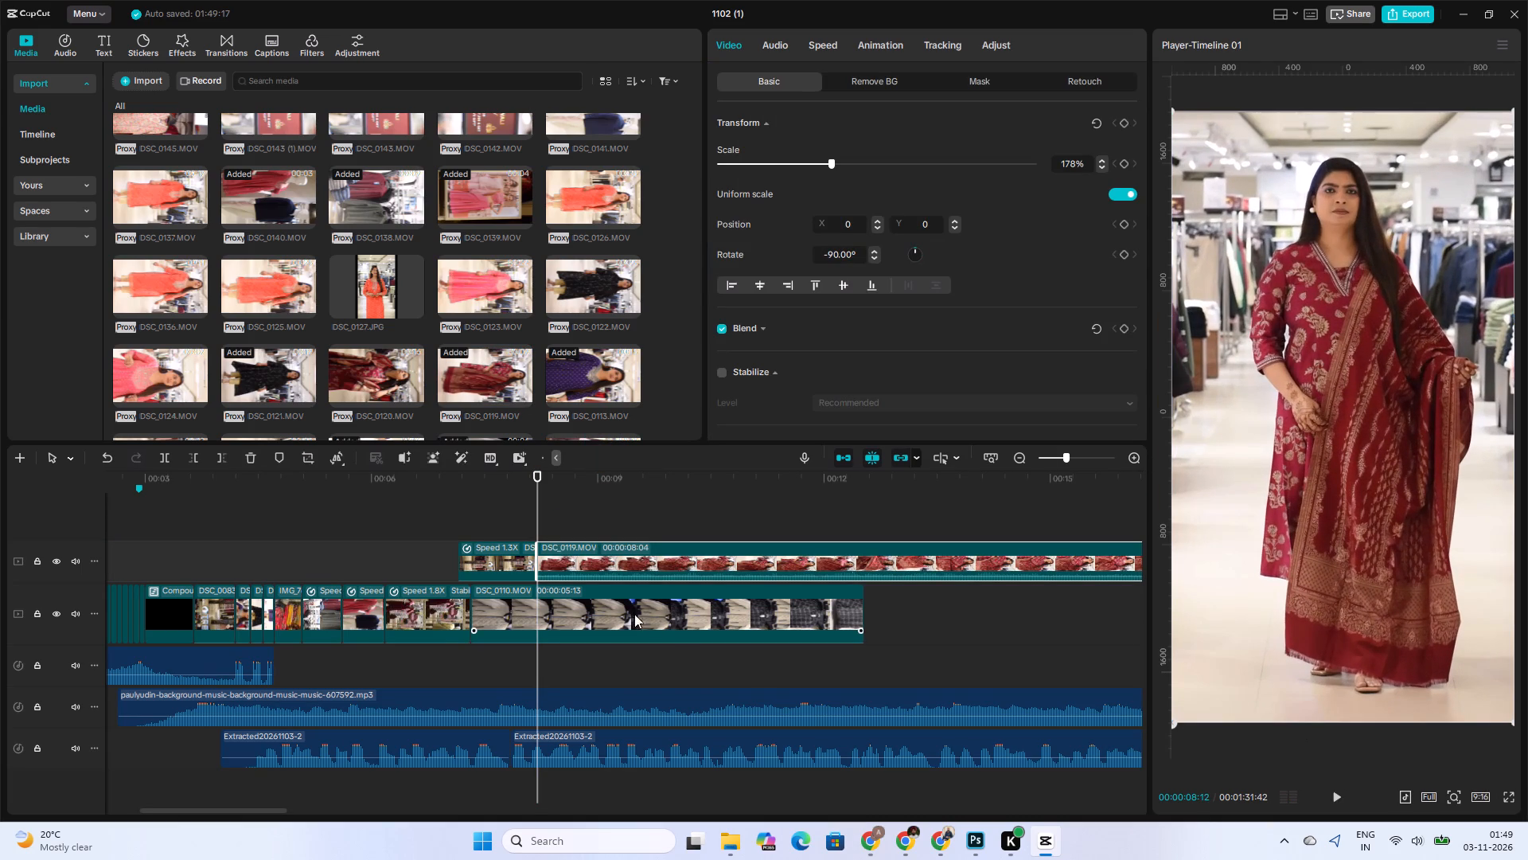
Play back the cut between the overlay clips and shift the DSC_0083.MOV clip slightly earlier on its track.
left_click(513, 527)
key("space")
key("space")
left_click_drag(593, 575, 596, 591)
key("space")
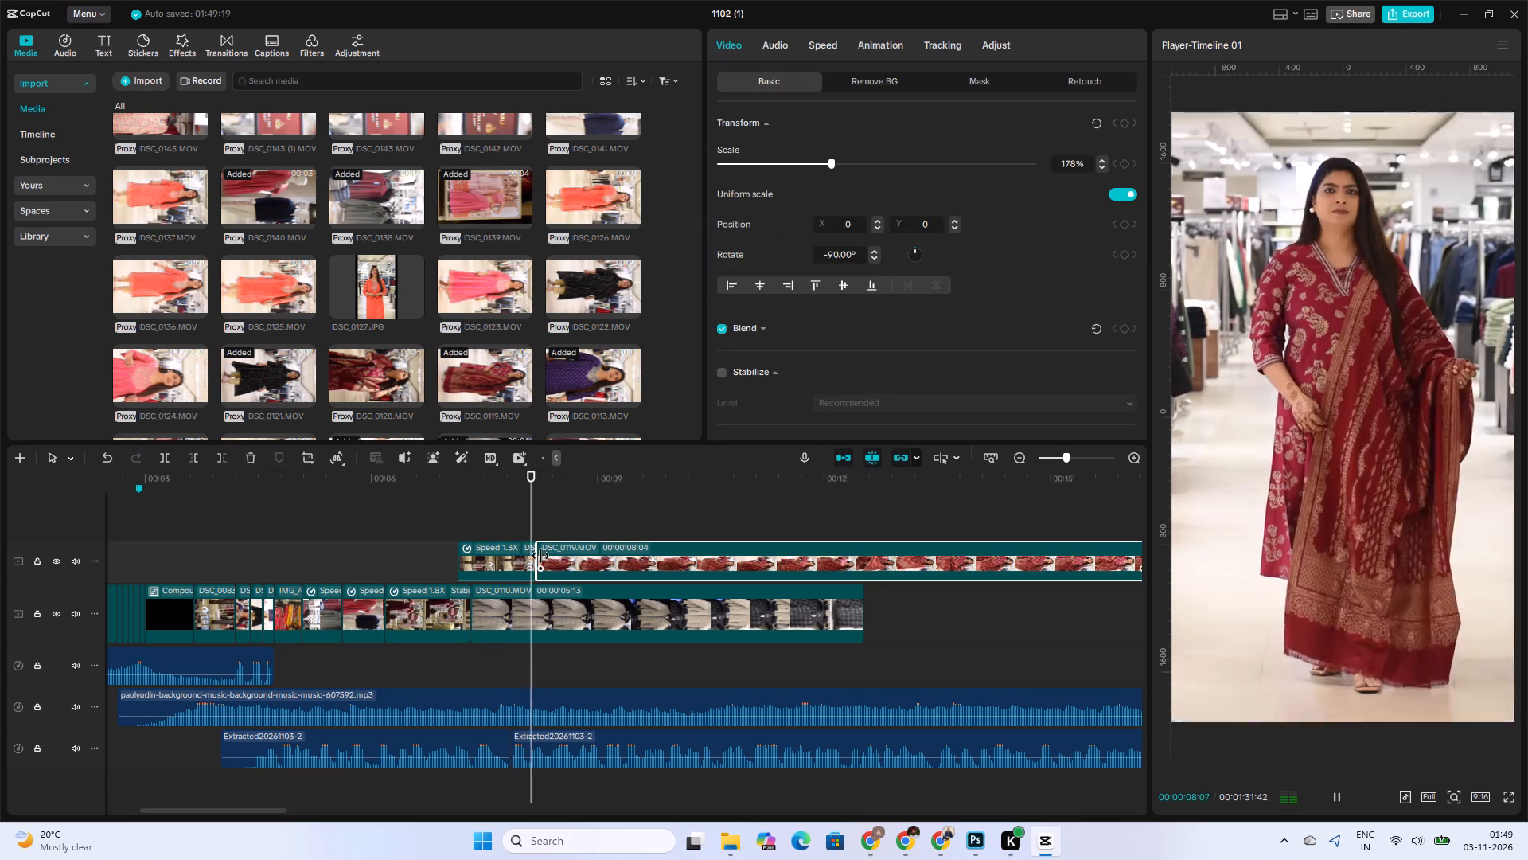
left_click(431, 526)
key("space")
key("space")
key("space")
left_click_drag(489, 561, 478, 565)
key("space")
key("space")
key("space")
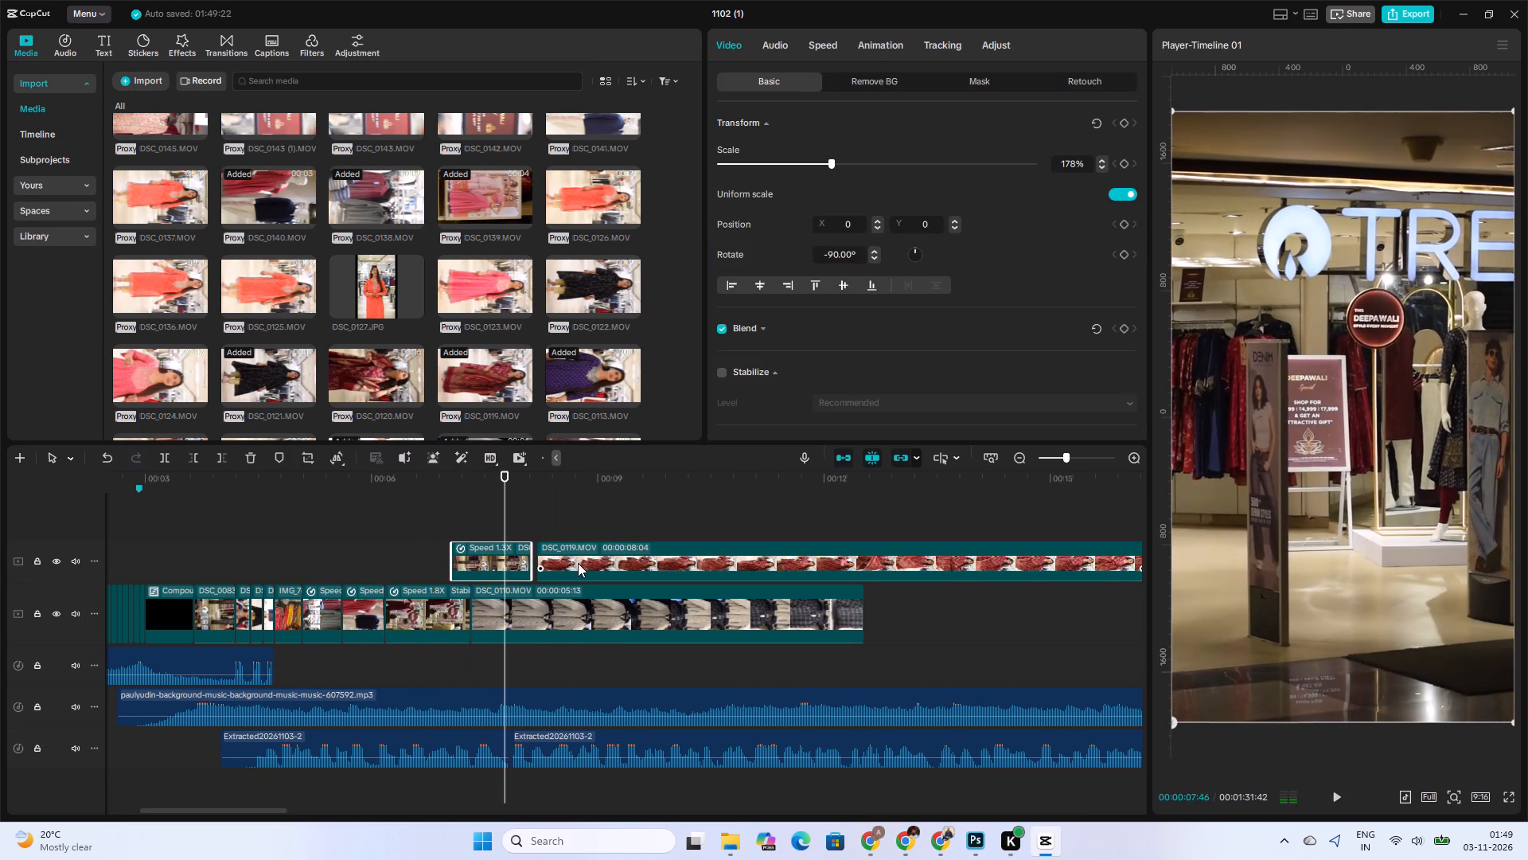
key("space")
Trim the end of the main-track 1.8X clip back to where the overlay DSC_0083.MOV clip starts.
left_click(458, 612)
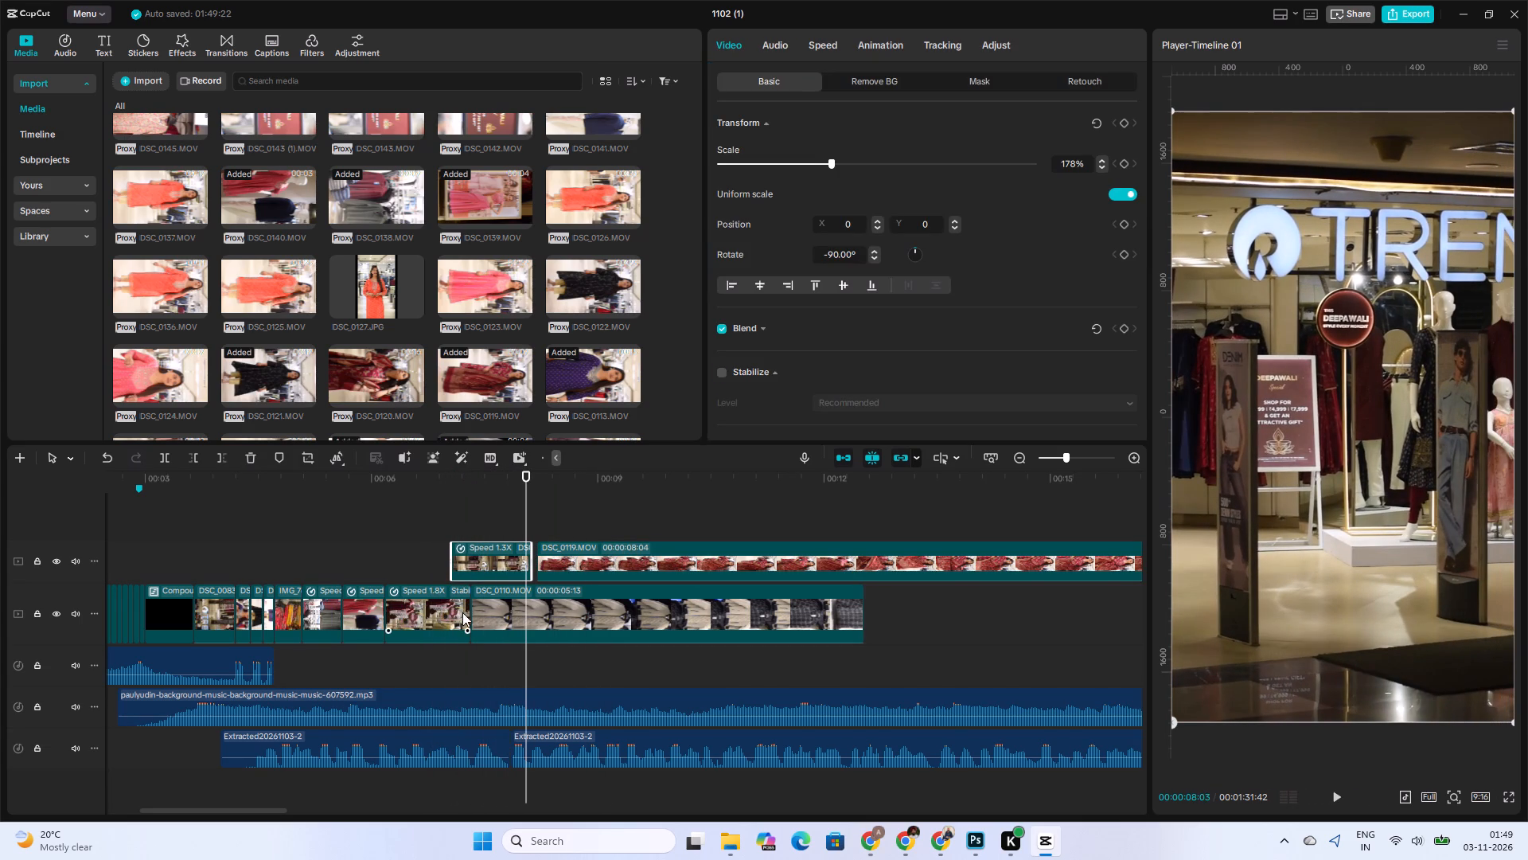
left_click_drag(470, 612, 450, 615)
Delete the DSC_0110.MOV clip from the end of the main track.
left_click(479, 609)
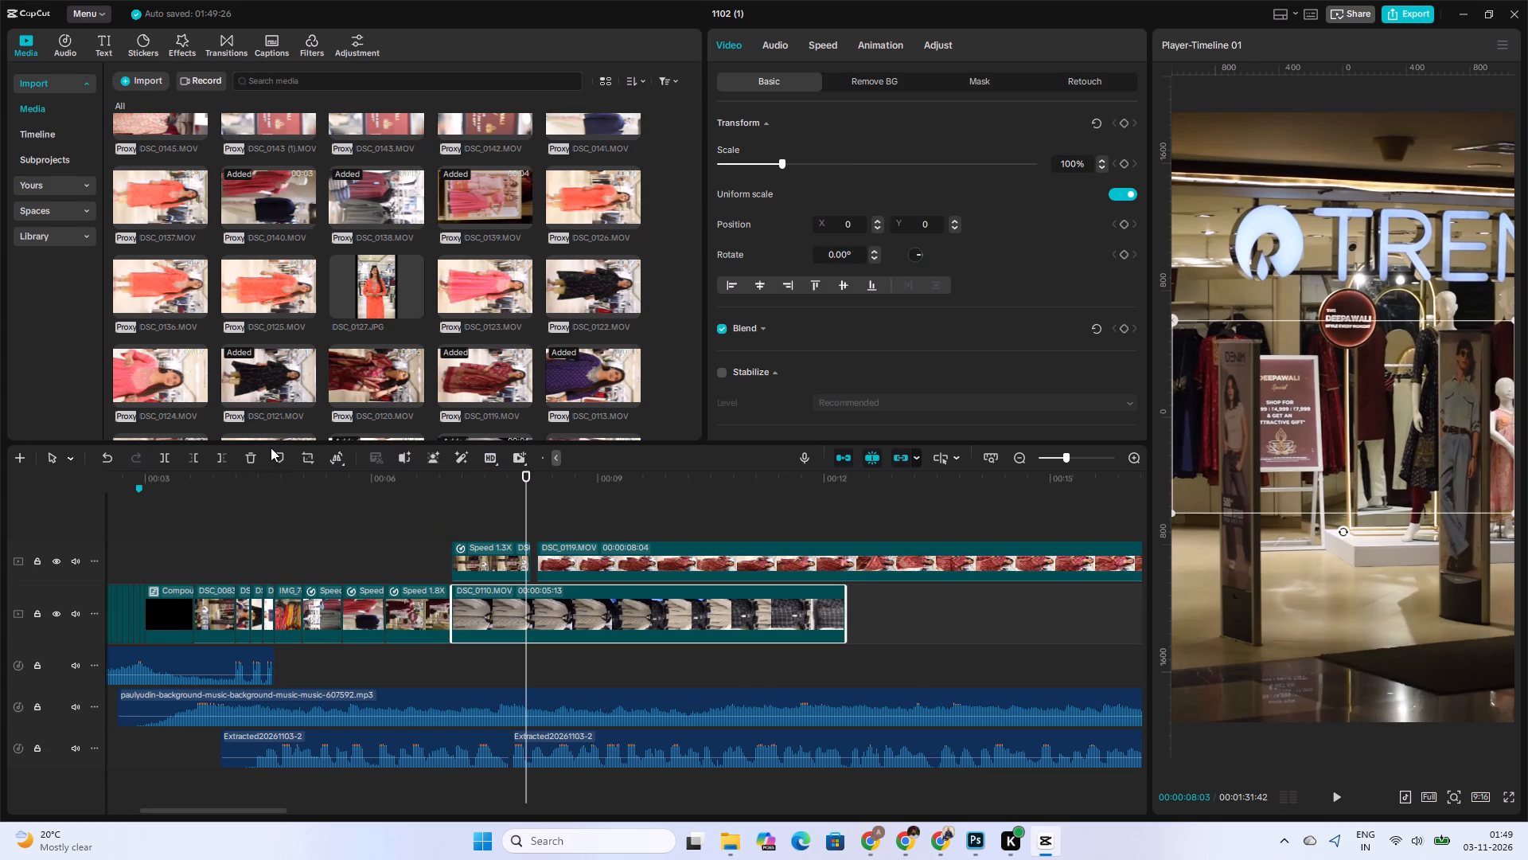
left_click(248, 463)
Move the DSC_0083.MOV and DSC_0119.MOV overlay clips together onto the main track, directly after the 1.8X clip.
left_click_drag(471, 526, 557, 580)
left_click_drag(570, 576, 575, 638)
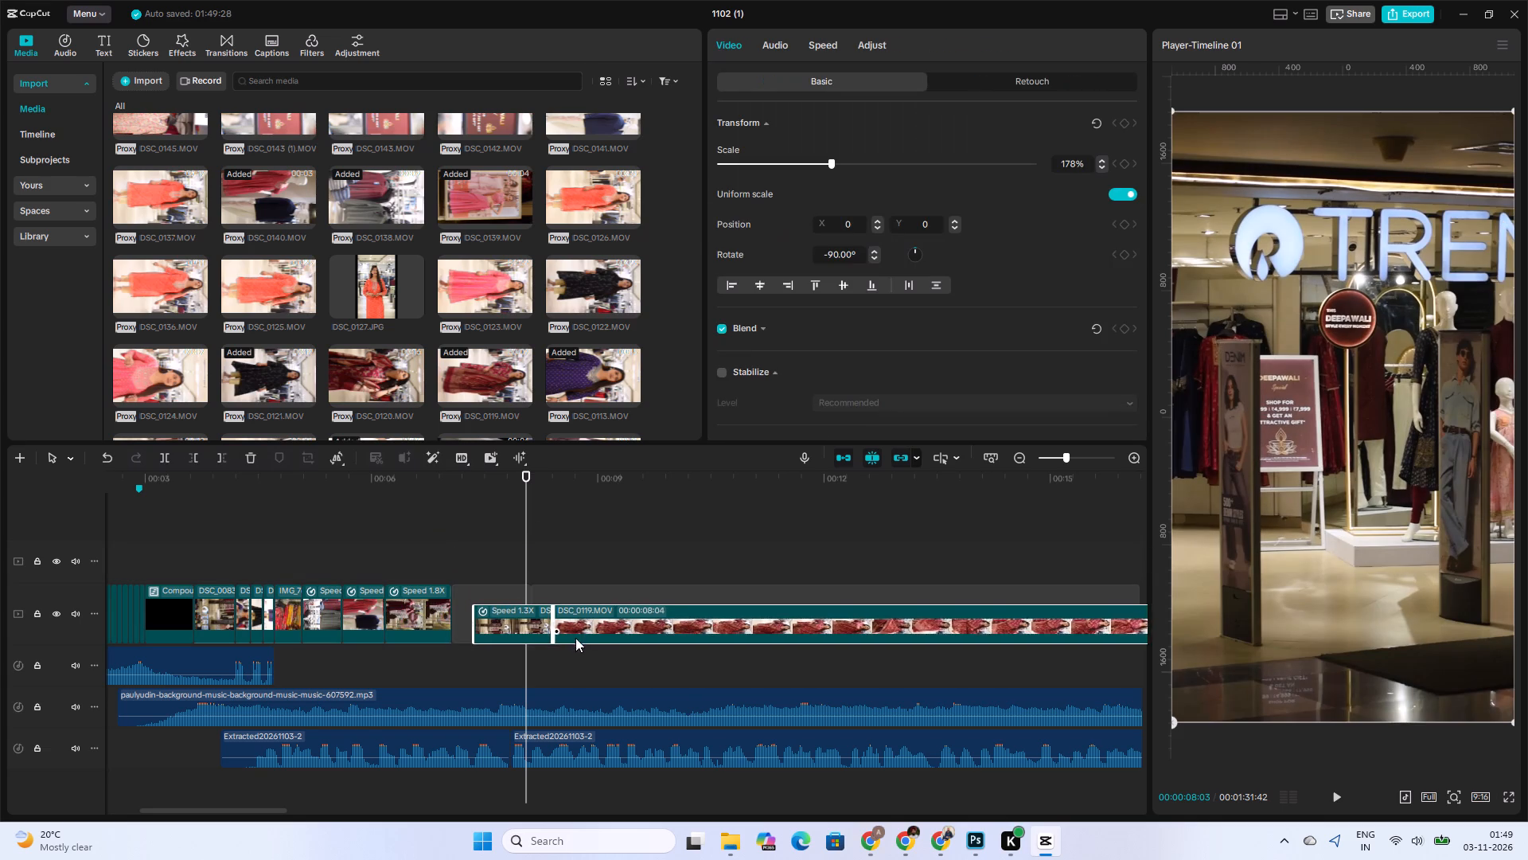
left_click_drag(575, 638, 563, 633)
Split the DSC_0119.MOV clip at 00:00:08:55 and delete the part before the cut.
left_click(483, 557)
key("space")
key("space")
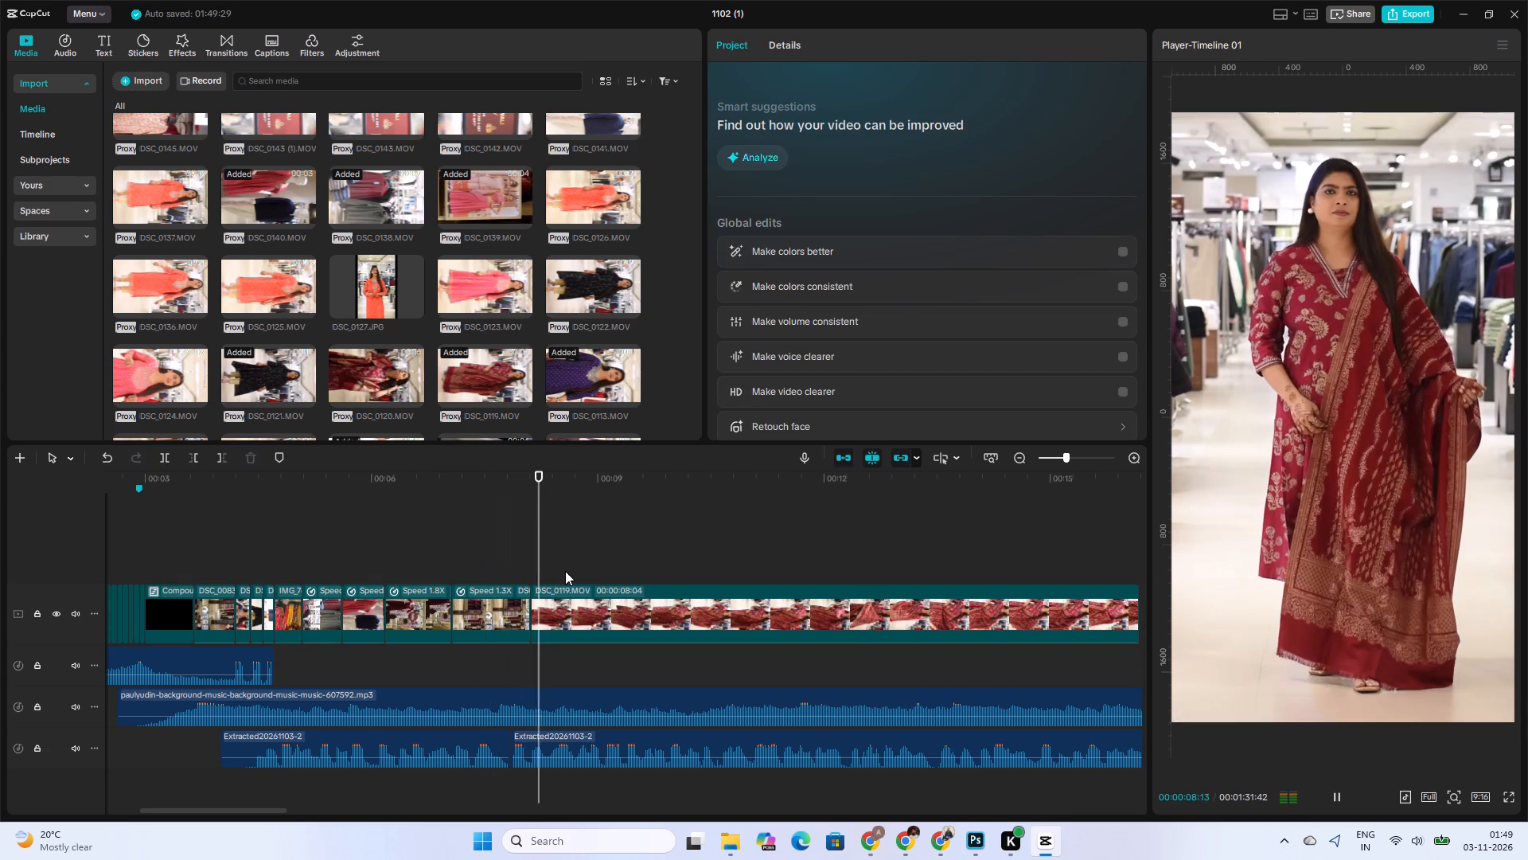
key("space")
key("space")
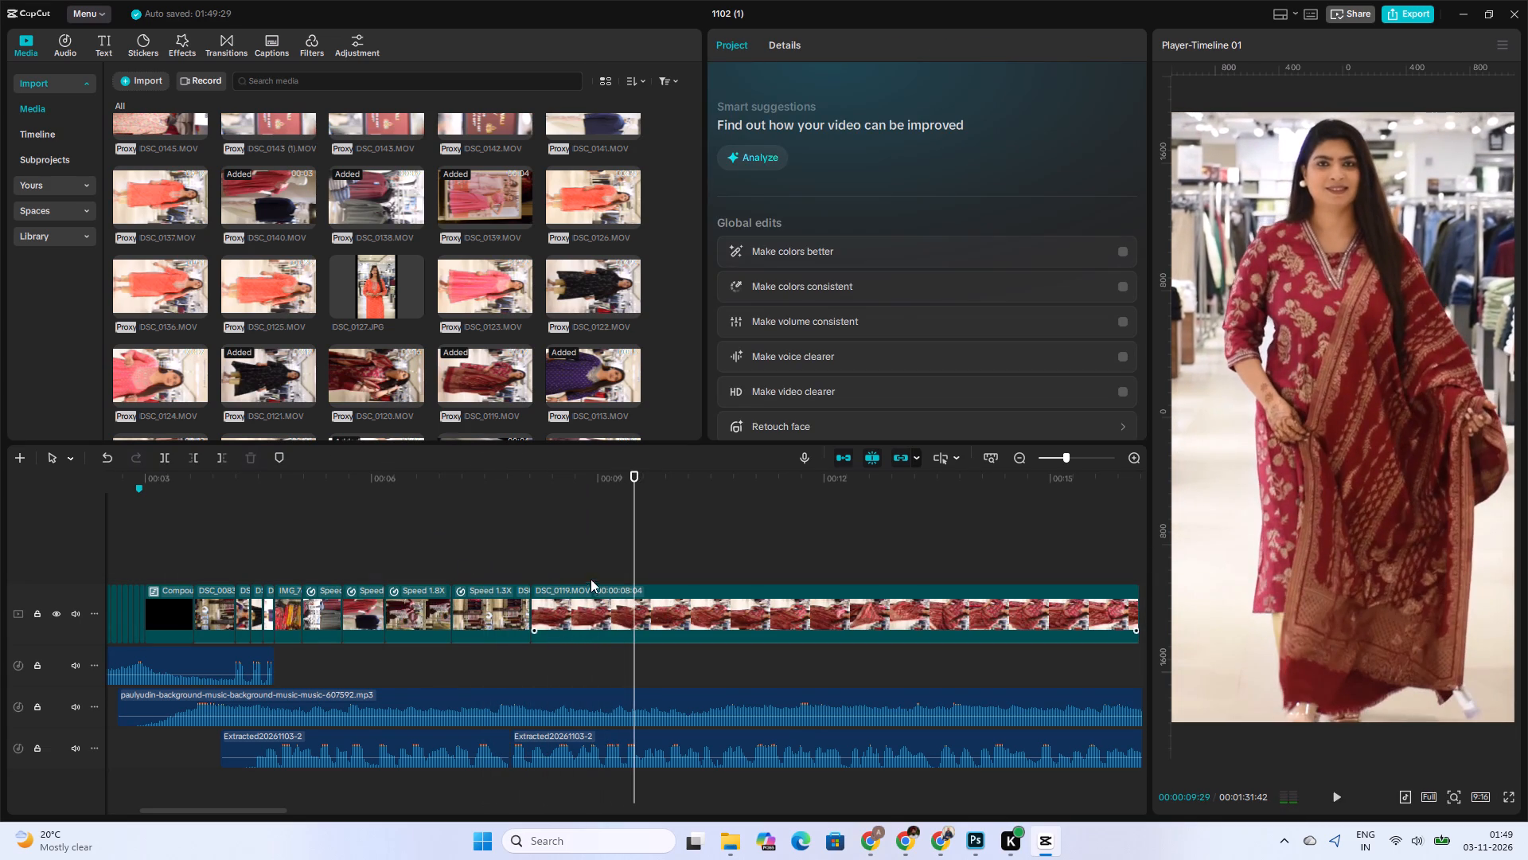
left_click(591, 570)
left_click(590, 604)
left_click(167, 459)
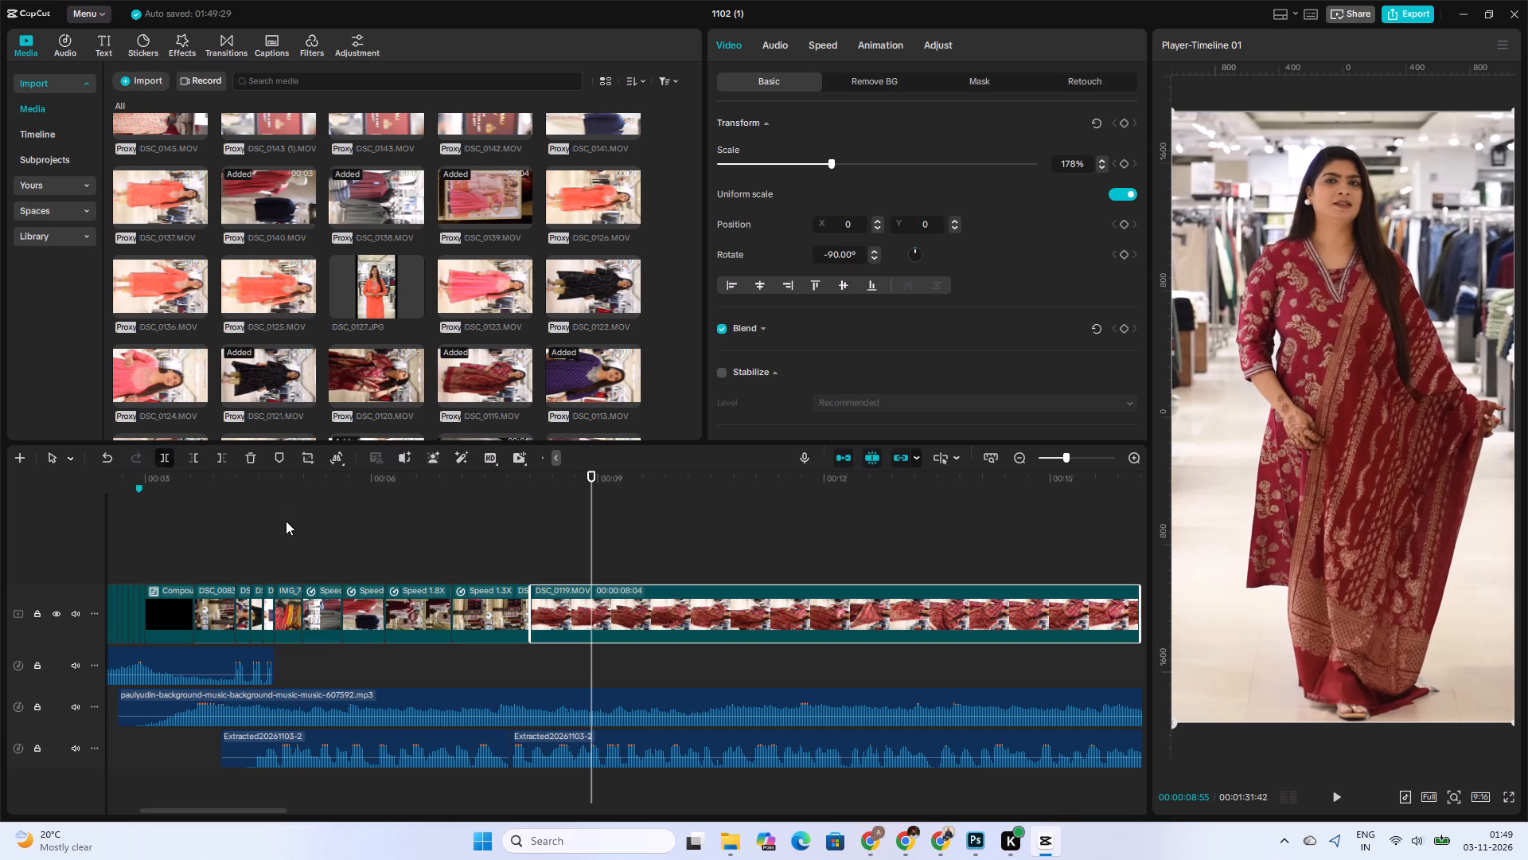
left_click(538, 611)
left_click(250, 455)
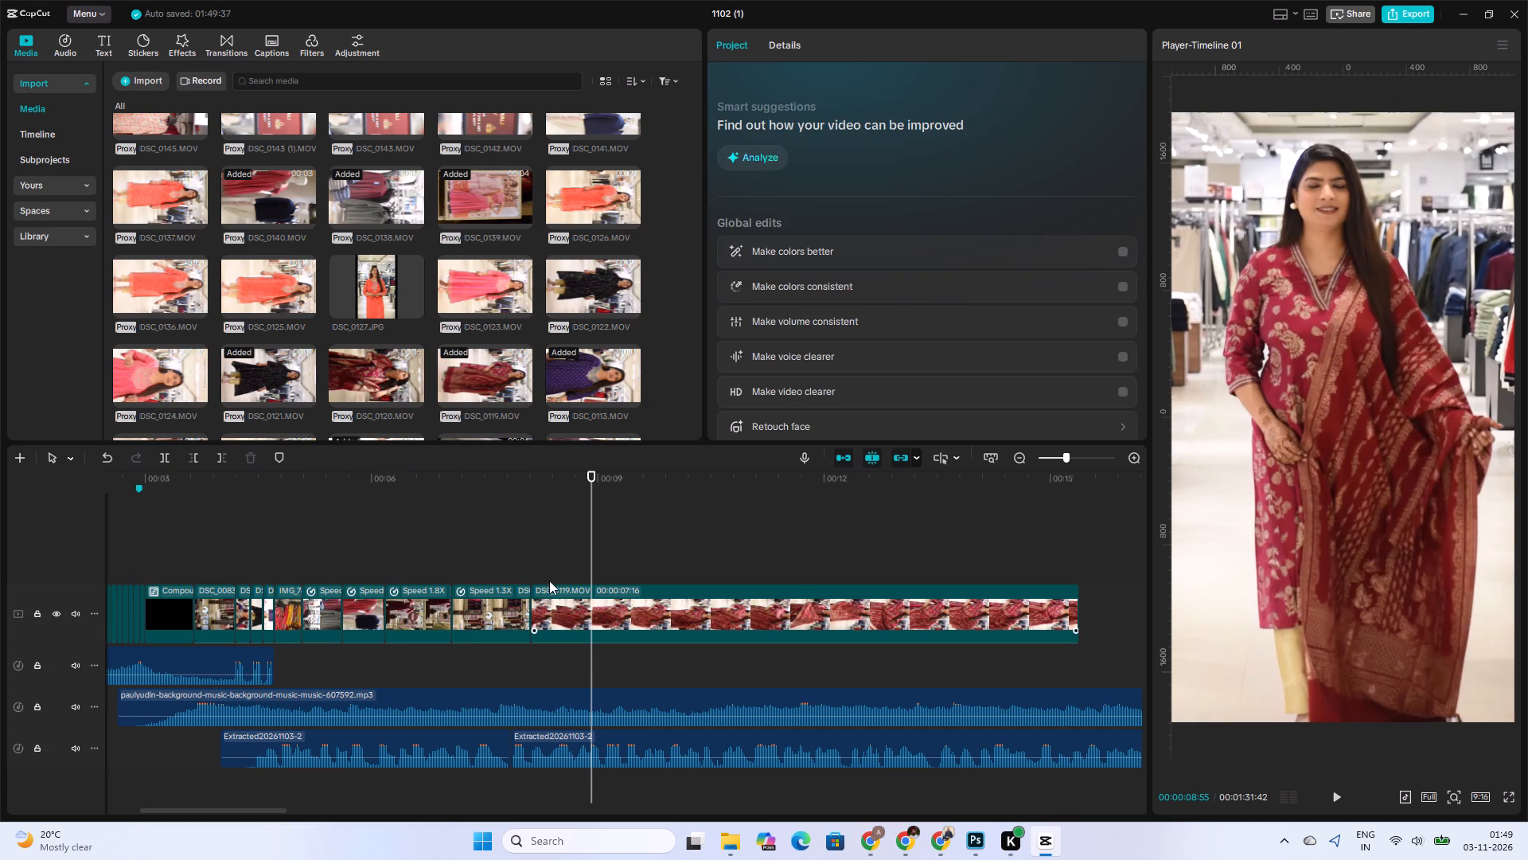
Play through the DSC_0119.MOV clip, split it at 00:00:09:25 and delete the part after the cut.
left_click(526, 575)
key("space")
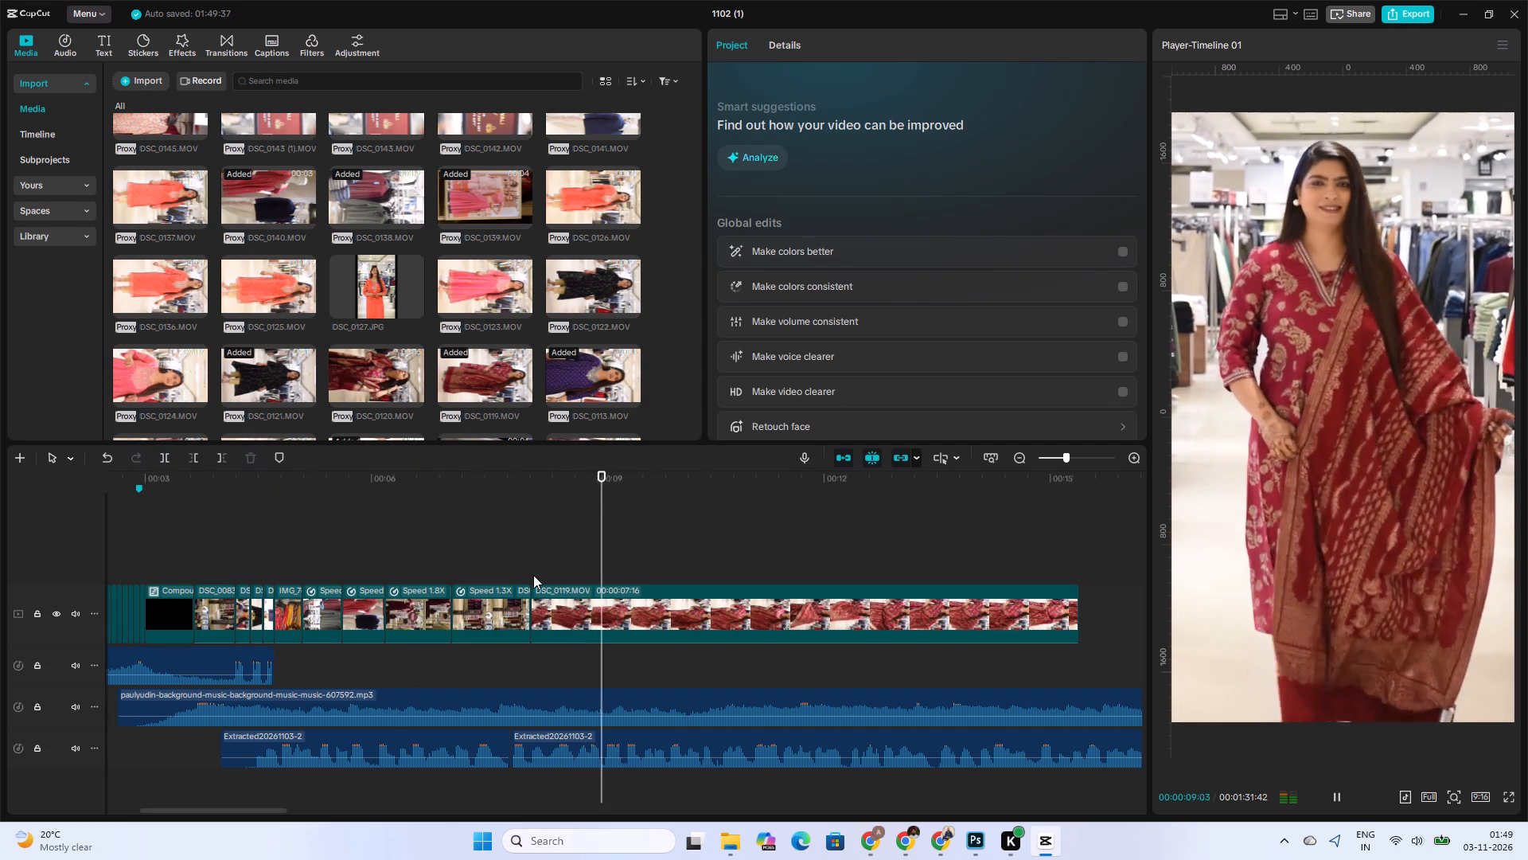
key("space")
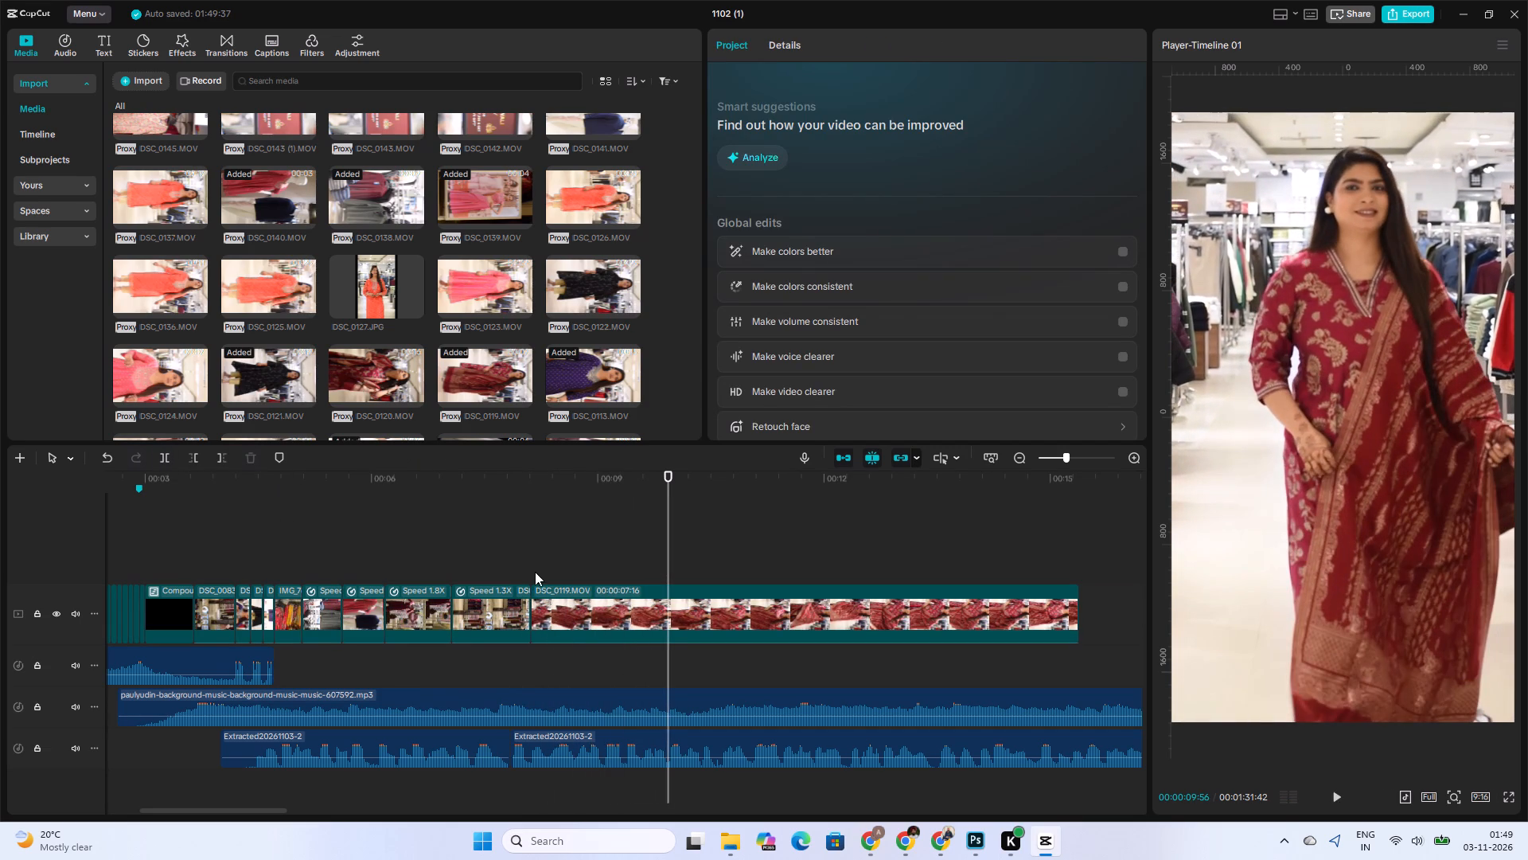
left_click(535, 572)
key("space")
key("space")
left_click(591, 602)
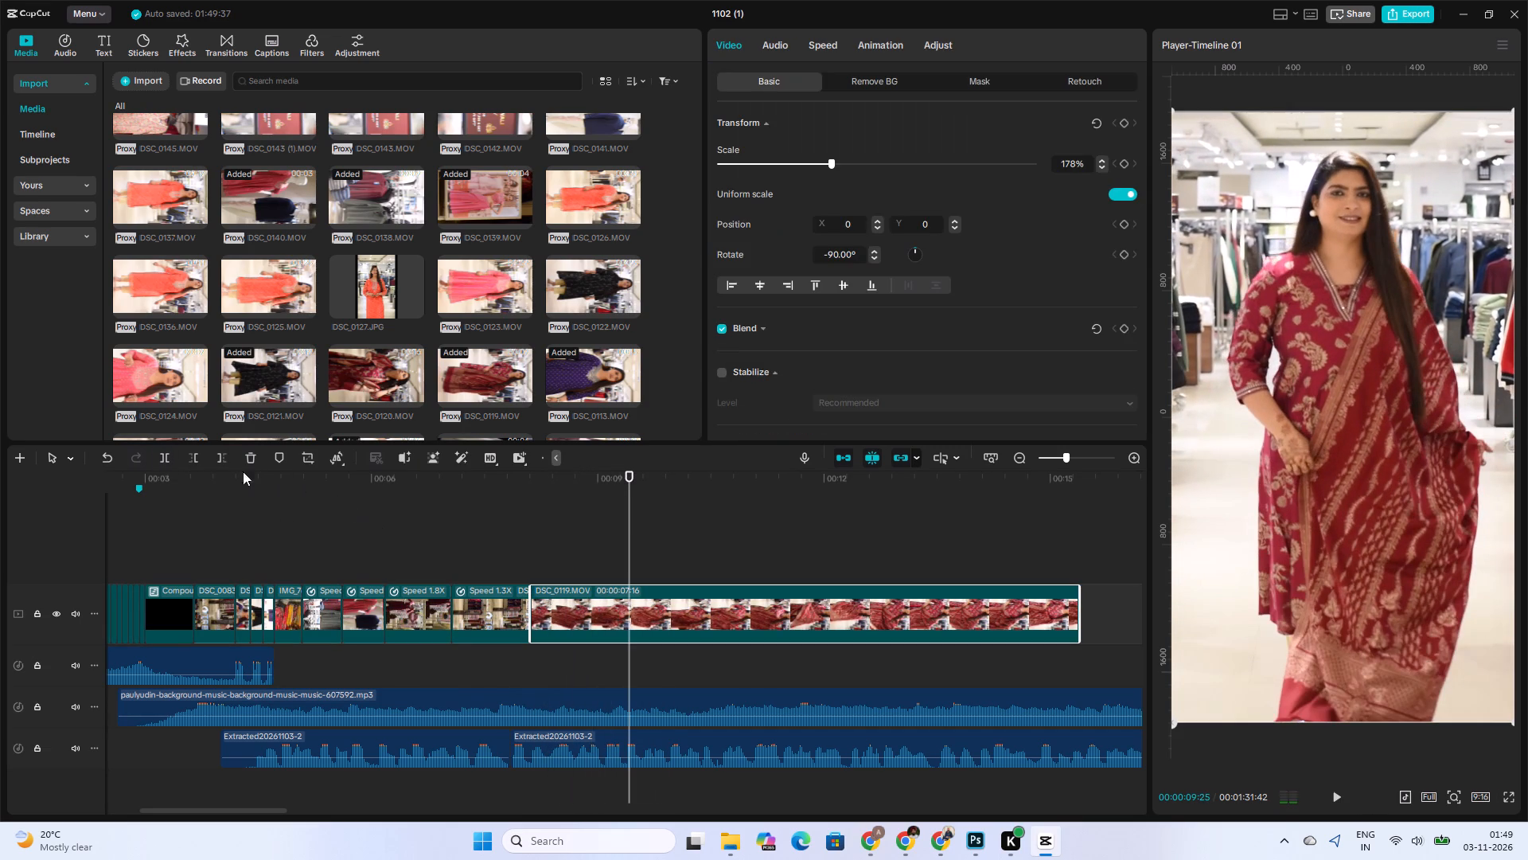
left_click(173, 460)
left_click(241, 456)
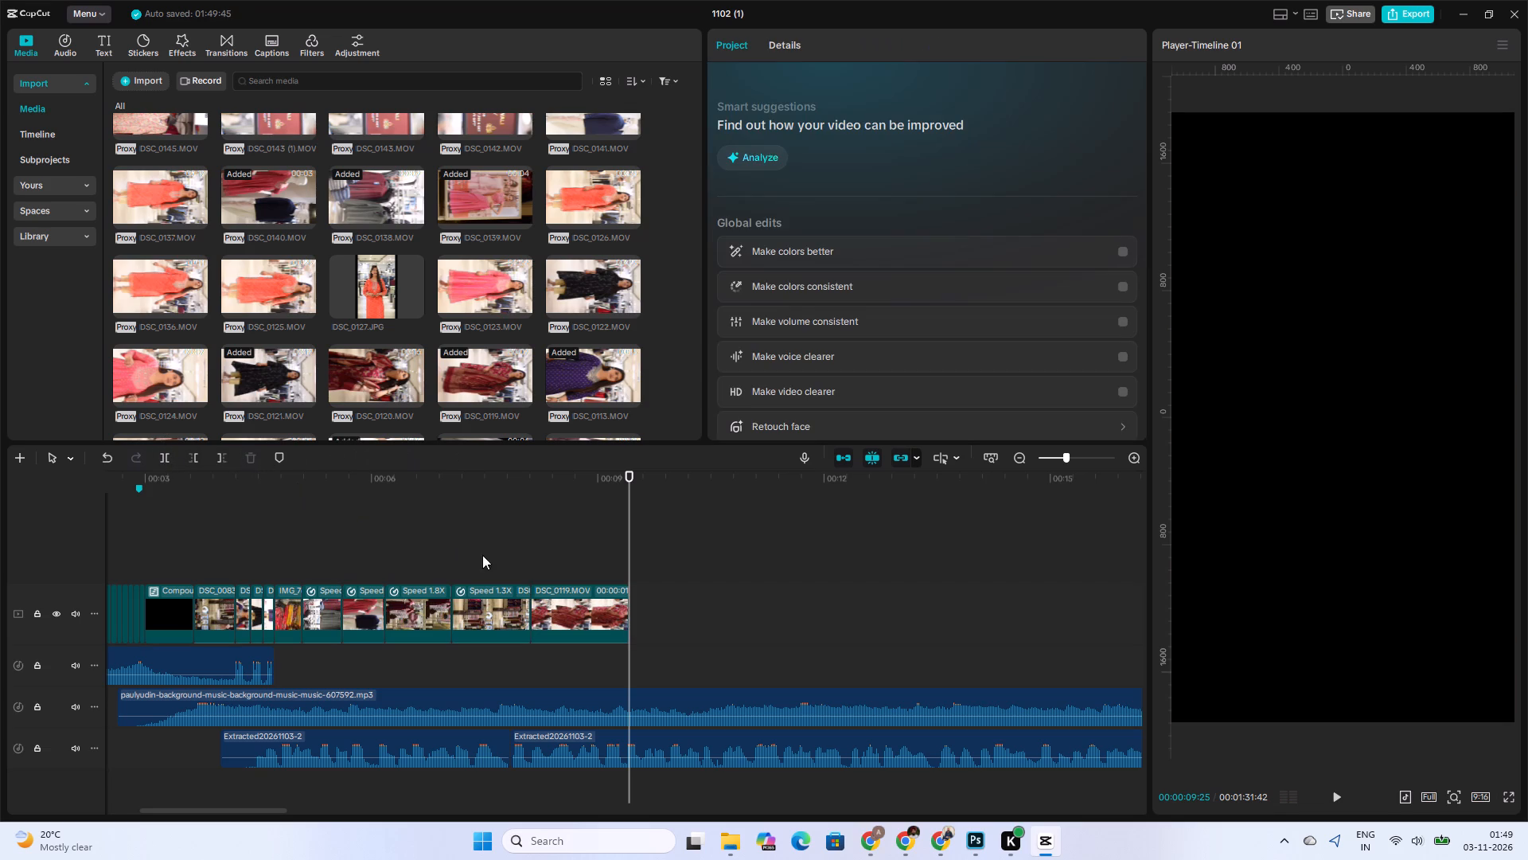
Set the playback speed of the DSC_0119.MOV clip to 1.27x.
left_click(544, 603)
left_click(813, 45)
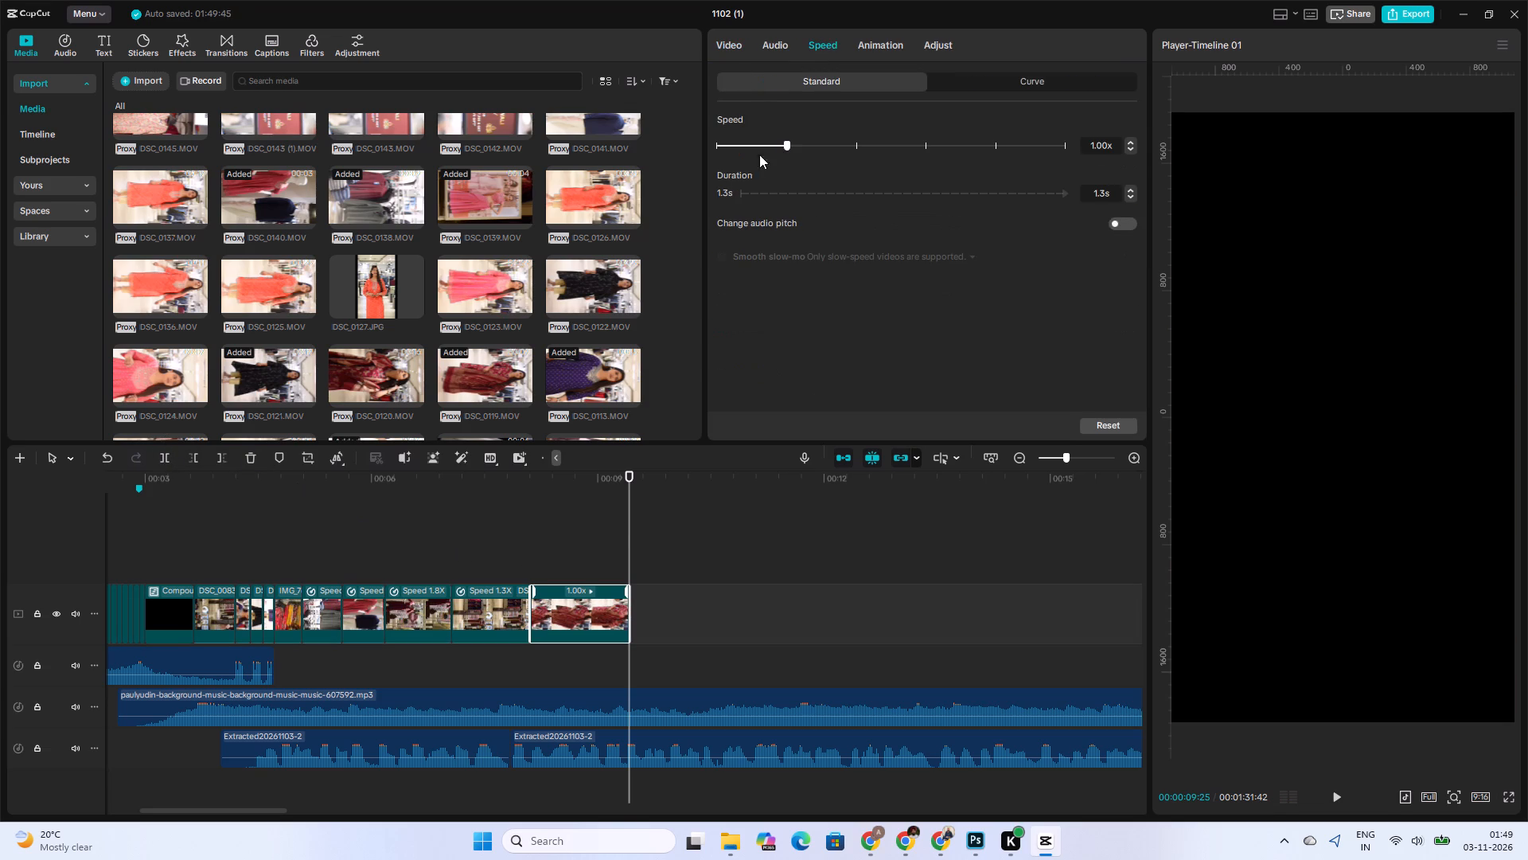
left_click(805, 143)
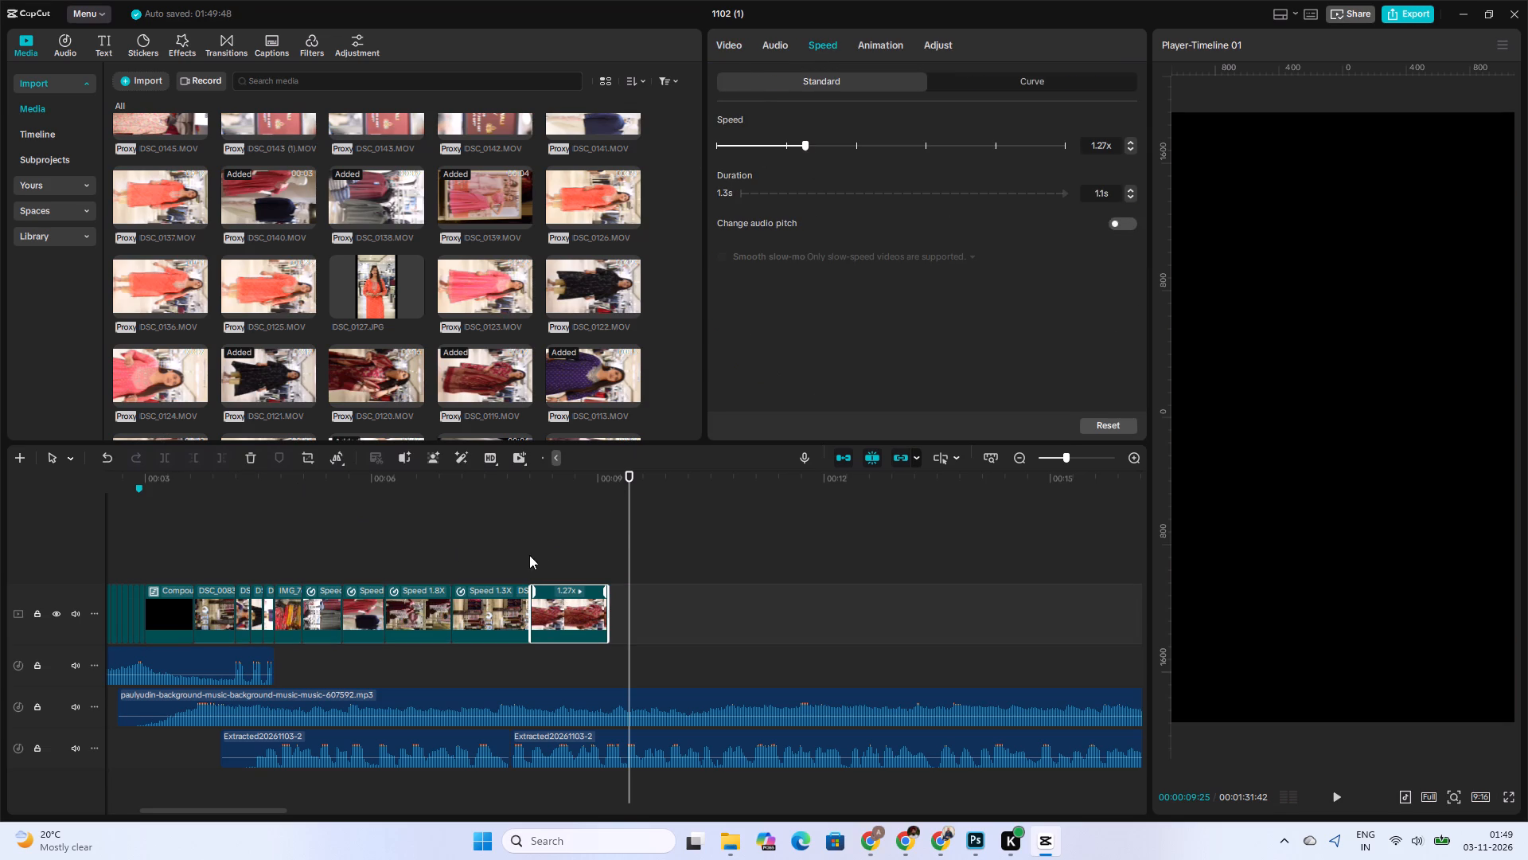
Preview the DSC_0119.MOV clip at the end of the main track and reset its playback speed to 1.00x.
left_click(529, 555)
key("space")
key("space")
left_click(544, 589)
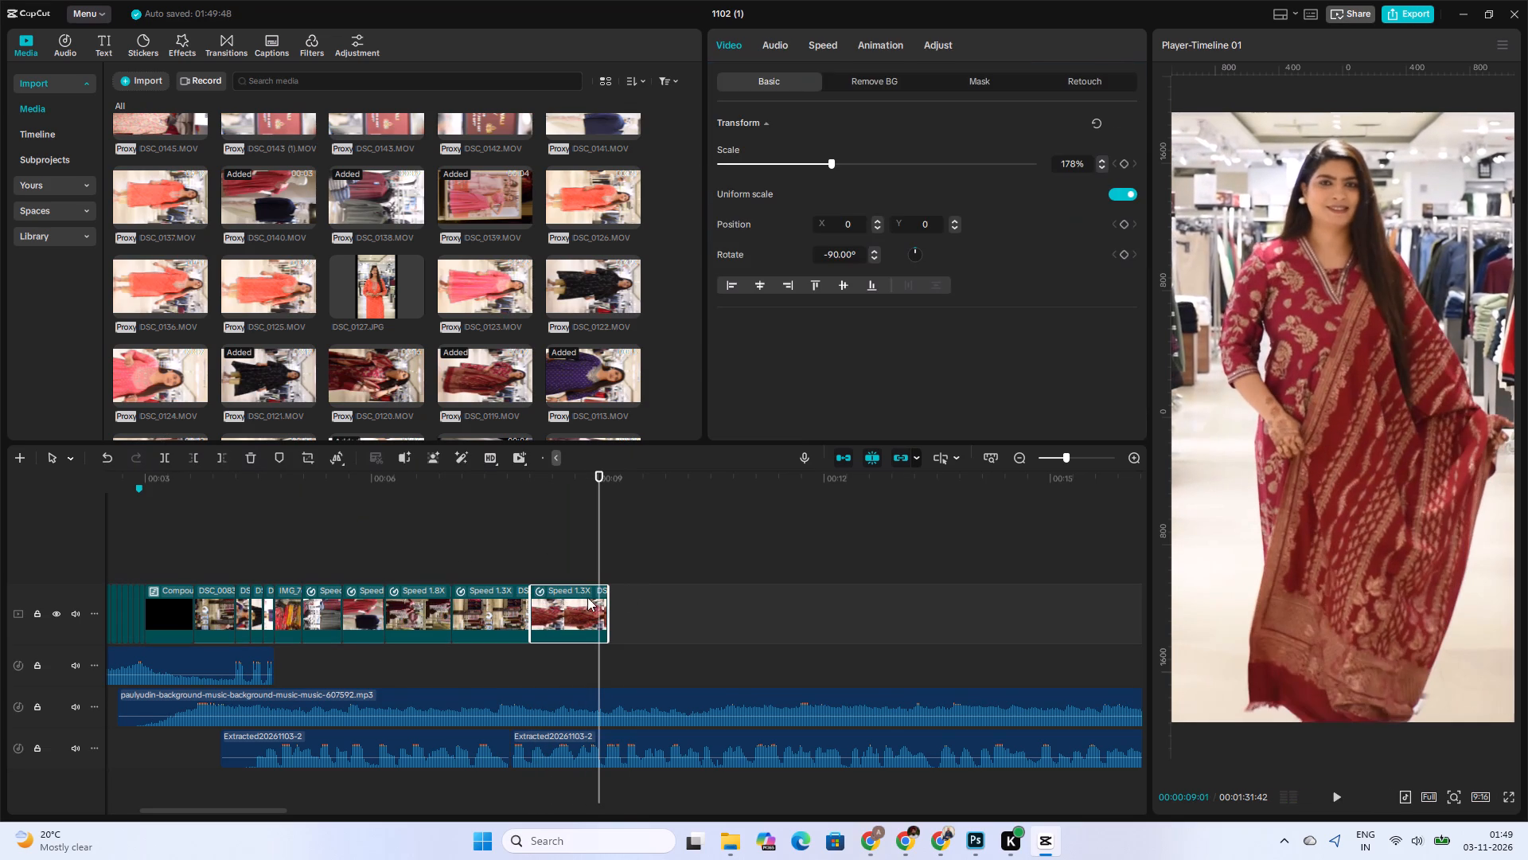
left_click(805, 50)
left_click(786, 145)
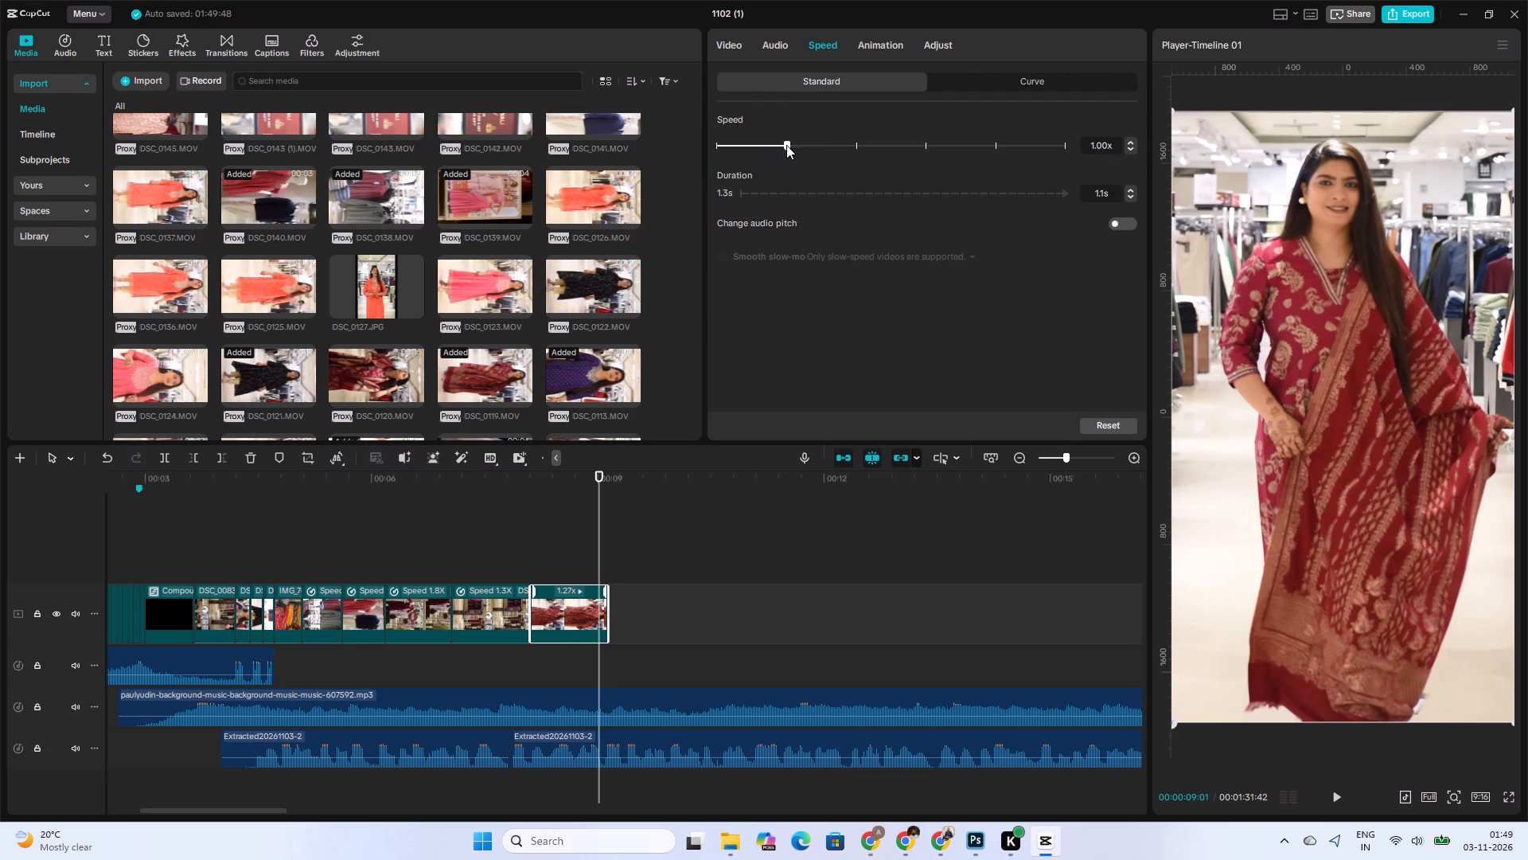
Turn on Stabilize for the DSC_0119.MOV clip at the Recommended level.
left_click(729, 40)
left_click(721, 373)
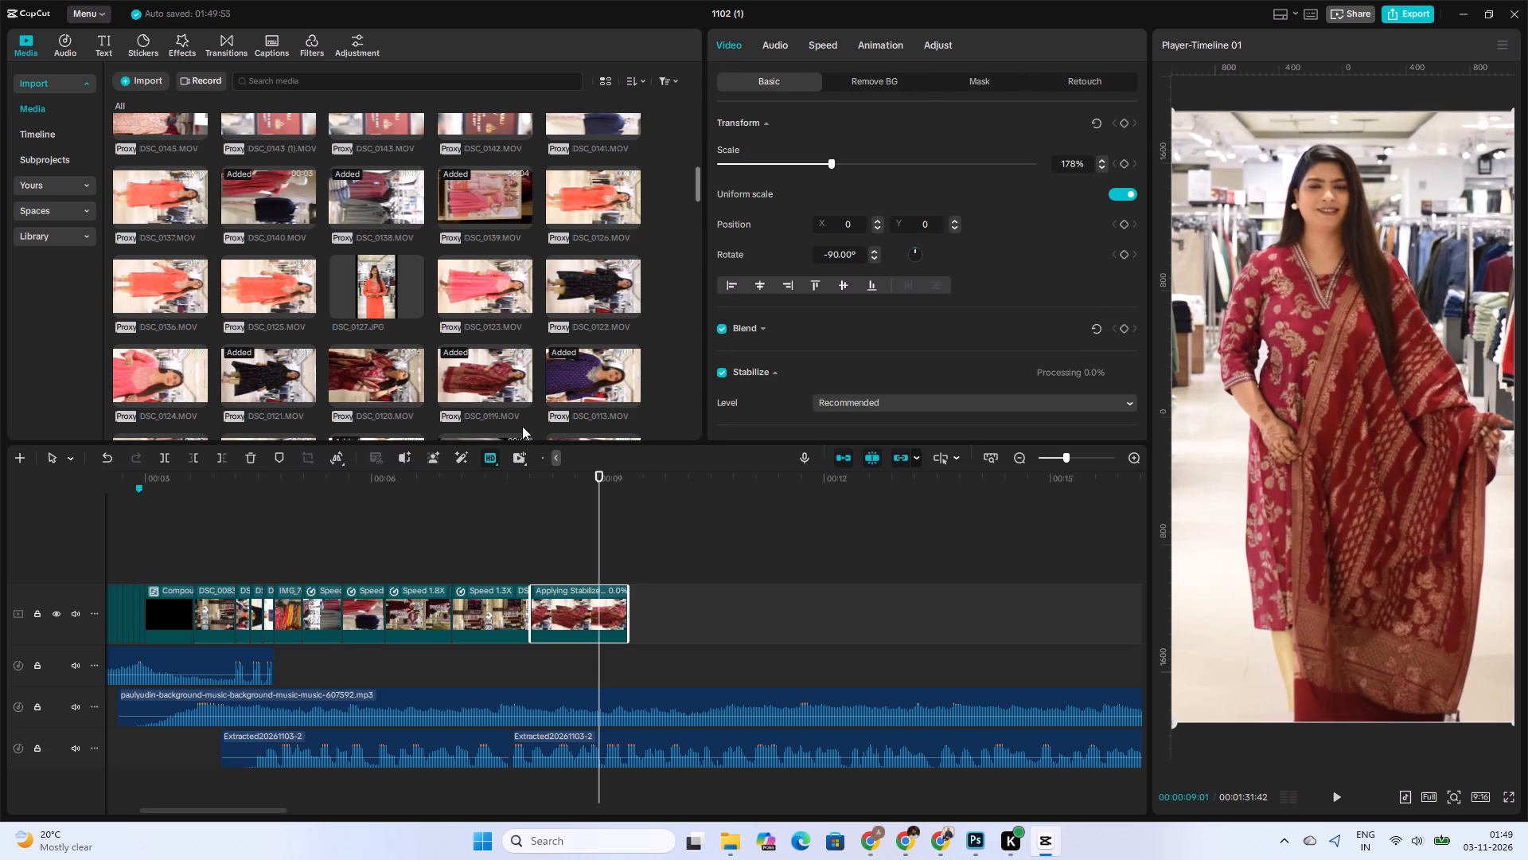
Play back the cut from the storefront clip into the DSC_0119.MOV clip to check its motion and timing.
left_click(473, 575)
key("space")
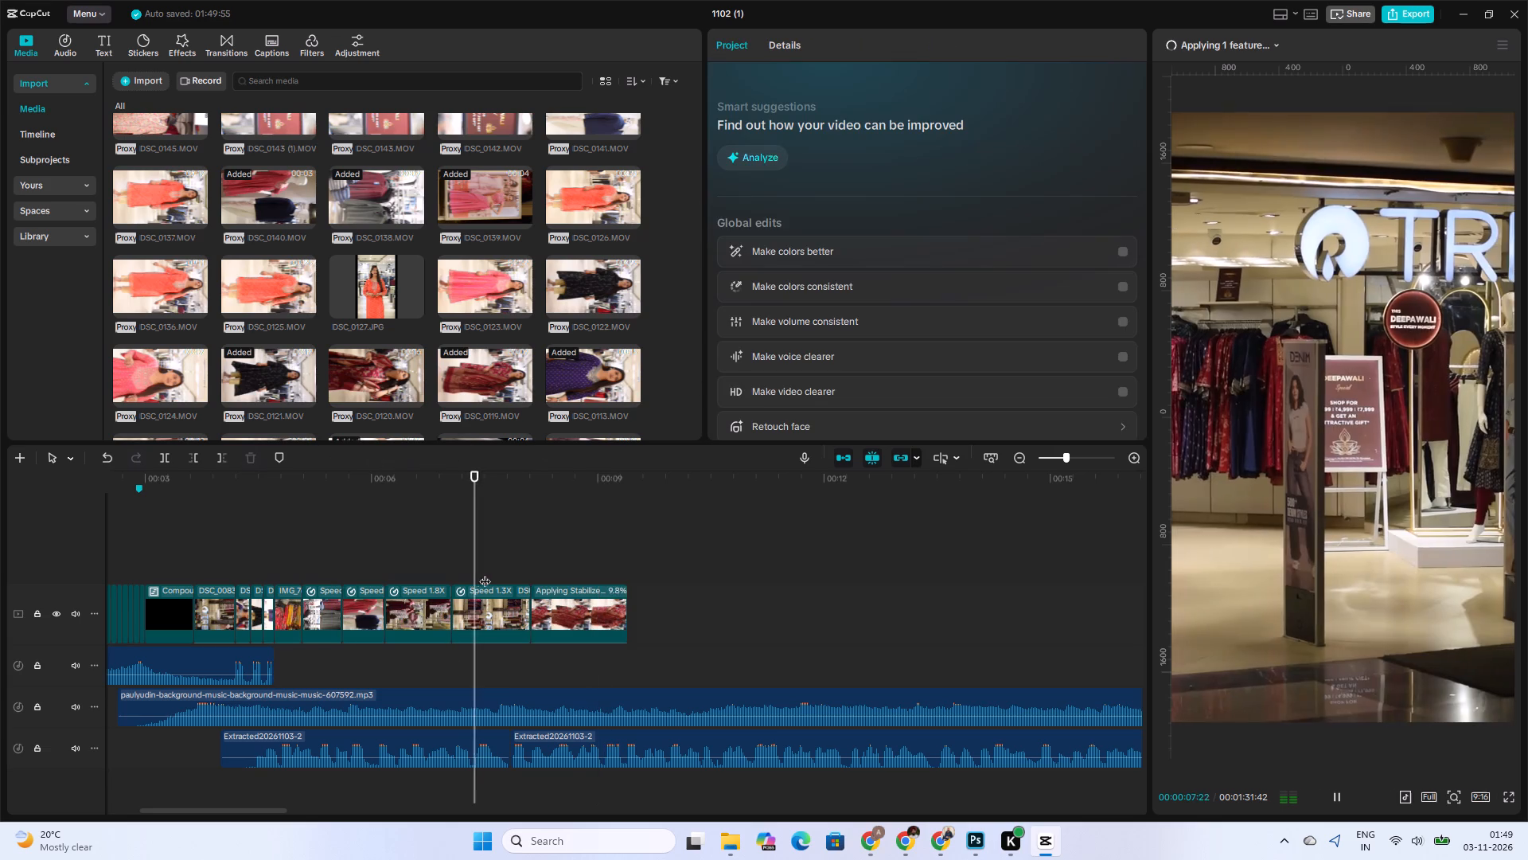
key("space")
key("space")
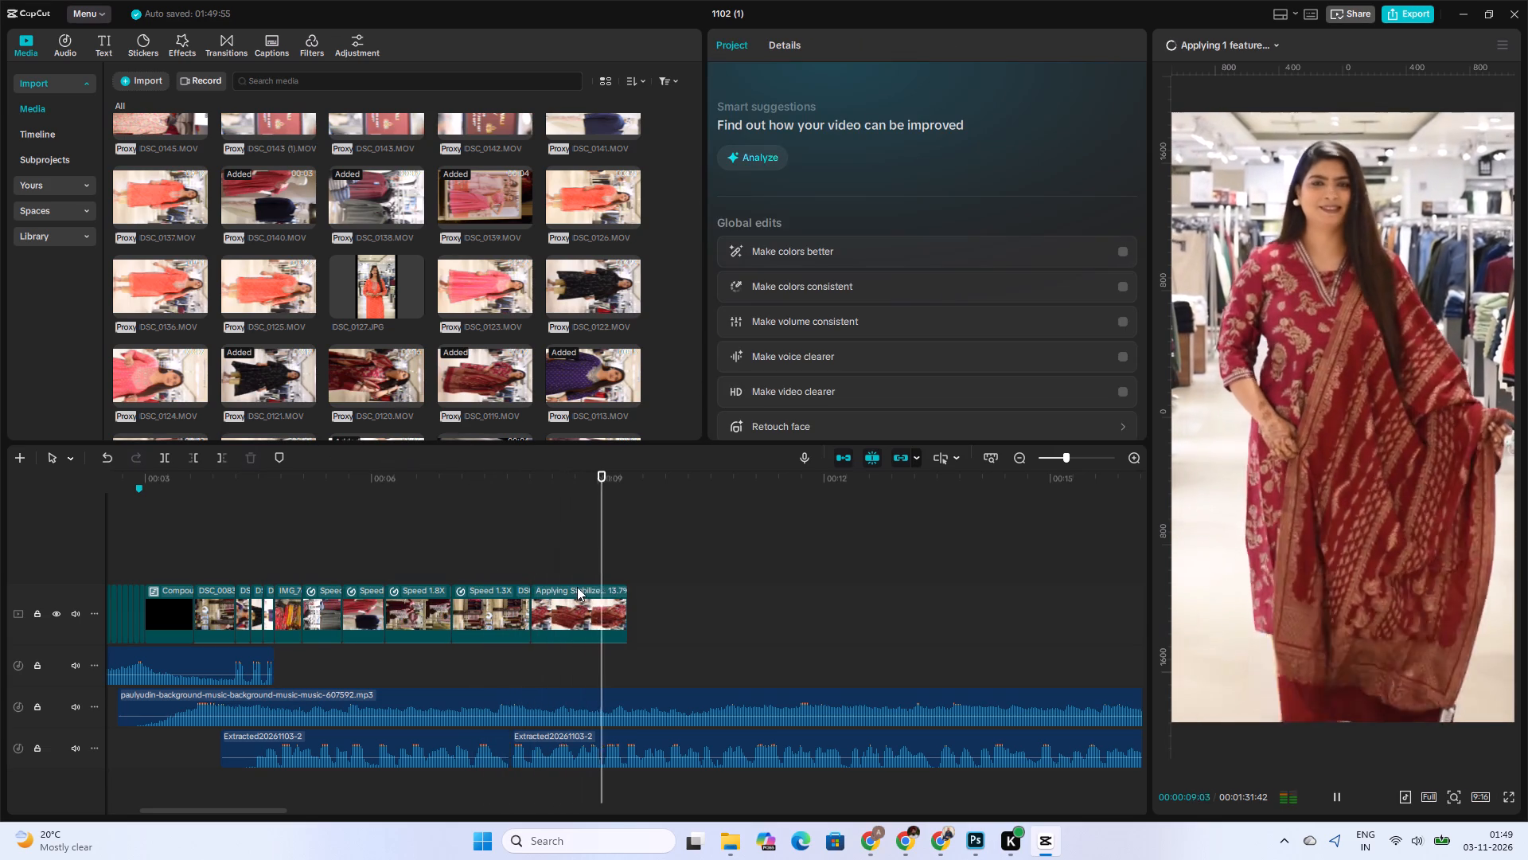
key("space")
key("space")
left_click(606, 546)
left_click(535, 566)
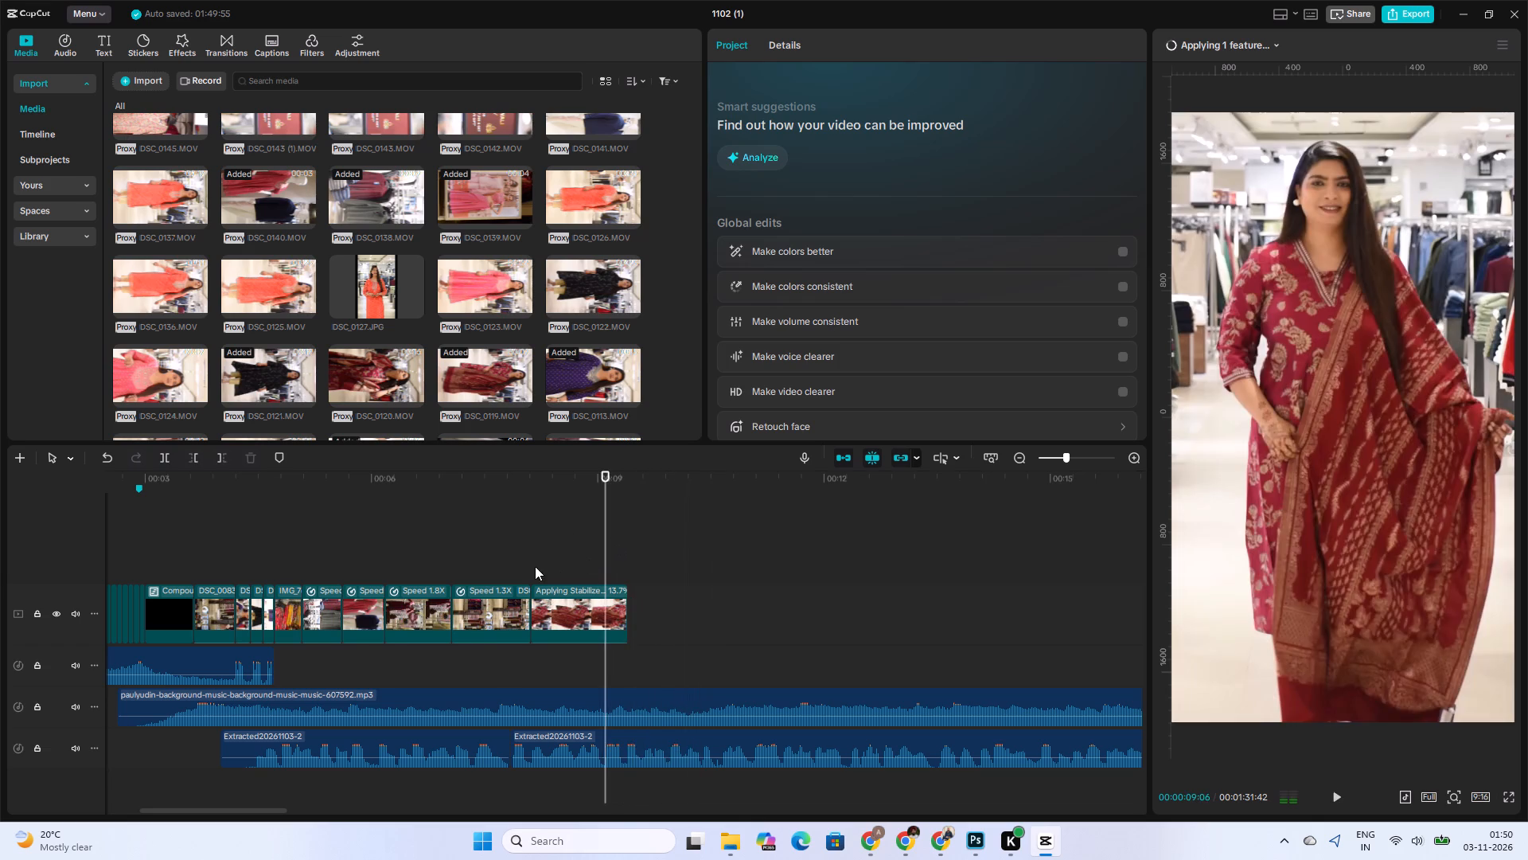
key("space")
key("space")
key("space")
key("space")
left_click(570, 592)
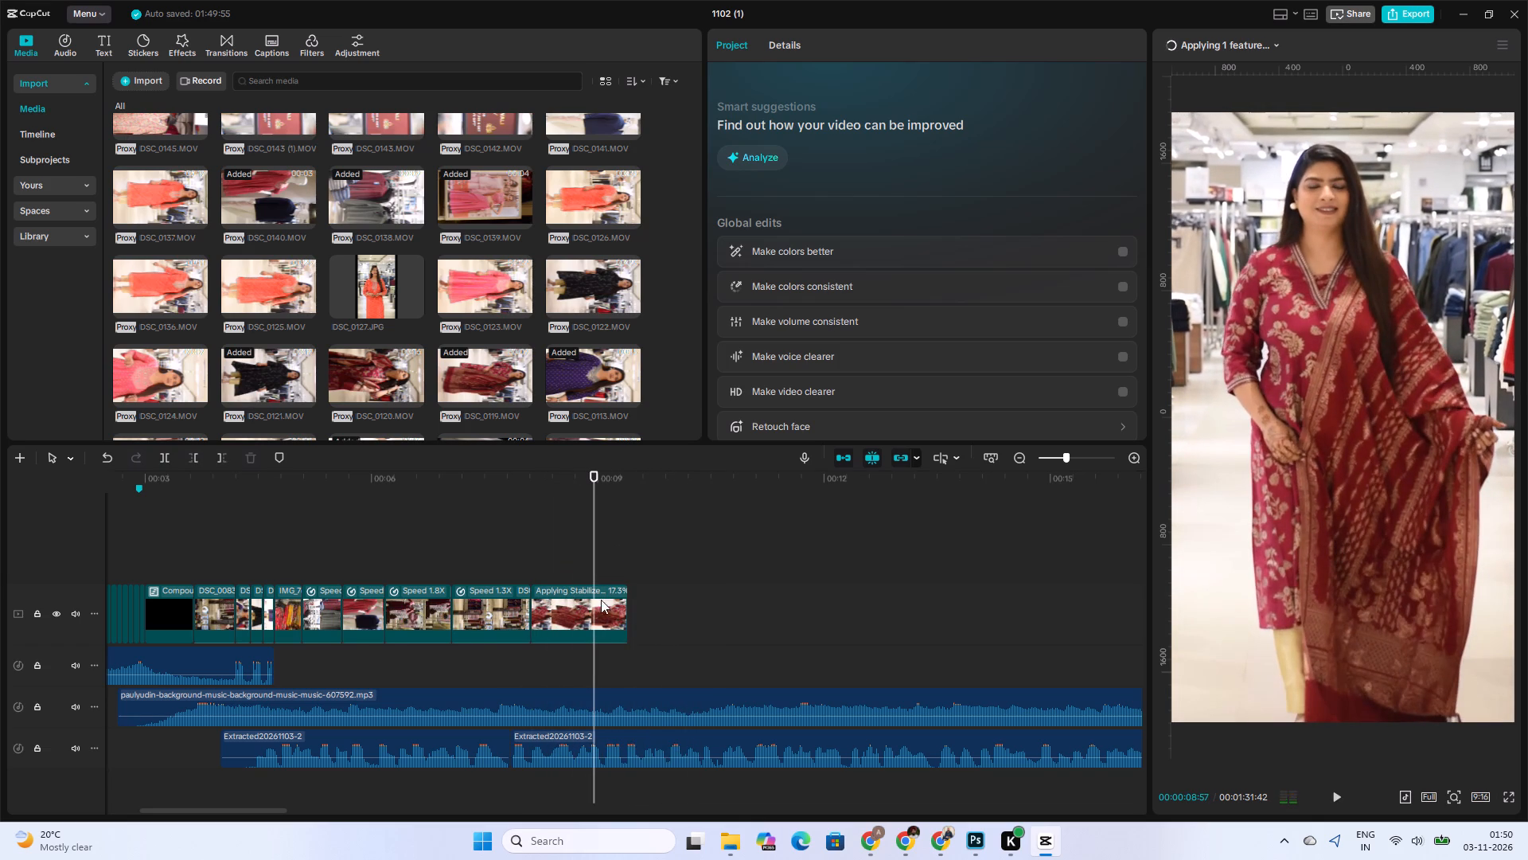
left_click(529, 573)
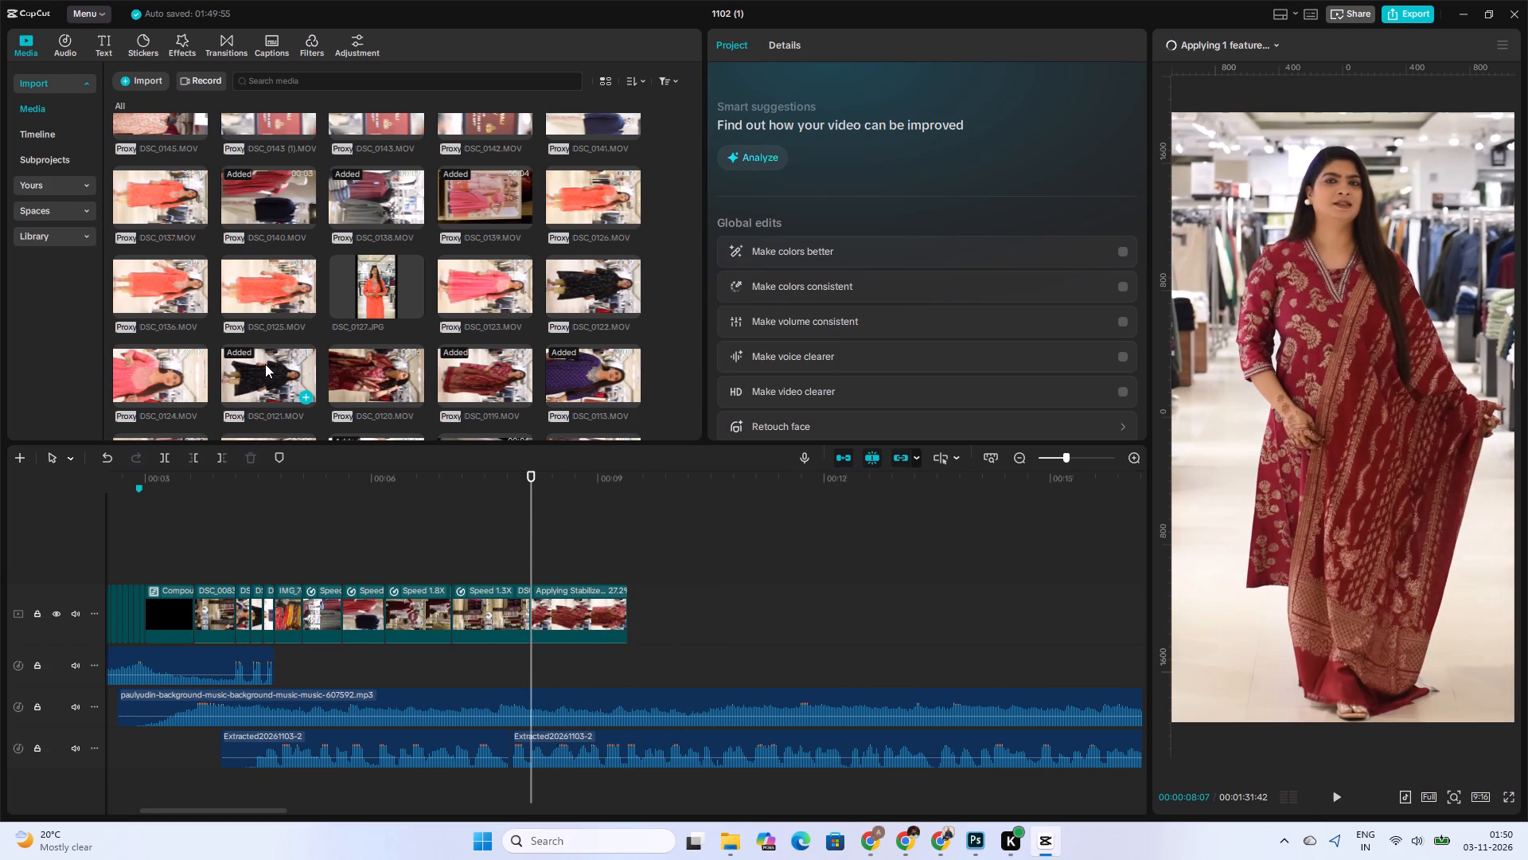
Place DSC_0121.MOV on an overlay track above the DSC_0119.MOV clip and rotate it to -90°.
left_click_drag(265, 364, 556, 569)
left_click(518, 562)
key("space")
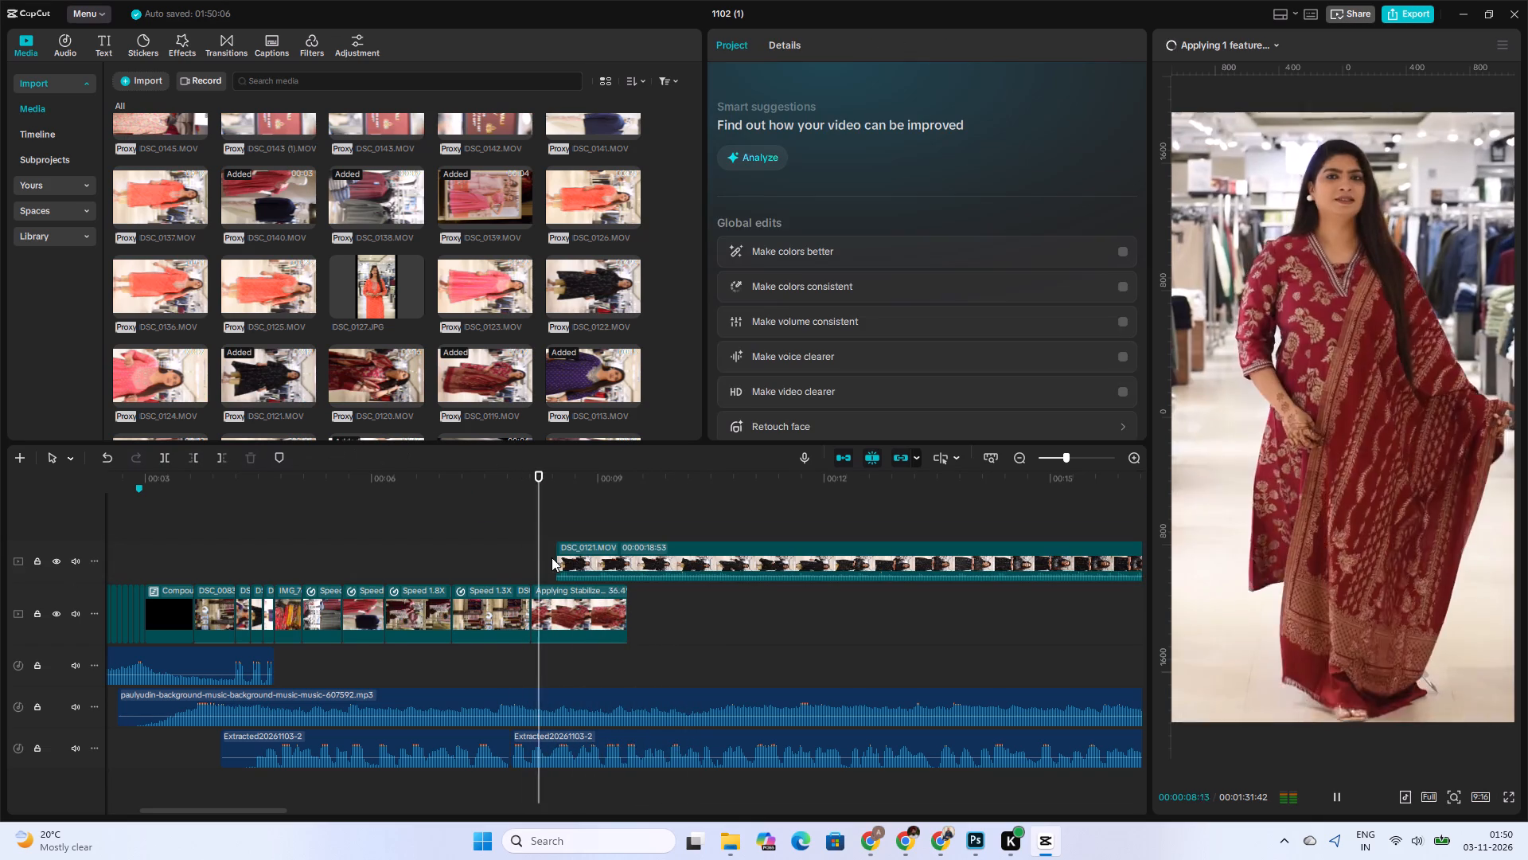
key("space")
left_click(602, 565)
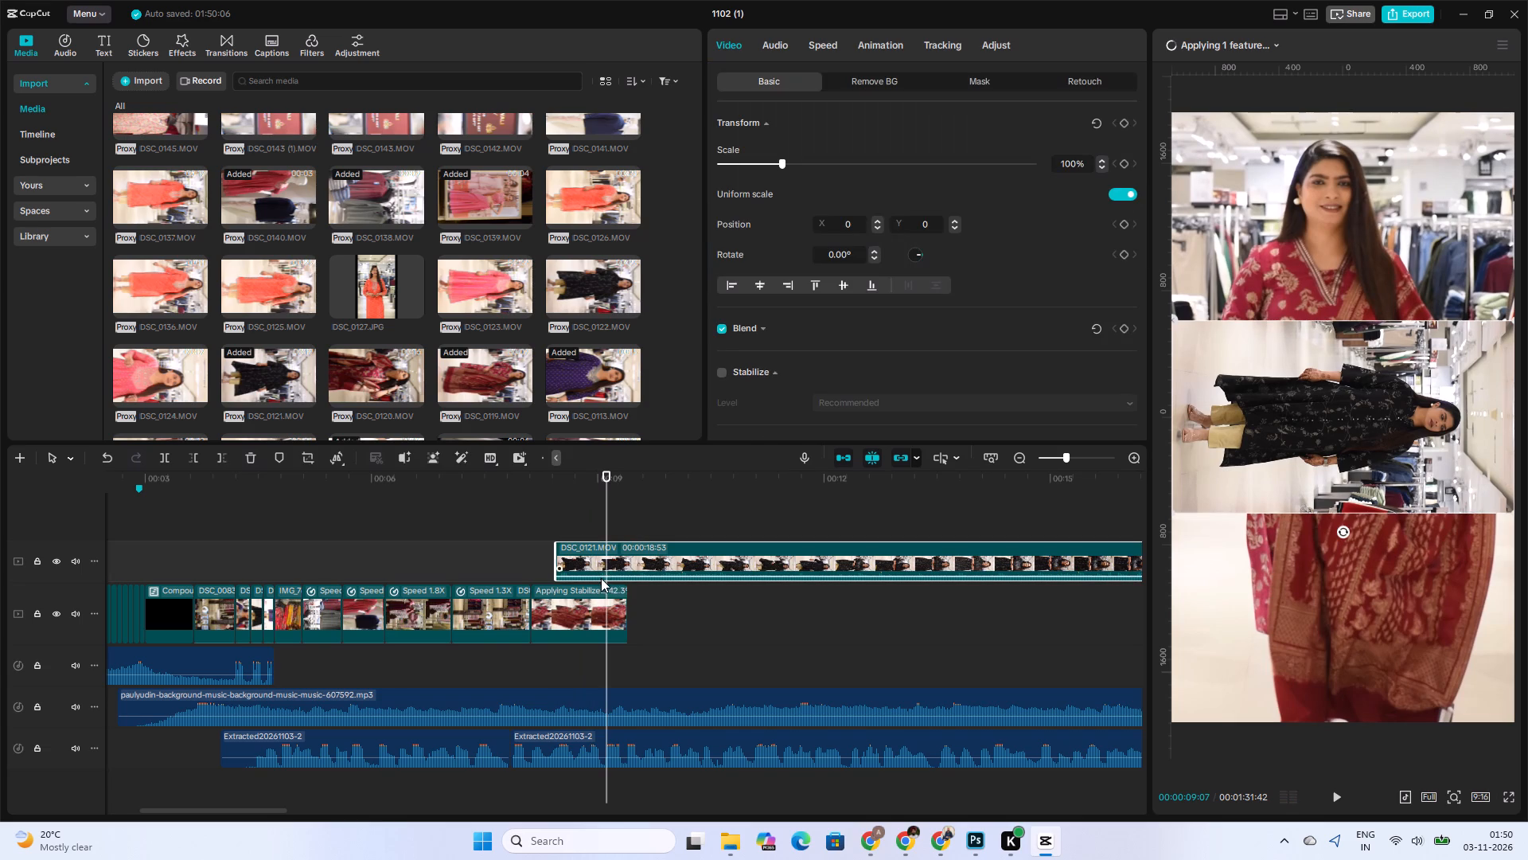
left_click_drag(601, 575, 601, 587)
left_click(557, 531)
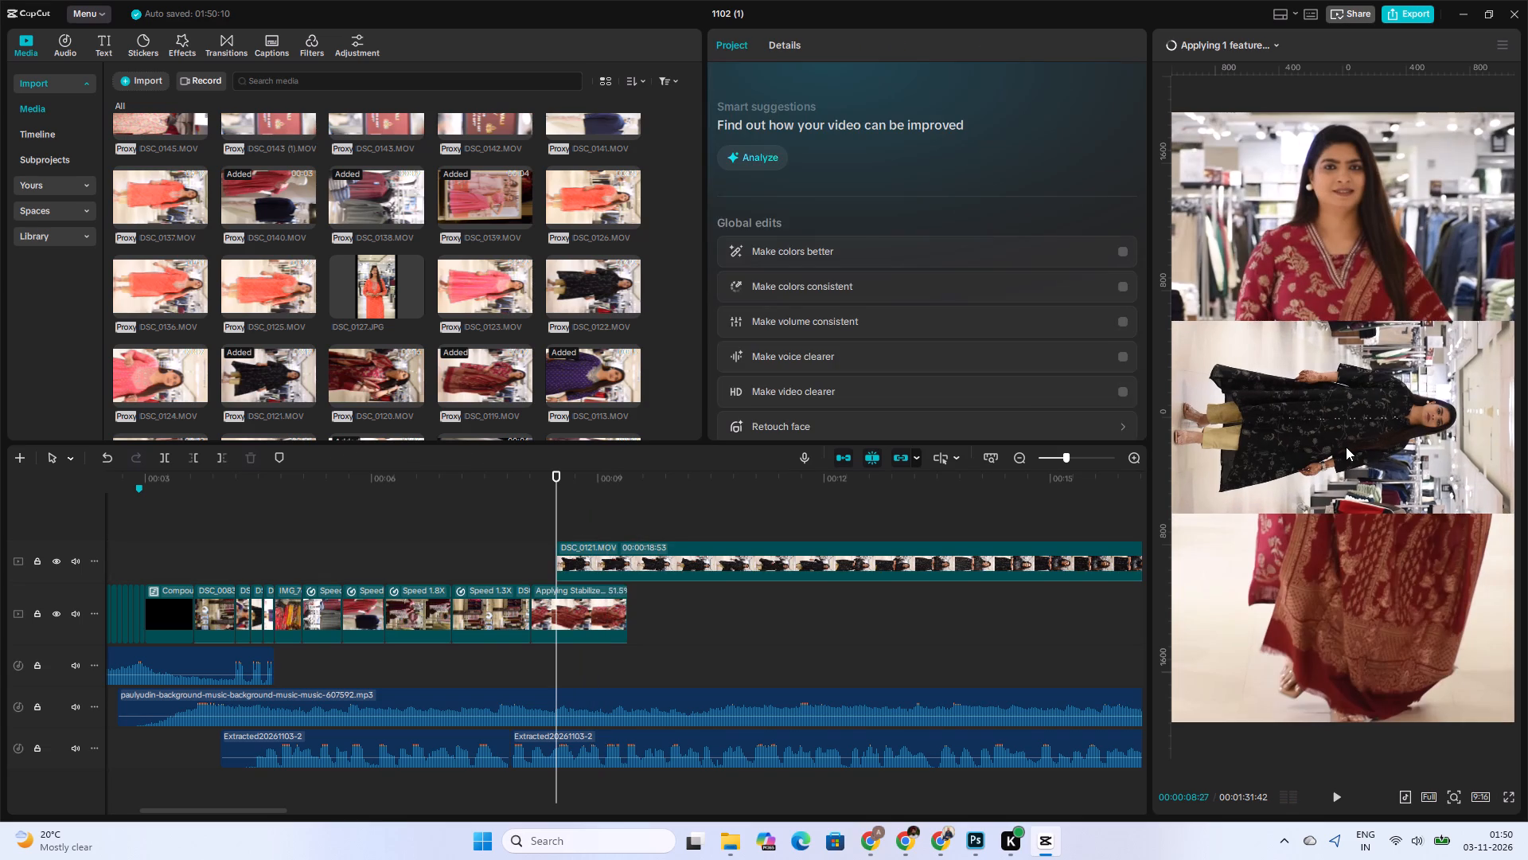
left_click(1346, 445)
left_click_drag(1343, 532, 1401, 420)
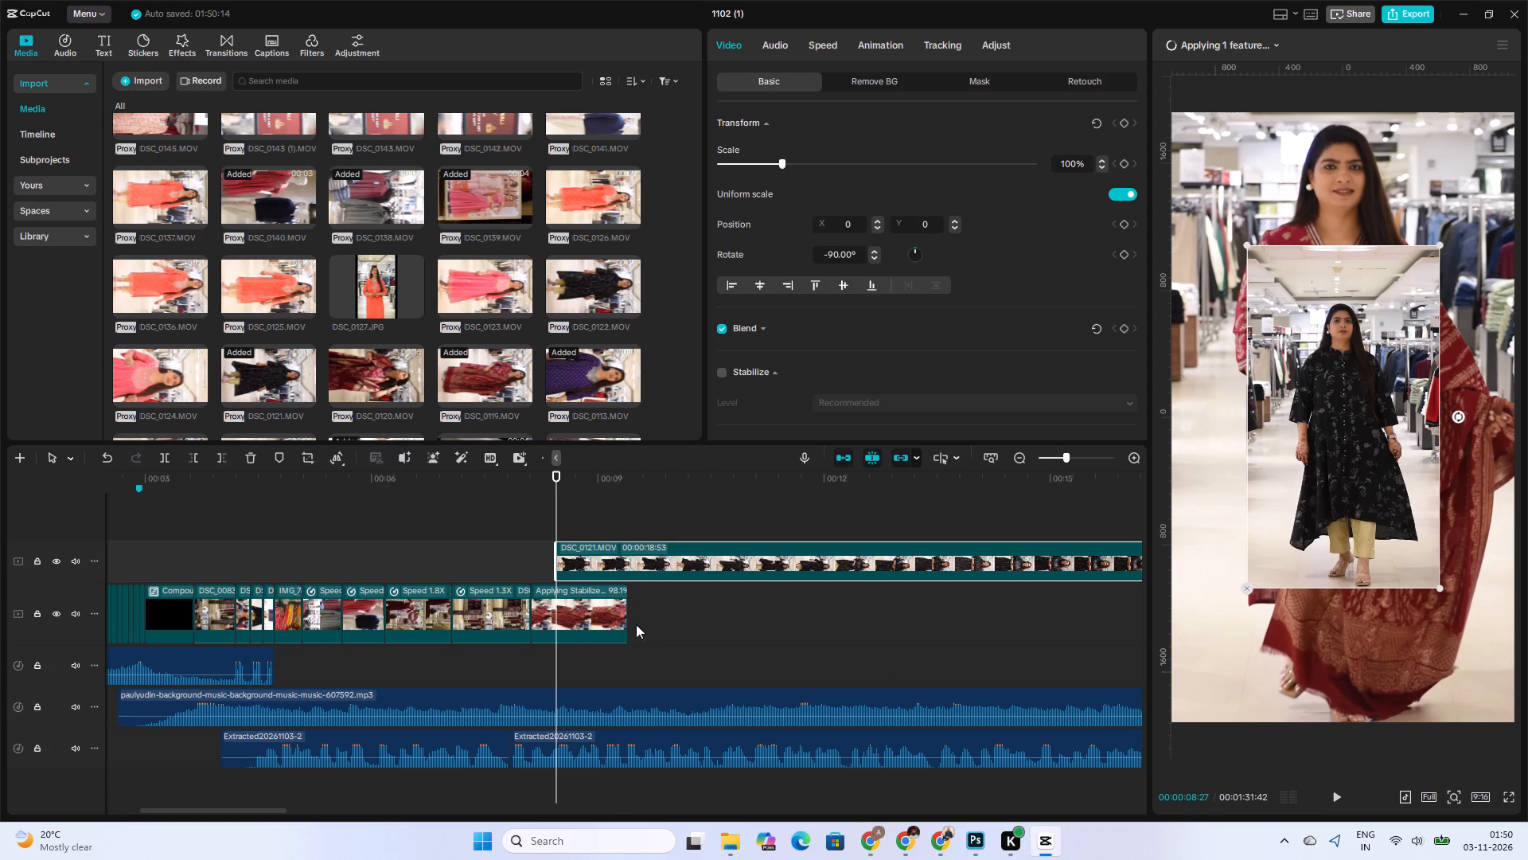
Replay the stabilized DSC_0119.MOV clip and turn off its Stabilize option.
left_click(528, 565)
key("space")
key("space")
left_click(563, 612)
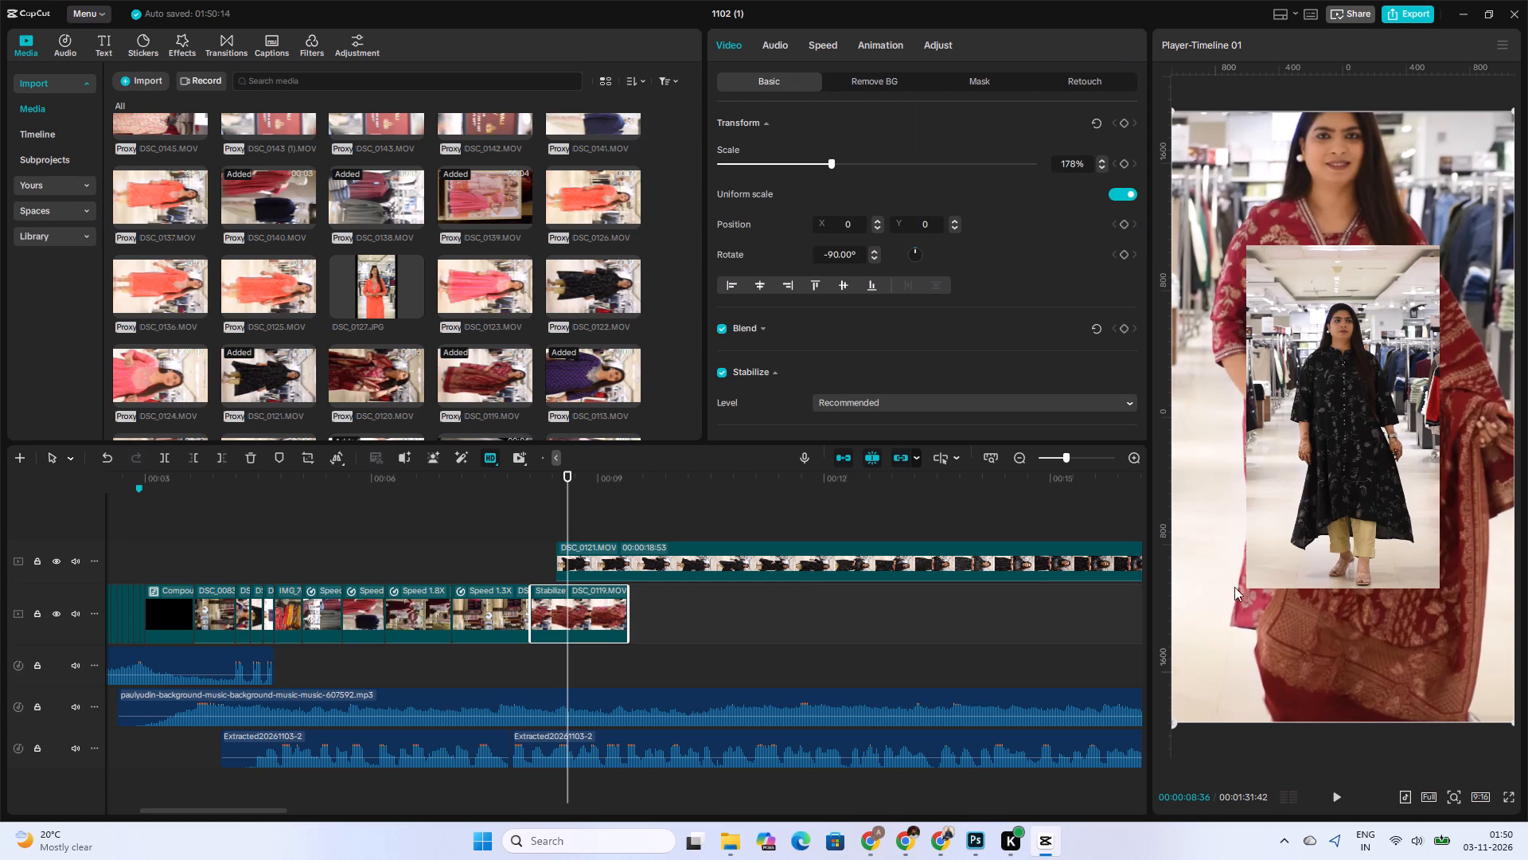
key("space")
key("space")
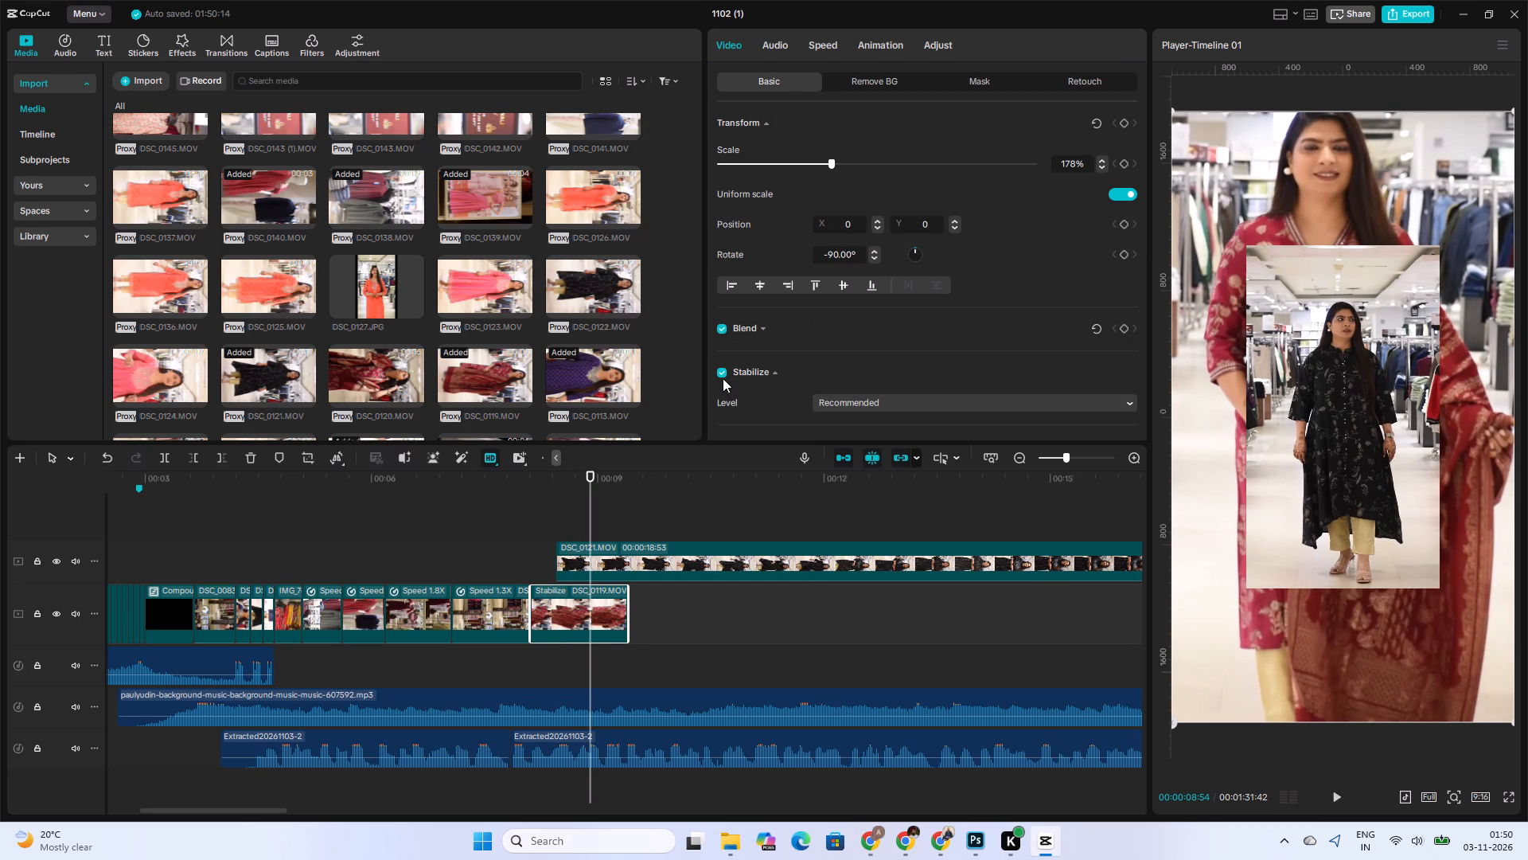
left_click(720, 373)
Play through the DSC_0119.MOV clip and move the DSC_0121.MOV overlay onto the main track directly after it.
left_click(538, 571)
key("space")
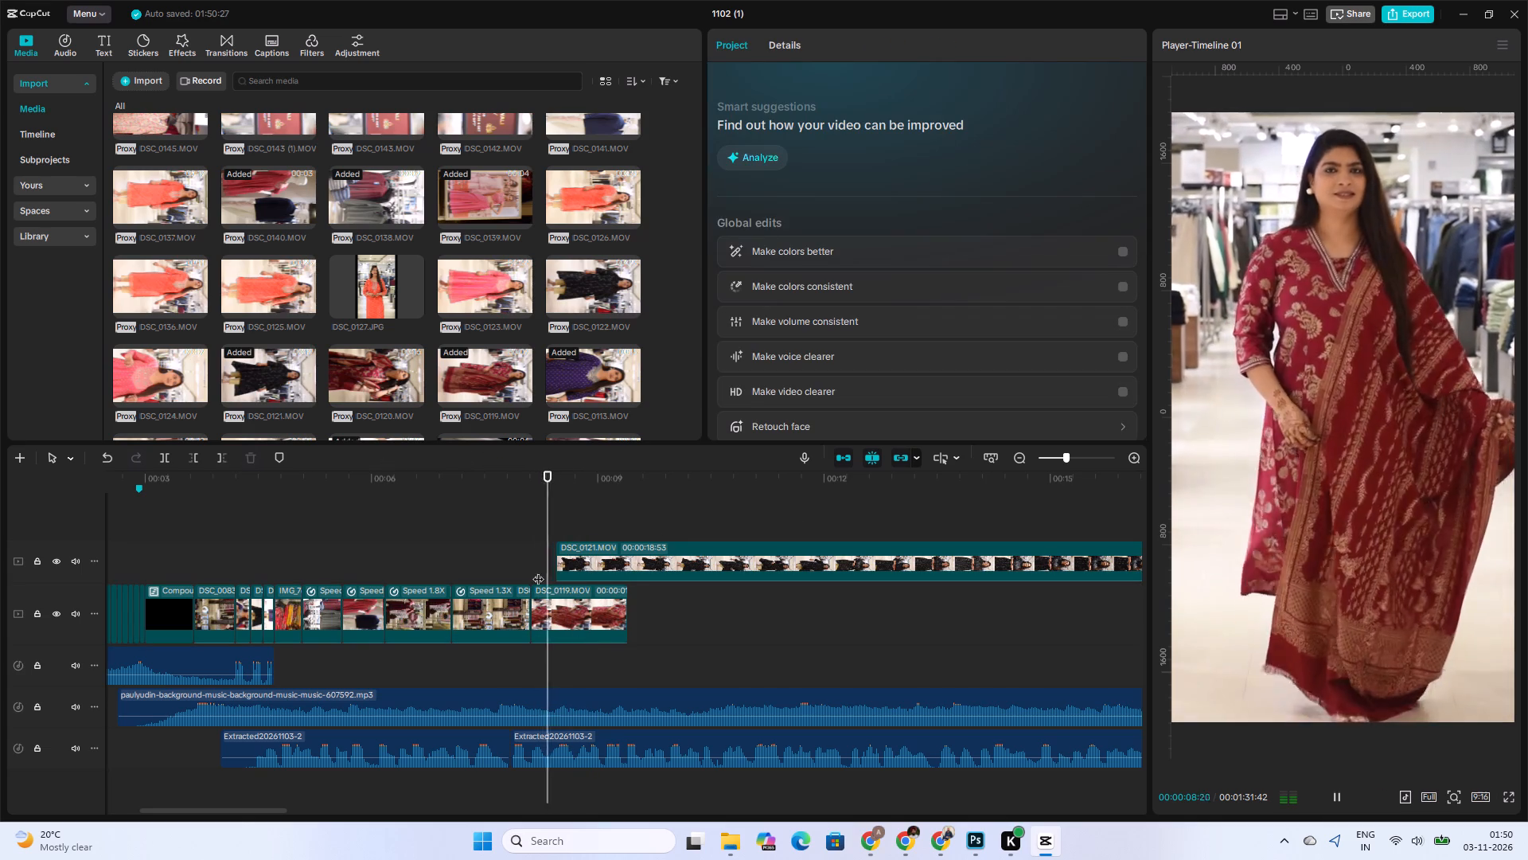
key("space")
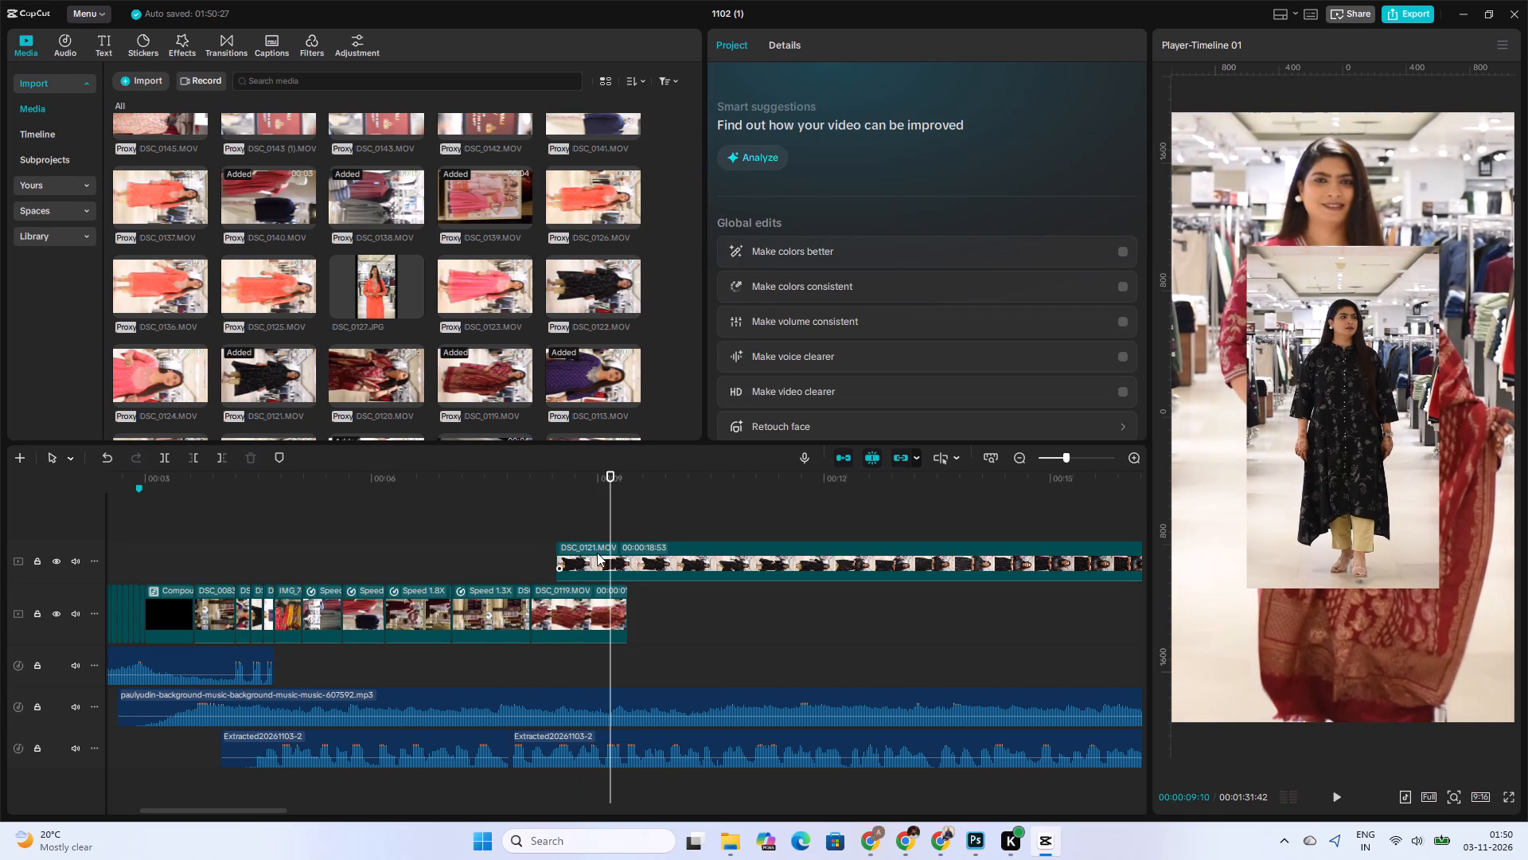
left_click_drag(597, 553, 672, 588)
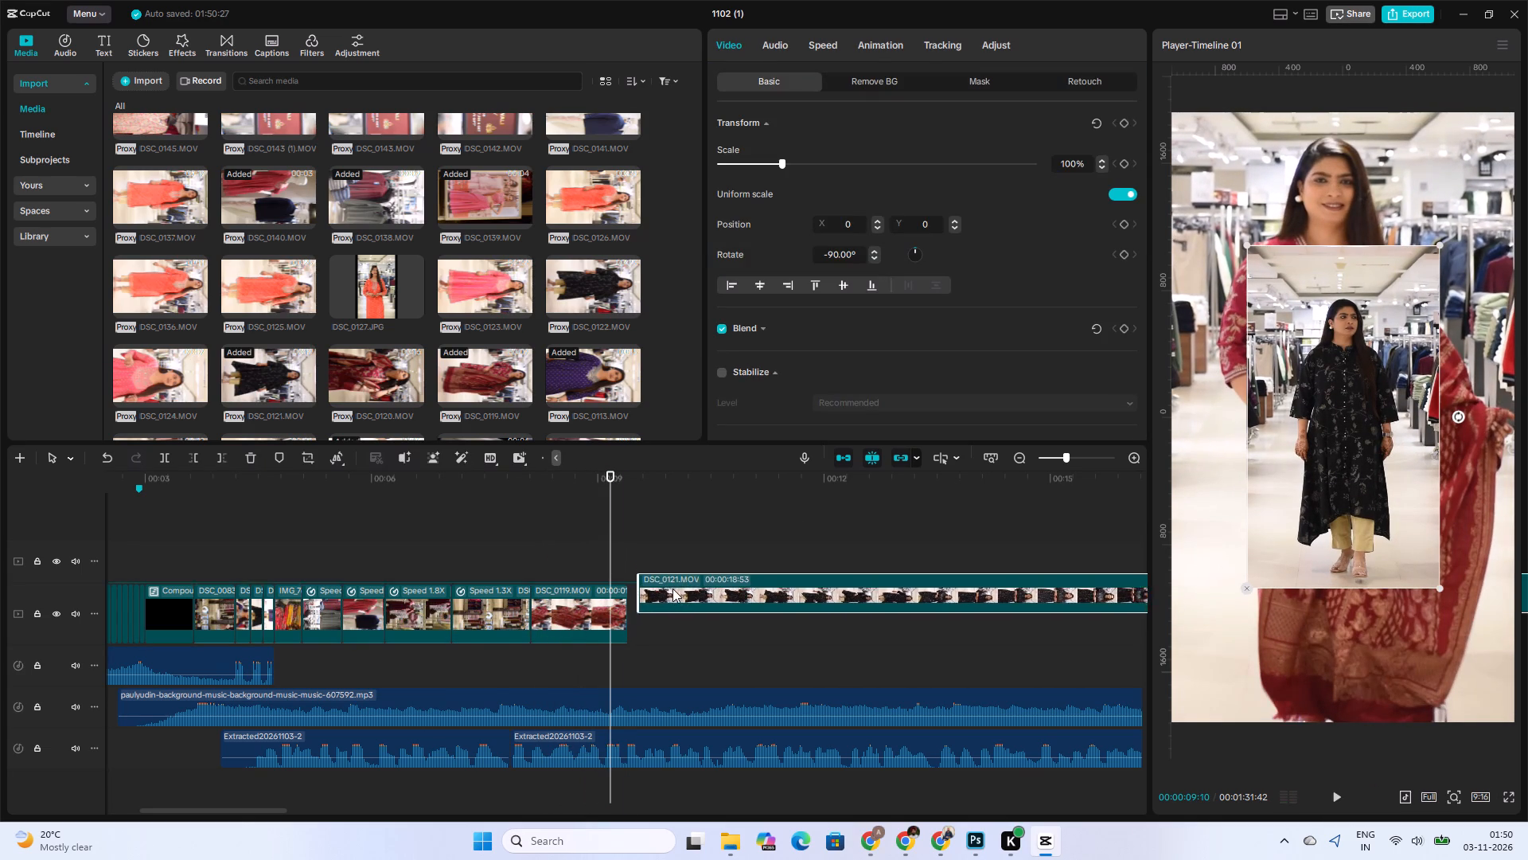
left_click_drag(672, 588, 672, 588)
Play through the DSC_0121.MOV clip, split it at 00:00:10:50 and delete the part before the cut.
key("space")
key("space")
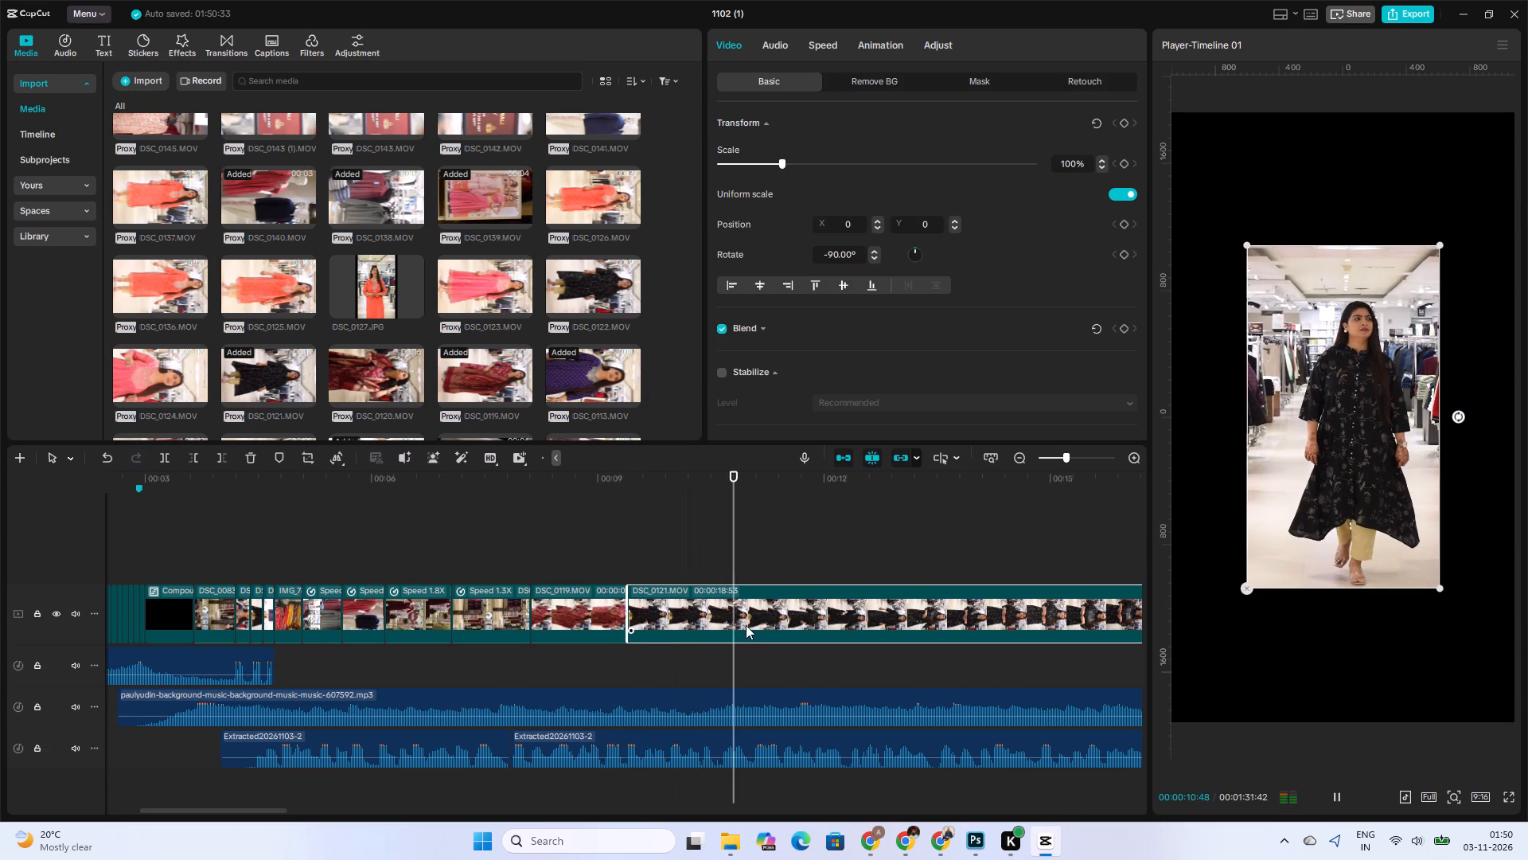
left_click(731, 623)
left_click(165, 457)
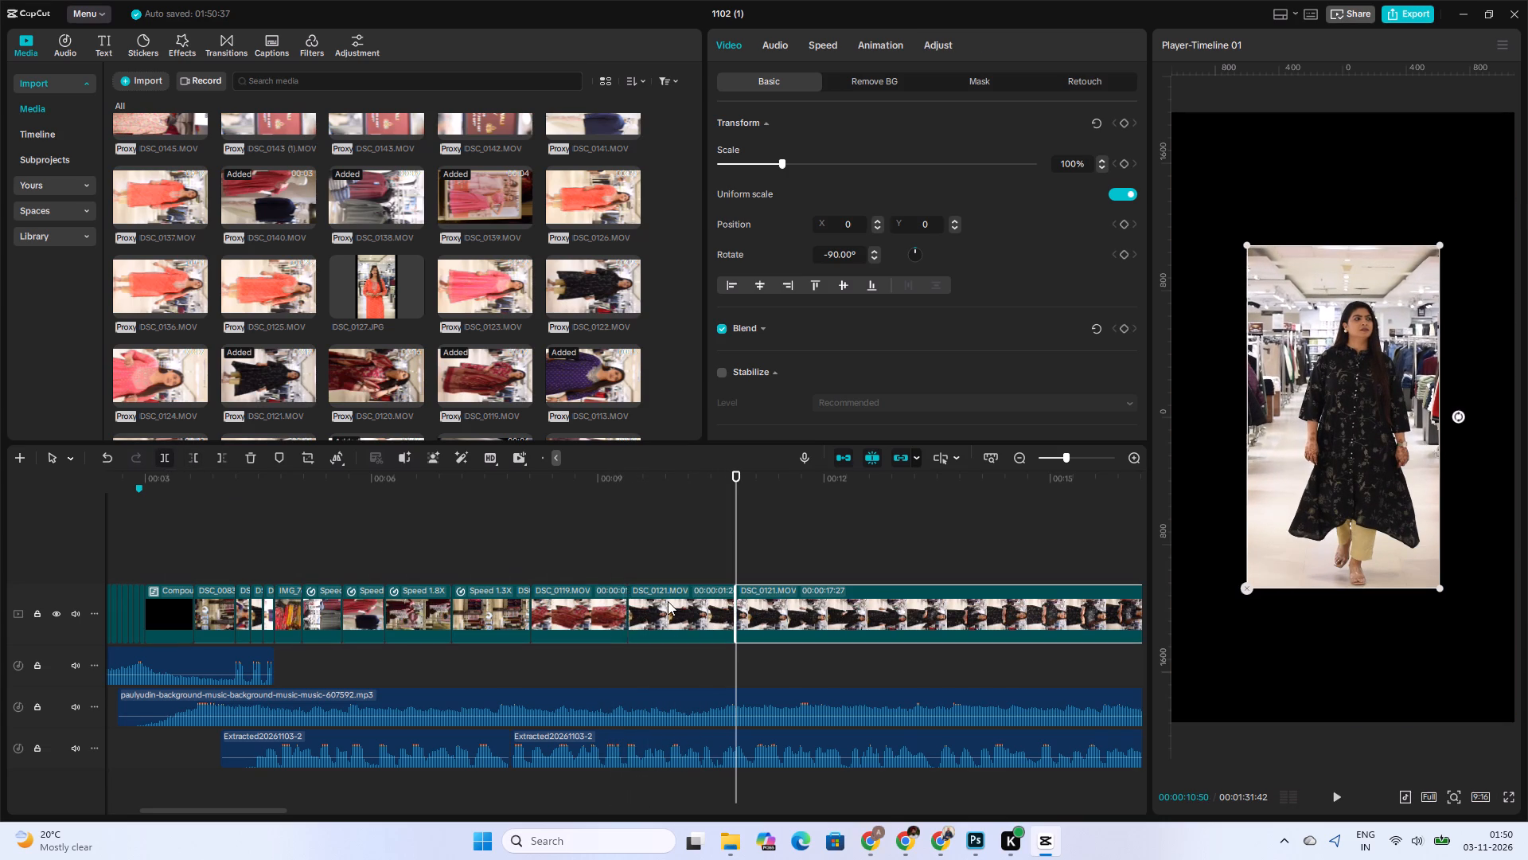
left_click(719, 616)
left_click(248, 459)
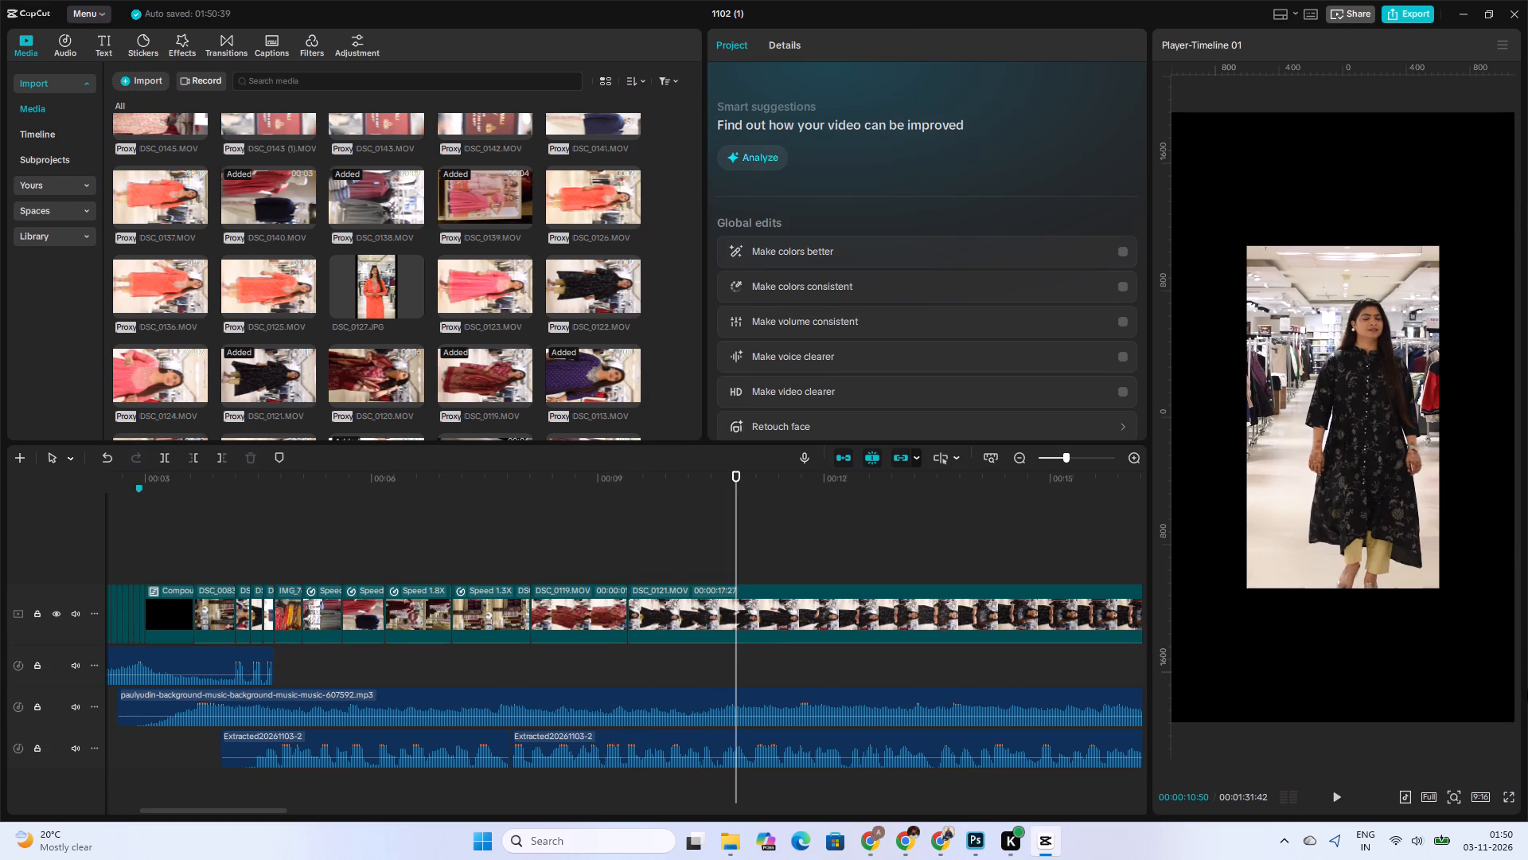
Scale the DSC_0121.MOV clip up to 178% so it fills the vertical frame.
left_click(1406, 560)
left_click_drag(1440, 588, 1527, 751)
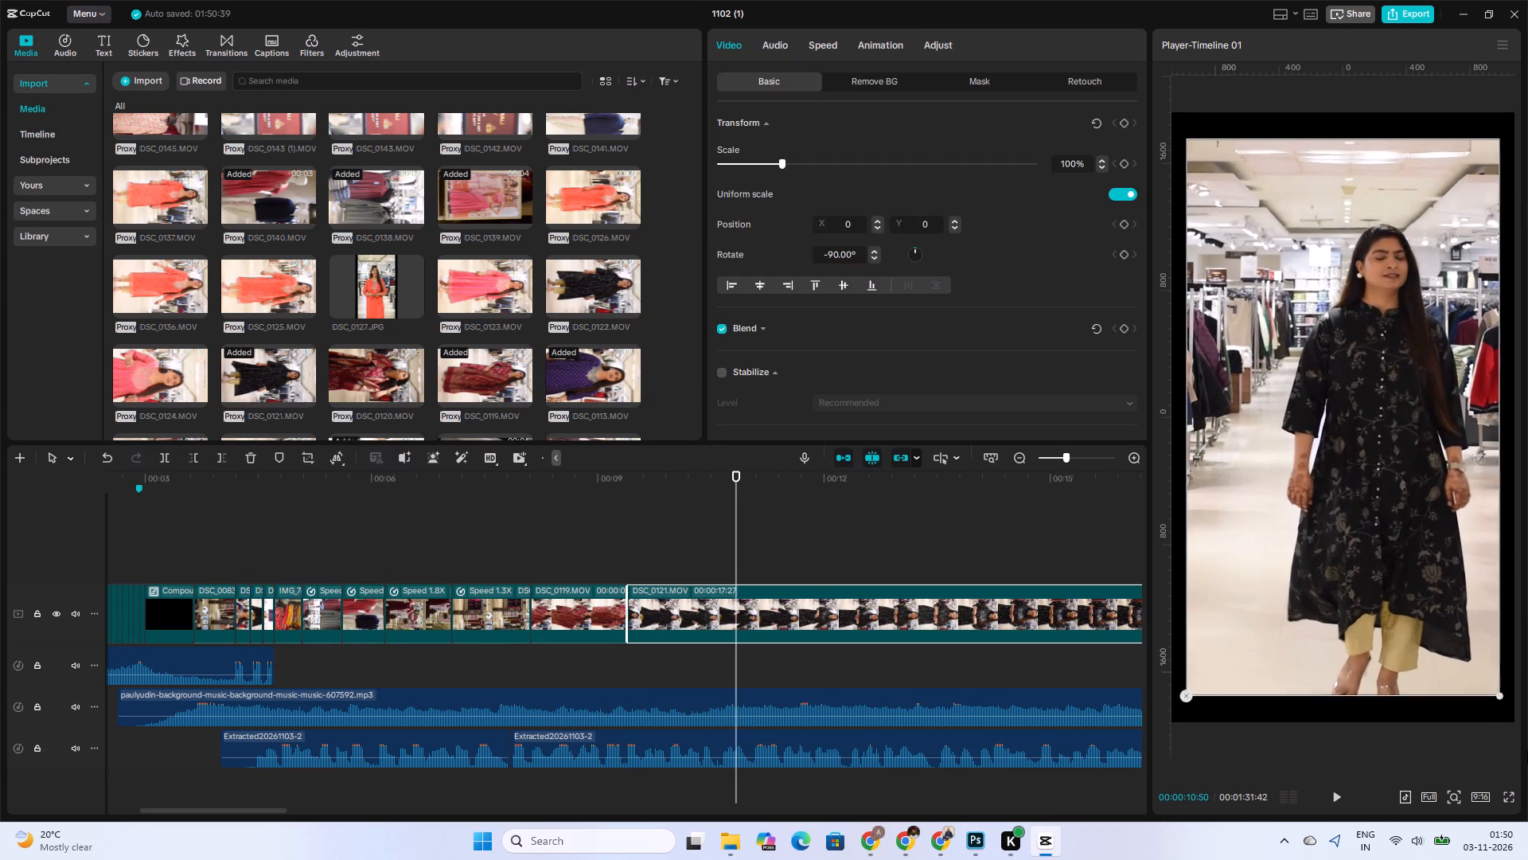
left_click_drag(1527, 751, 1527, 790)
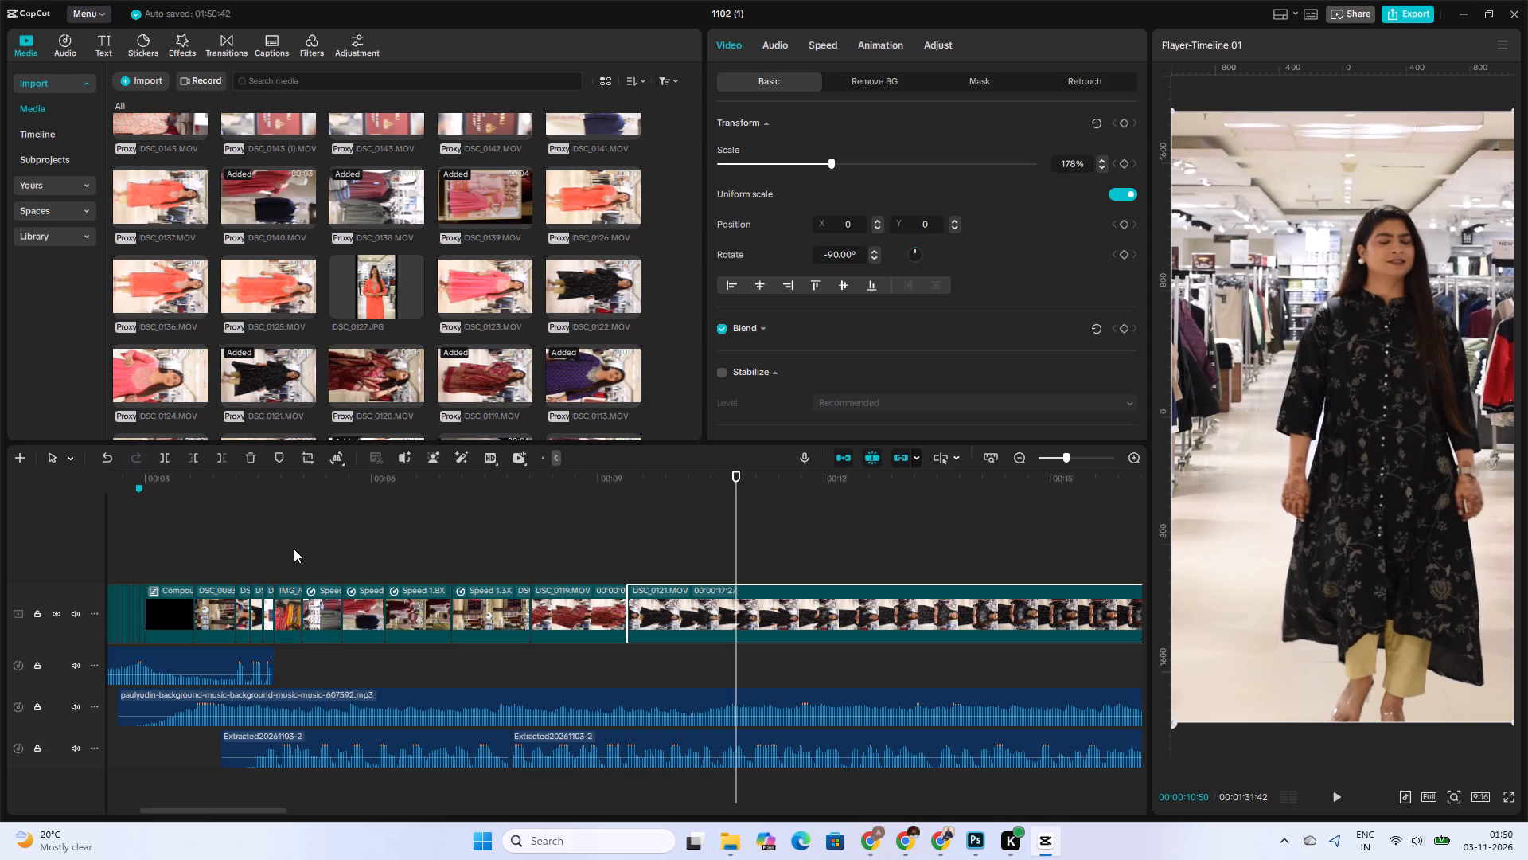
Play the 1.3X storefront clip before DSC_0119.MOV and trim a short piece off its end.
left_click(478, 541)
key("space")
key("space")
left_click(503, 611)
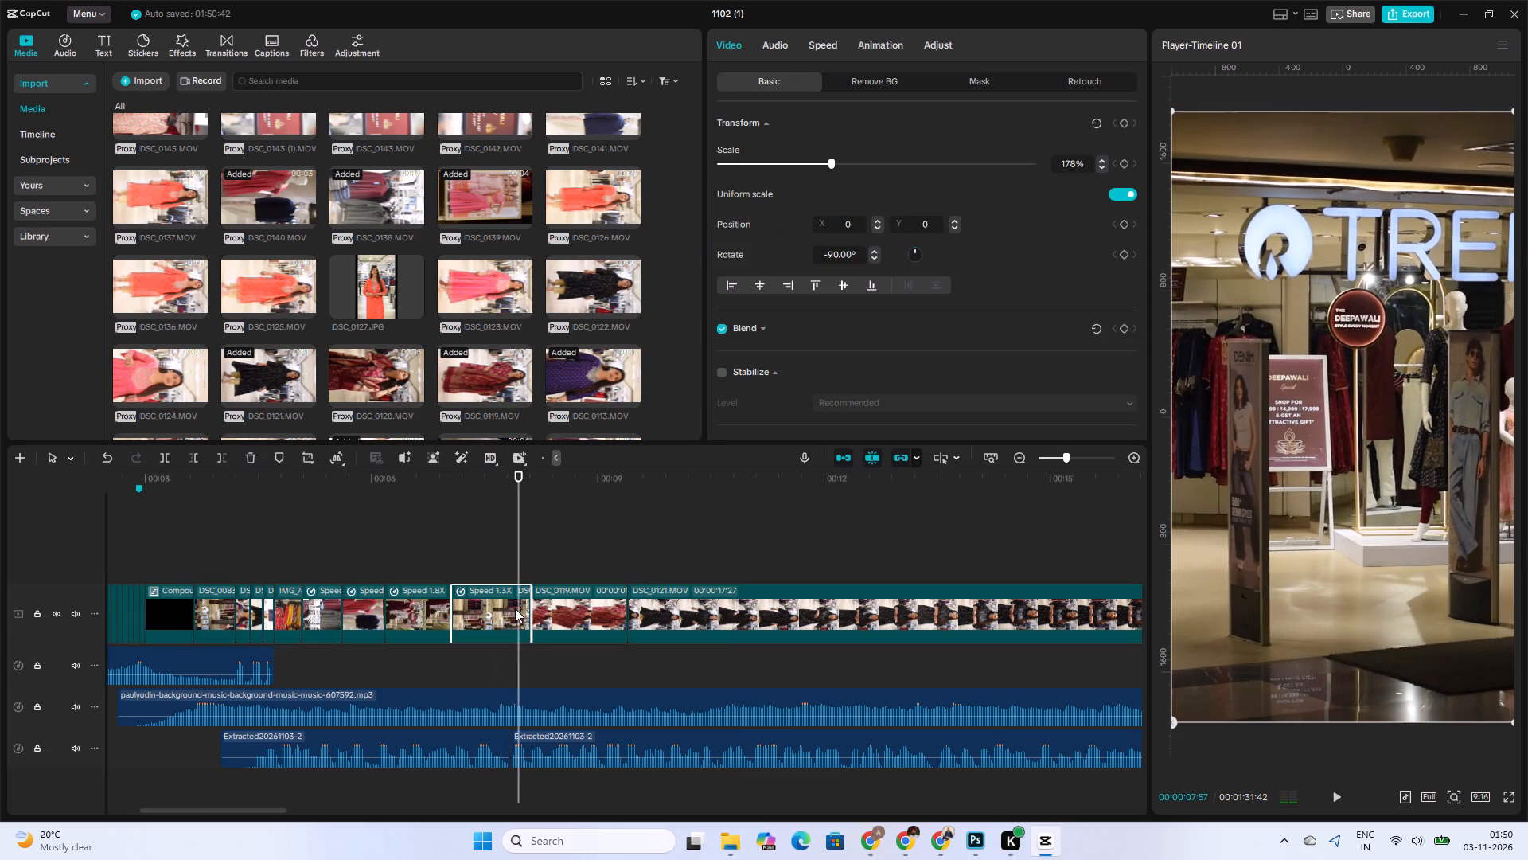
left_click_drag(529, 615, 503, 623)
Play into the DSC_0119.MOV clip and shorten it by trimming its end.
left_click(478, 568)
key("space")
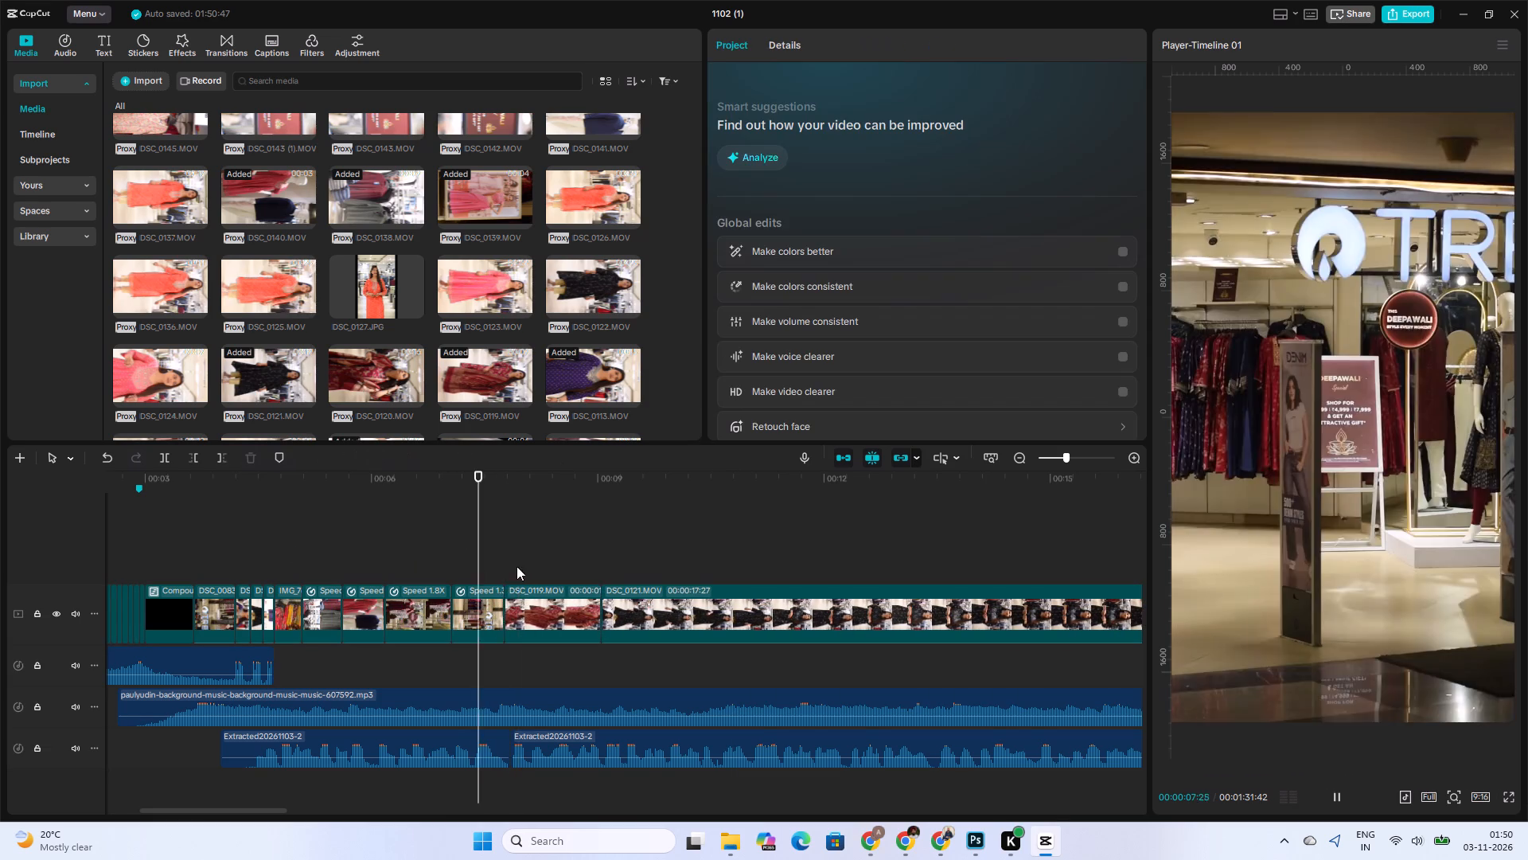
key("space")
left_click(566, 600)
left_click_drag(601, 609, 556, 623)
Play through the DSC_0121.MOV clip, split it at 00:00:09:18 and delete the part after the cut.
key("space")
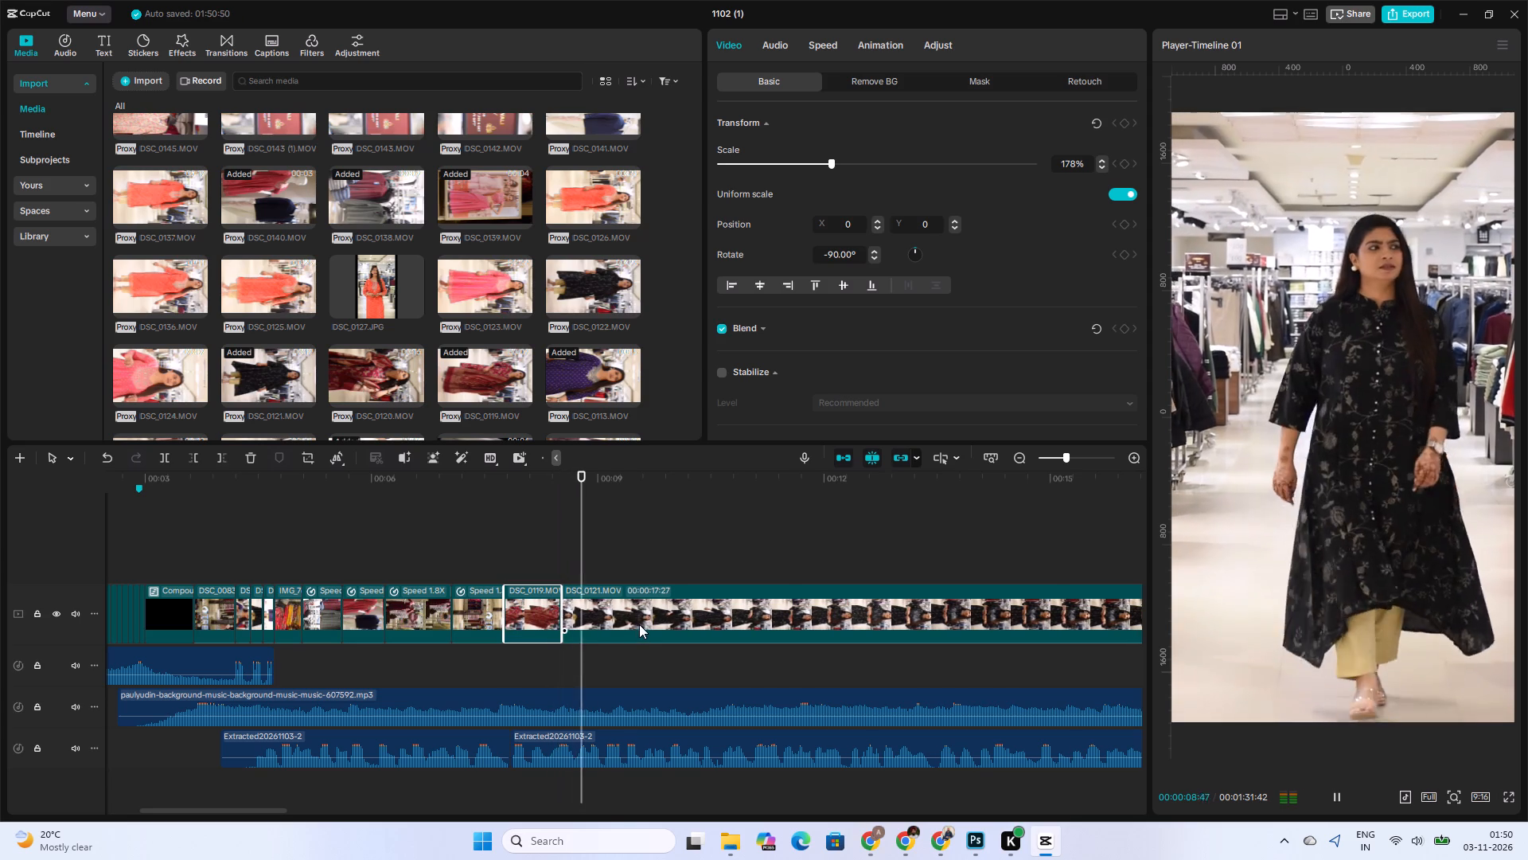
key("space")
left_click(624, 614)
left_click(166, 456)
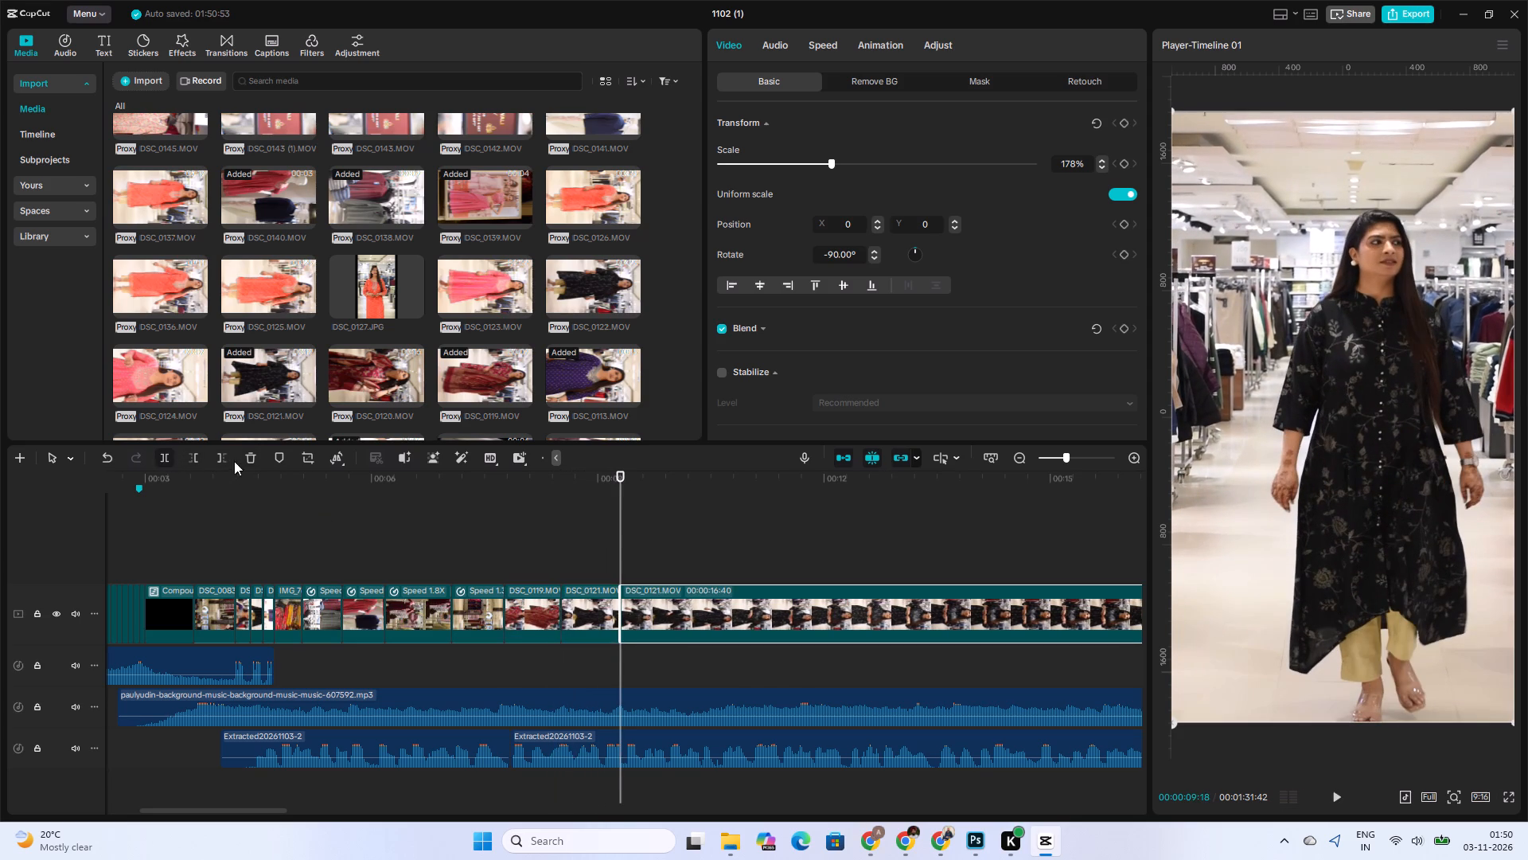
left_click(249, 458)
Browse the imported clips and add DSC_0113.MOV to the main track directly after the DSC_0121.MOV clip.
left_click(380, 356)
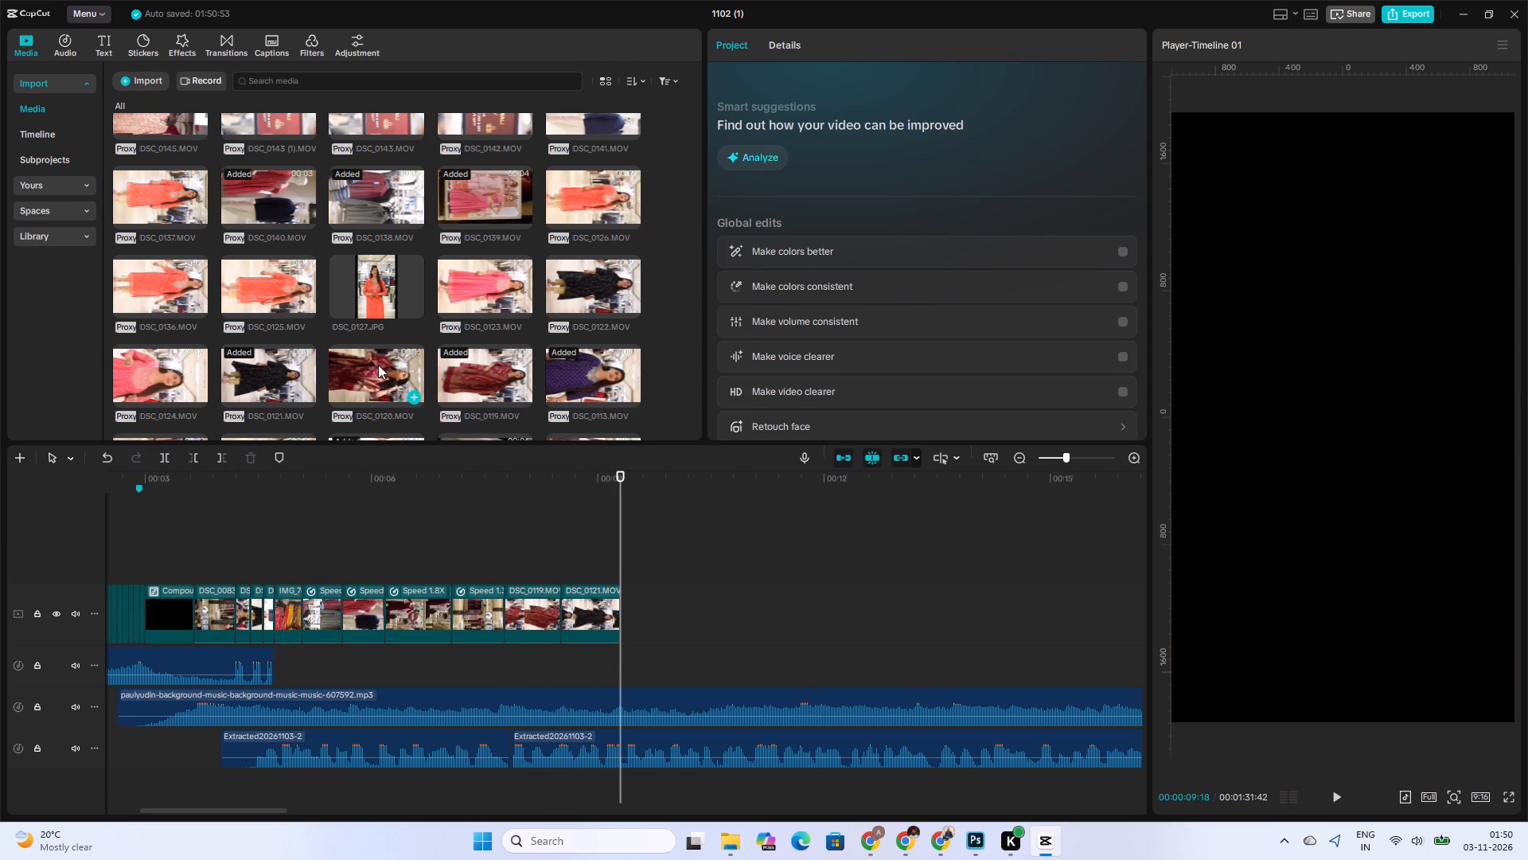
left_click(379, 365)
scroll(565, 248, "up", 1)
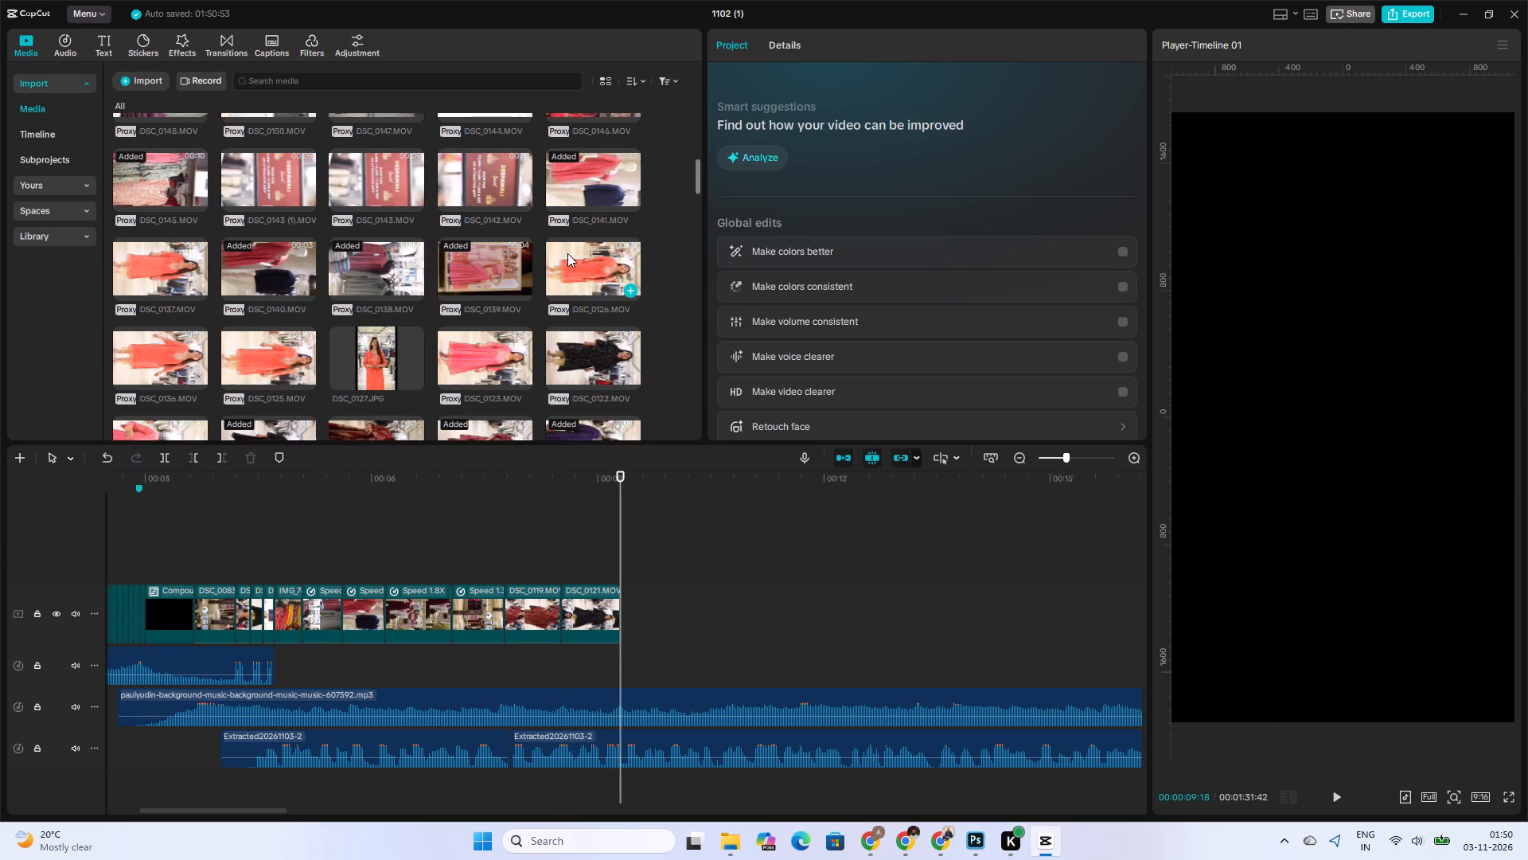
scroll(563, 252, "up", 2)
scroll(520, 311, "down", 3)
left_click(589, 377)
left_click_drag(584, 383, 608, 407)
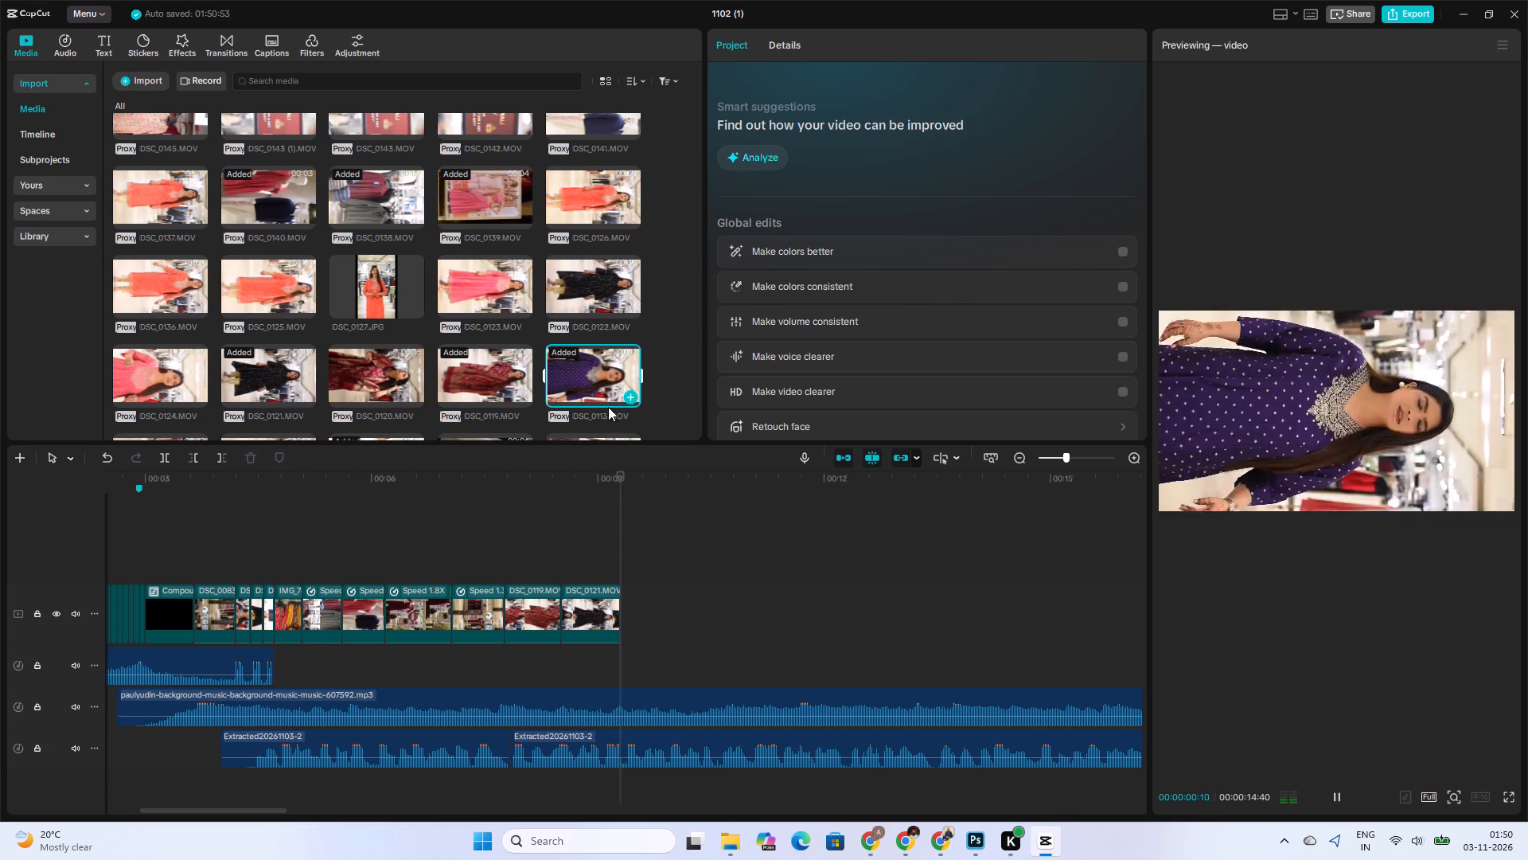
left_click_drag(608, 407, 636, 607)
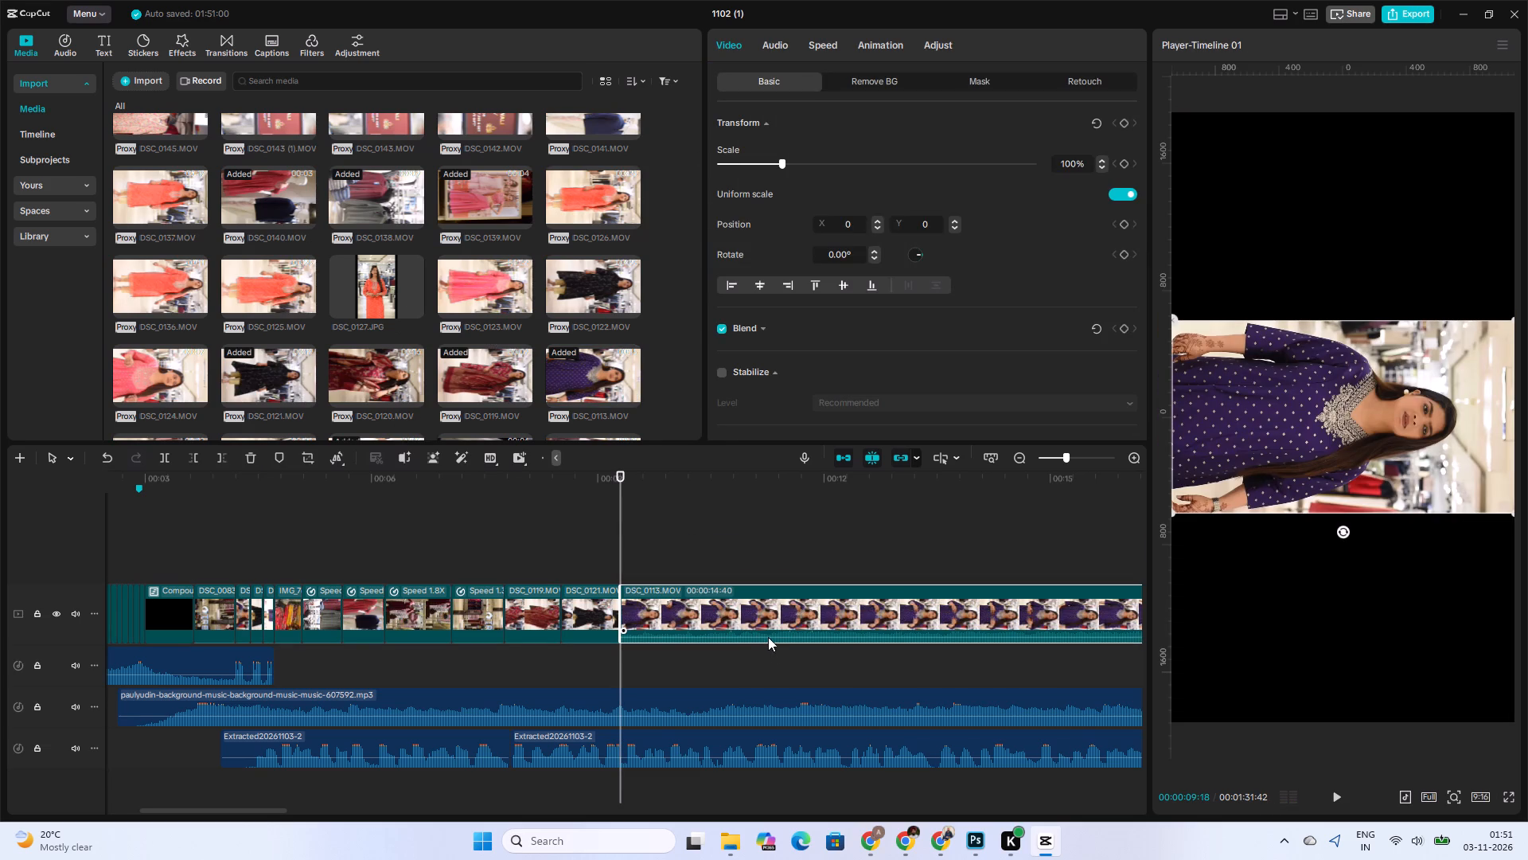
Lower the audio volume of the DSC_0113.MOV clip to the bottom of its range.
left_click(768, 634)
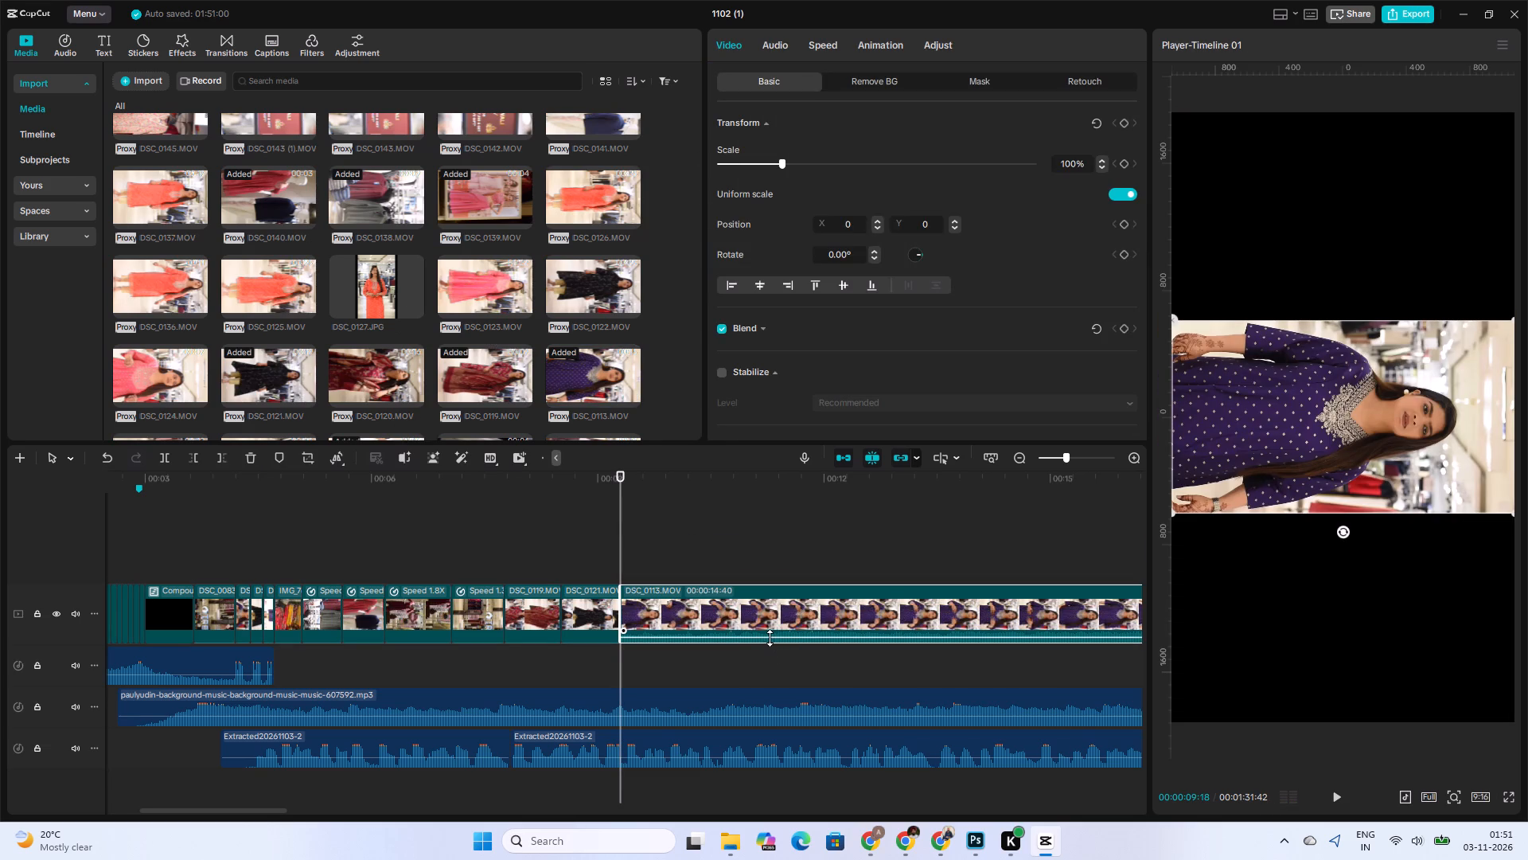
left_click_drag(770, 638, 776, 655)
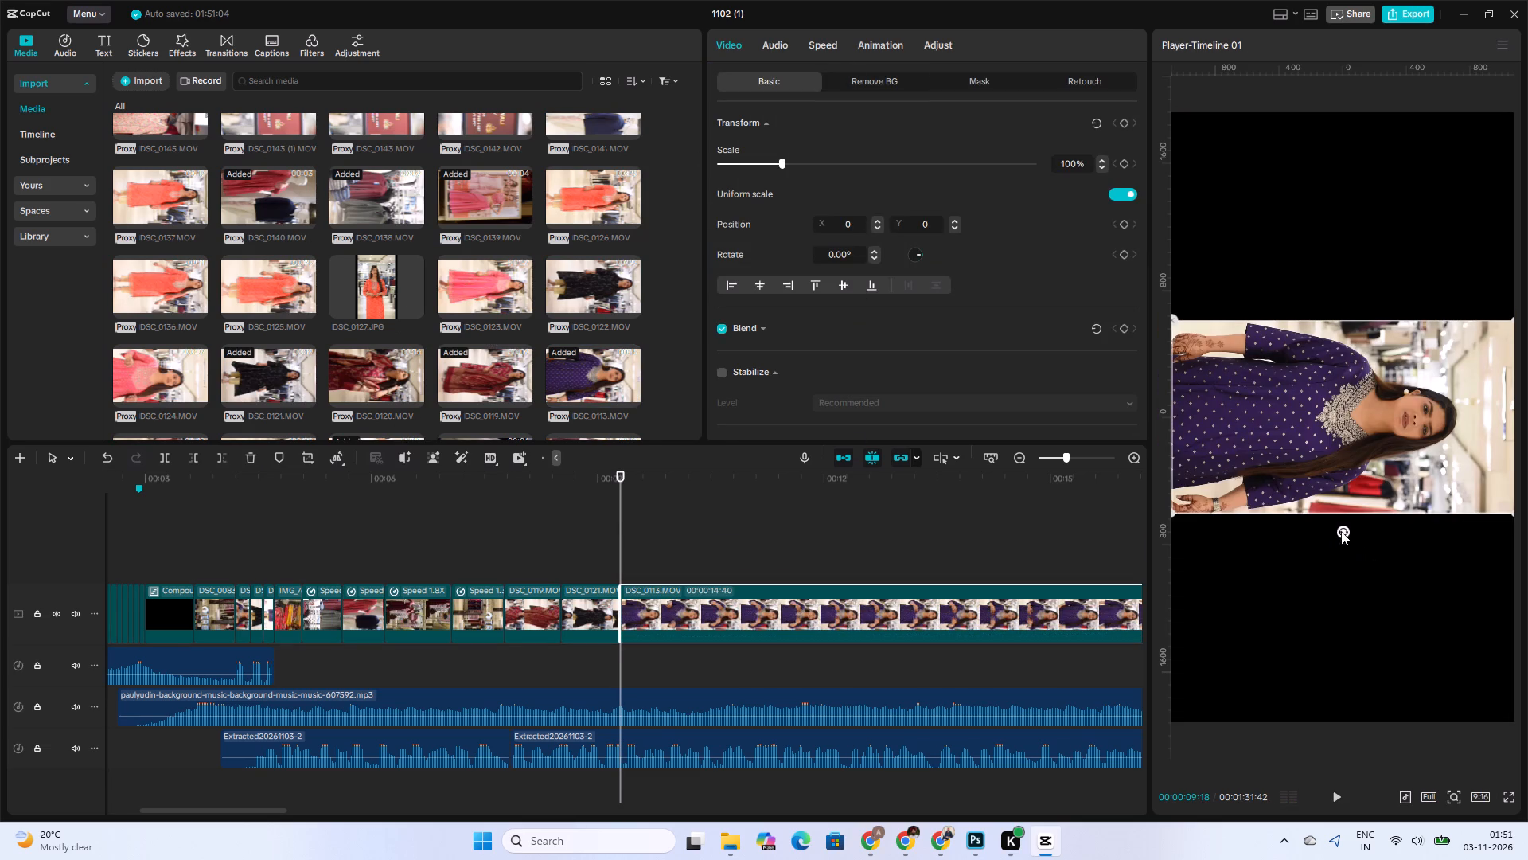
Rotate the DSC_0113.MOV clip to -90° so the woman stands upright.
left_click_drag(1342, 530, 1402, 424)
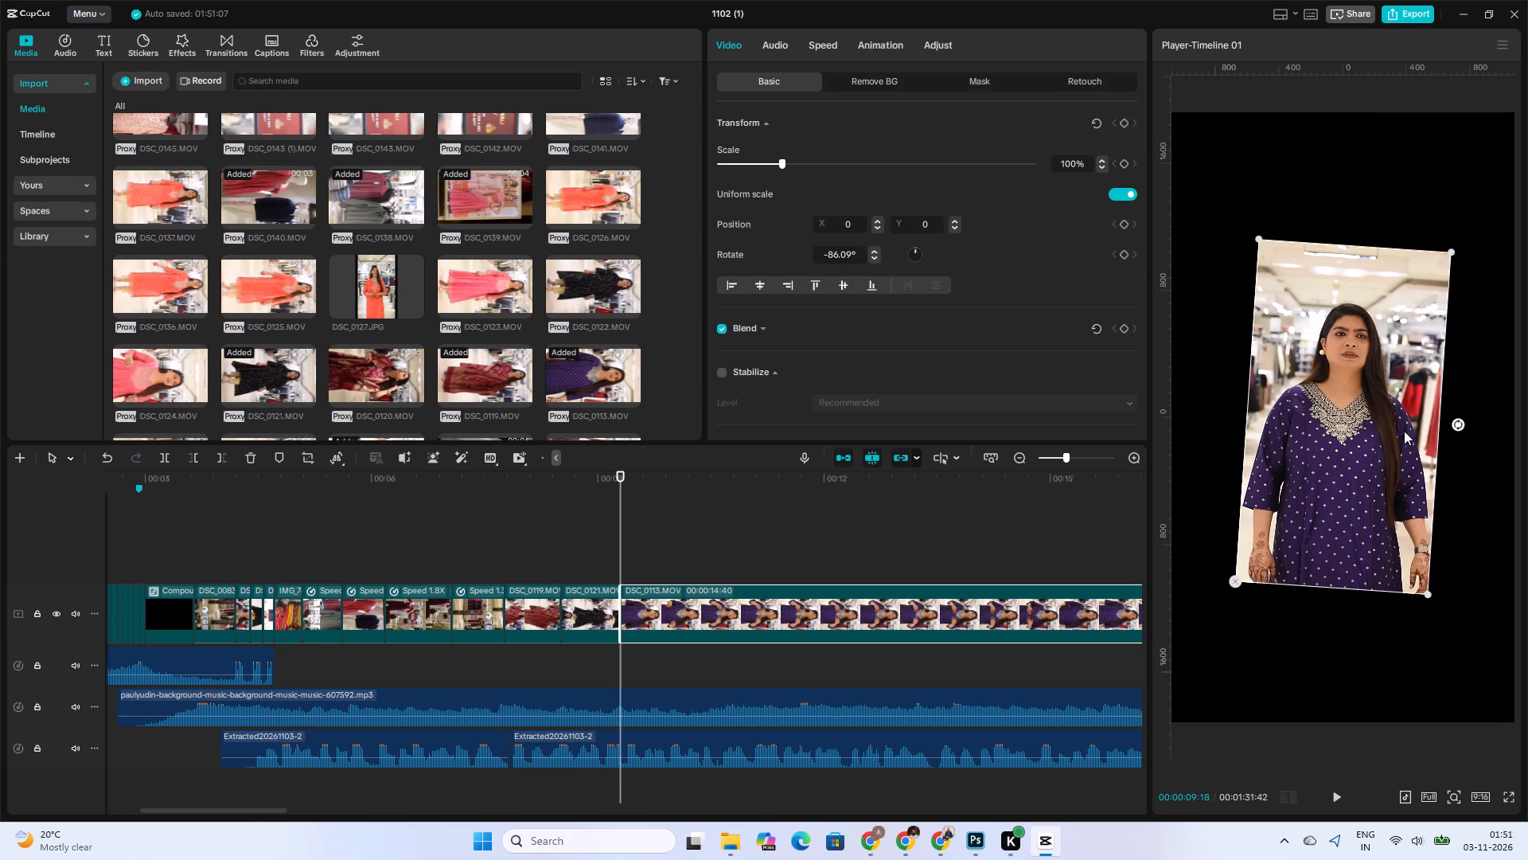
left_click(1453, 424)
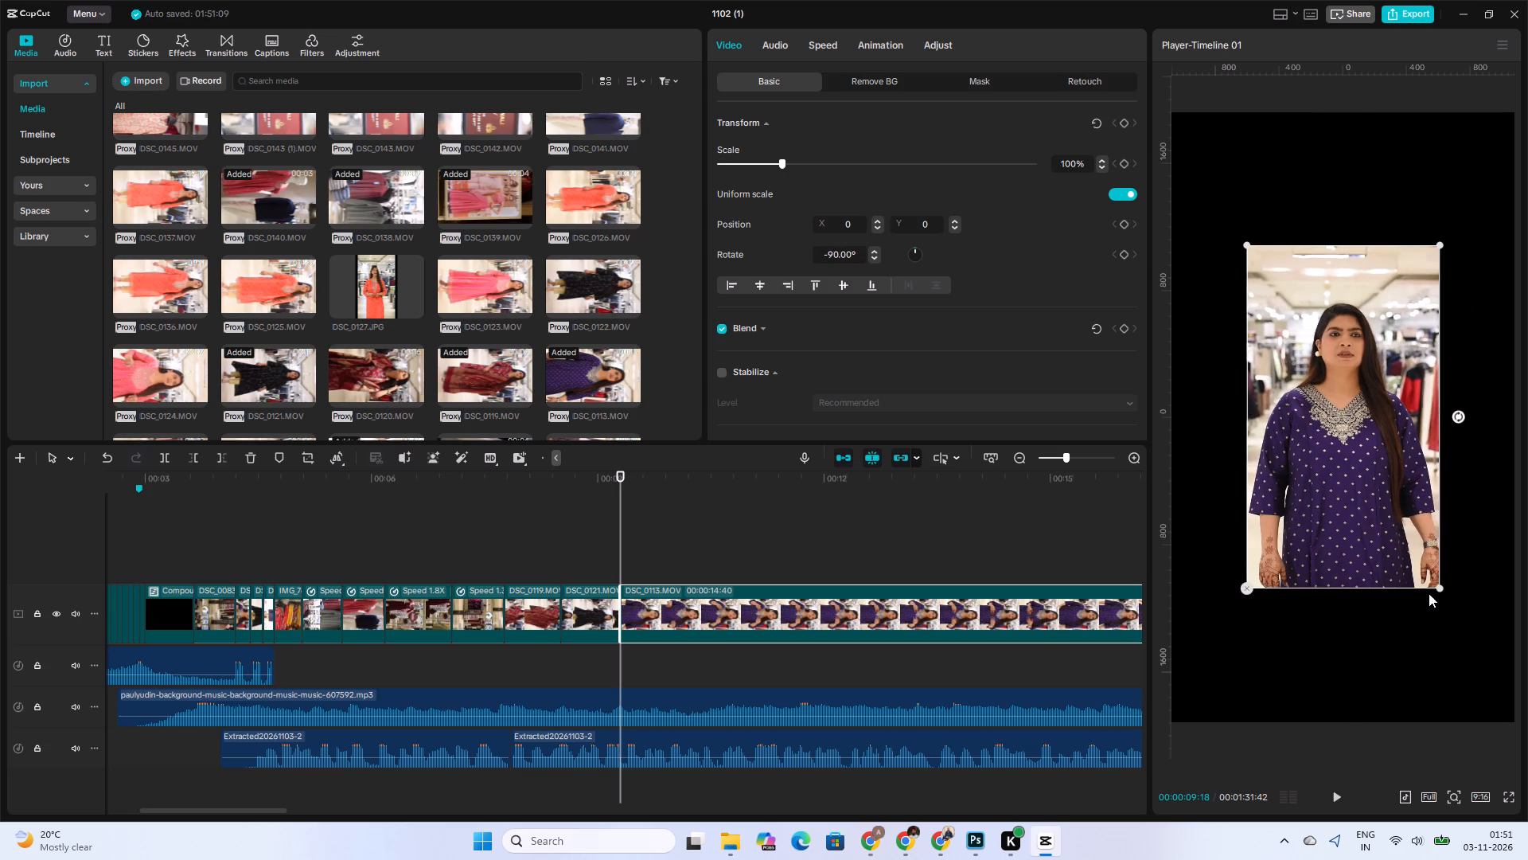
Scale the DSC_0113.MOV clip up to 178% so it fills the vertical frame.
left_click(1432, 586)
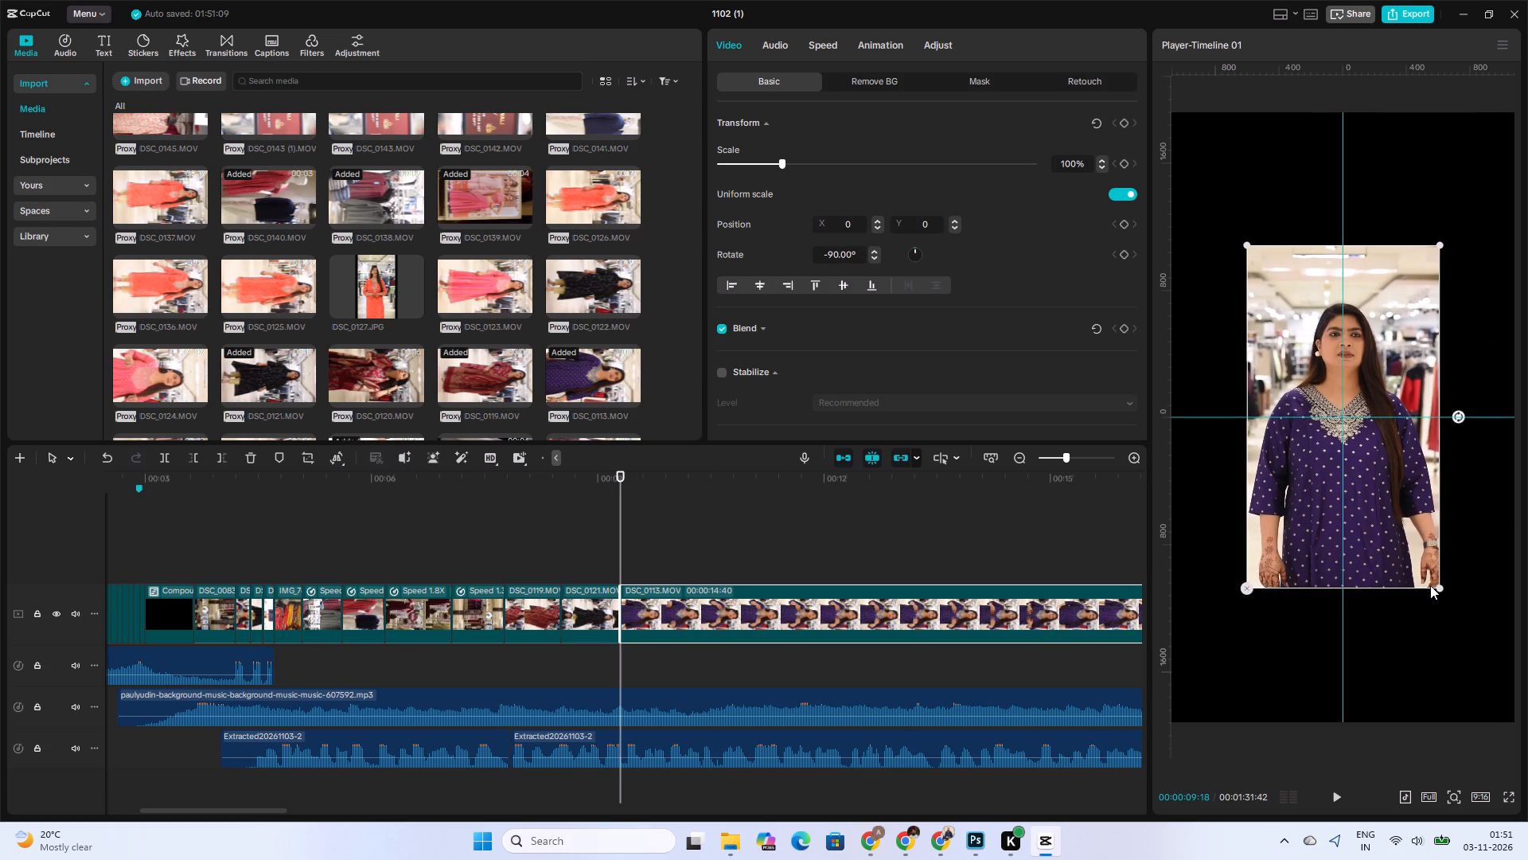
left_click_drag(1440, 589, 1527, 792)
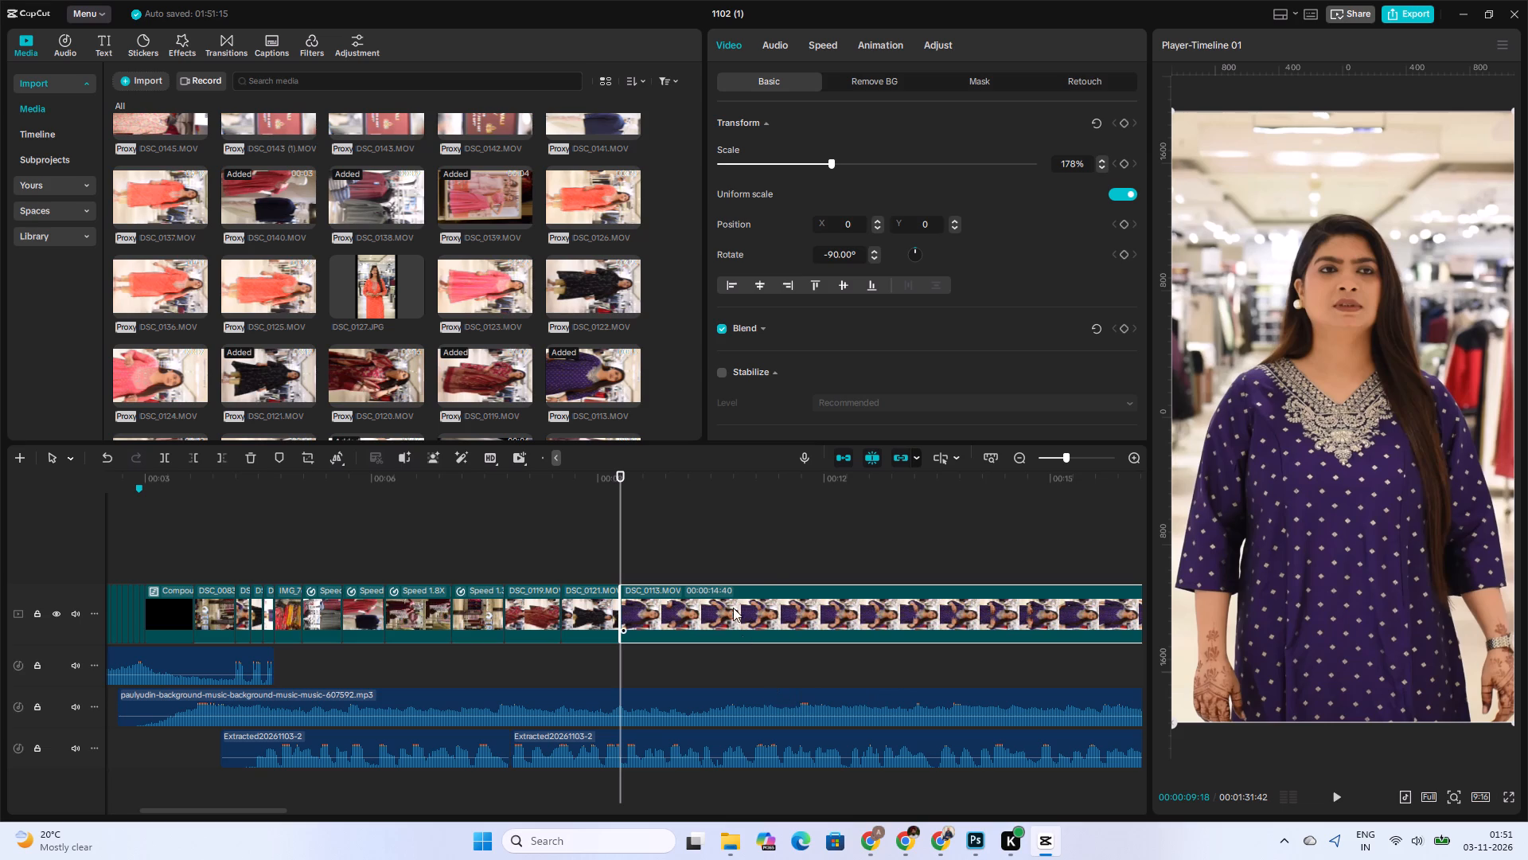
Split the DSC_0113.MOV clip at 00:00:11:14 and delete the part before the cut.
left_click(692, 572)
left_click(766, 577)
left_click(752, 604)
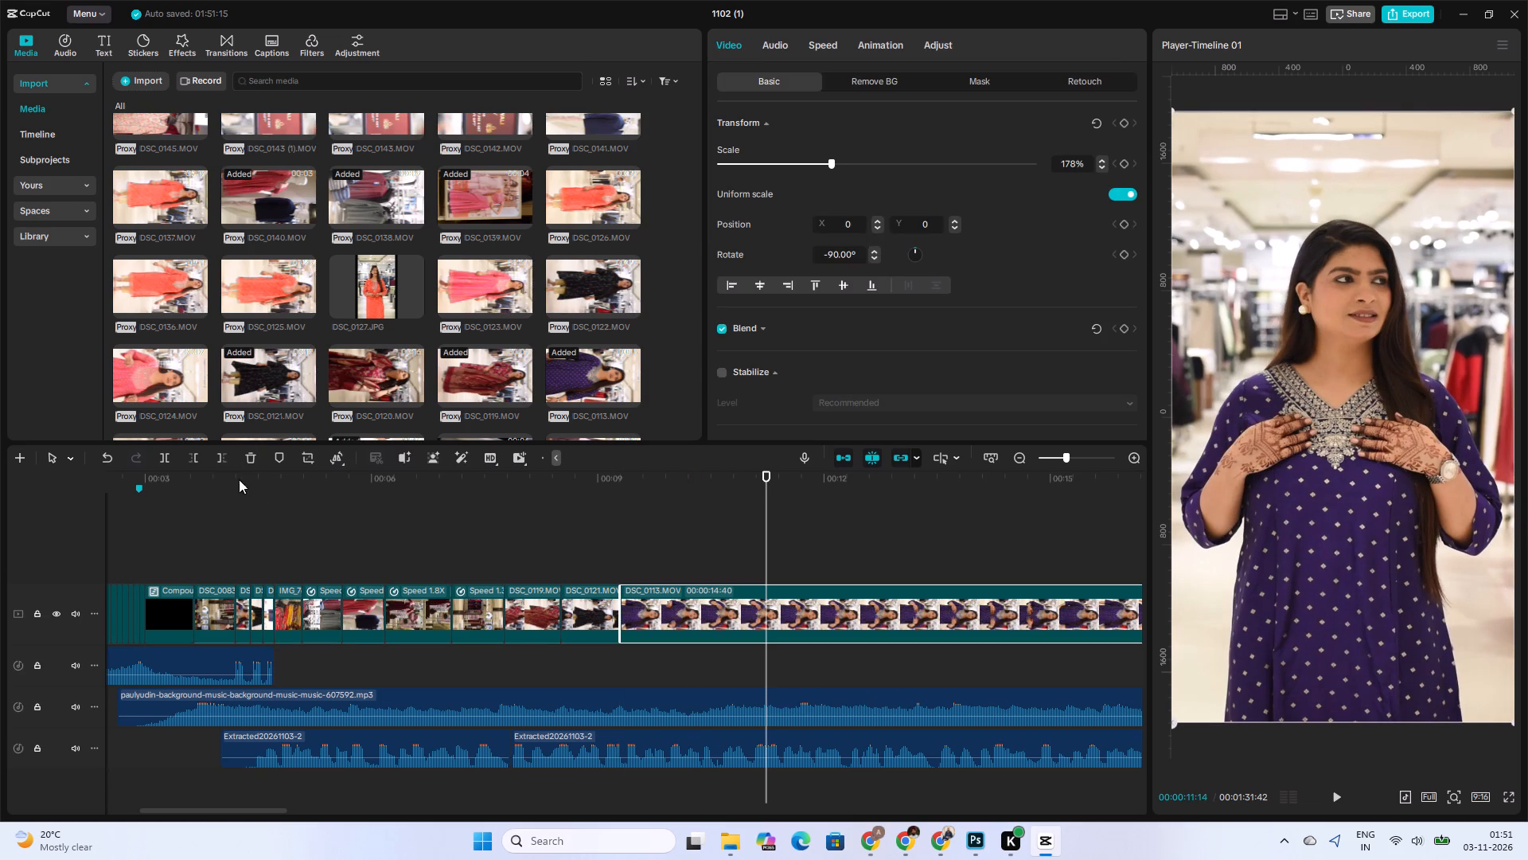
left_click(166, 452)
left_click(680, 612)
left_click(243, 453)
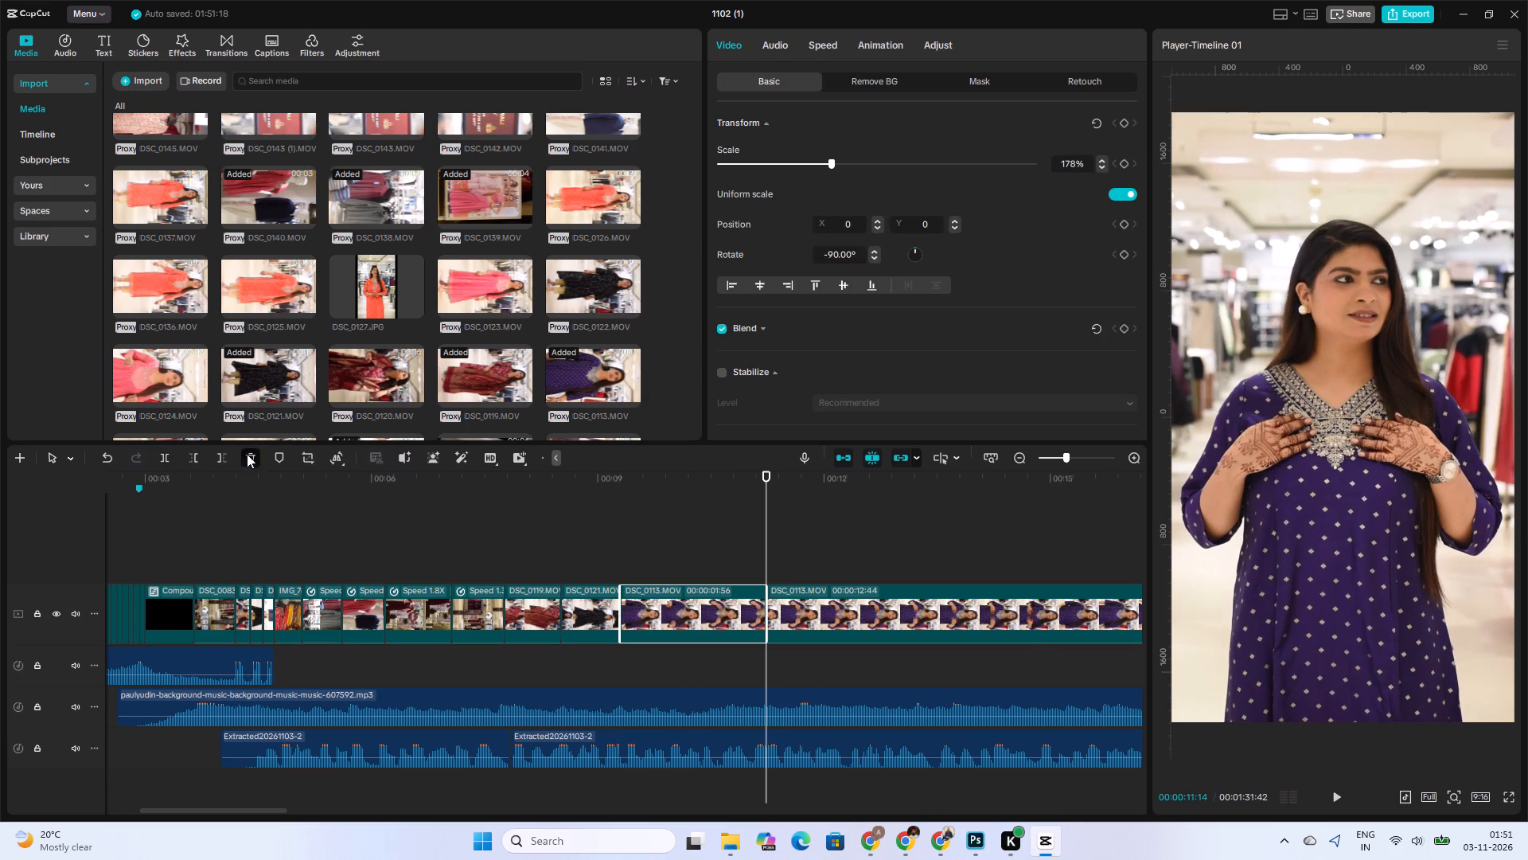
Play through the remaining DSC_0113.MOV clip, split it at 00:00:10:11 and delete the part before the cut.
left_click(615, 554)
key("space")
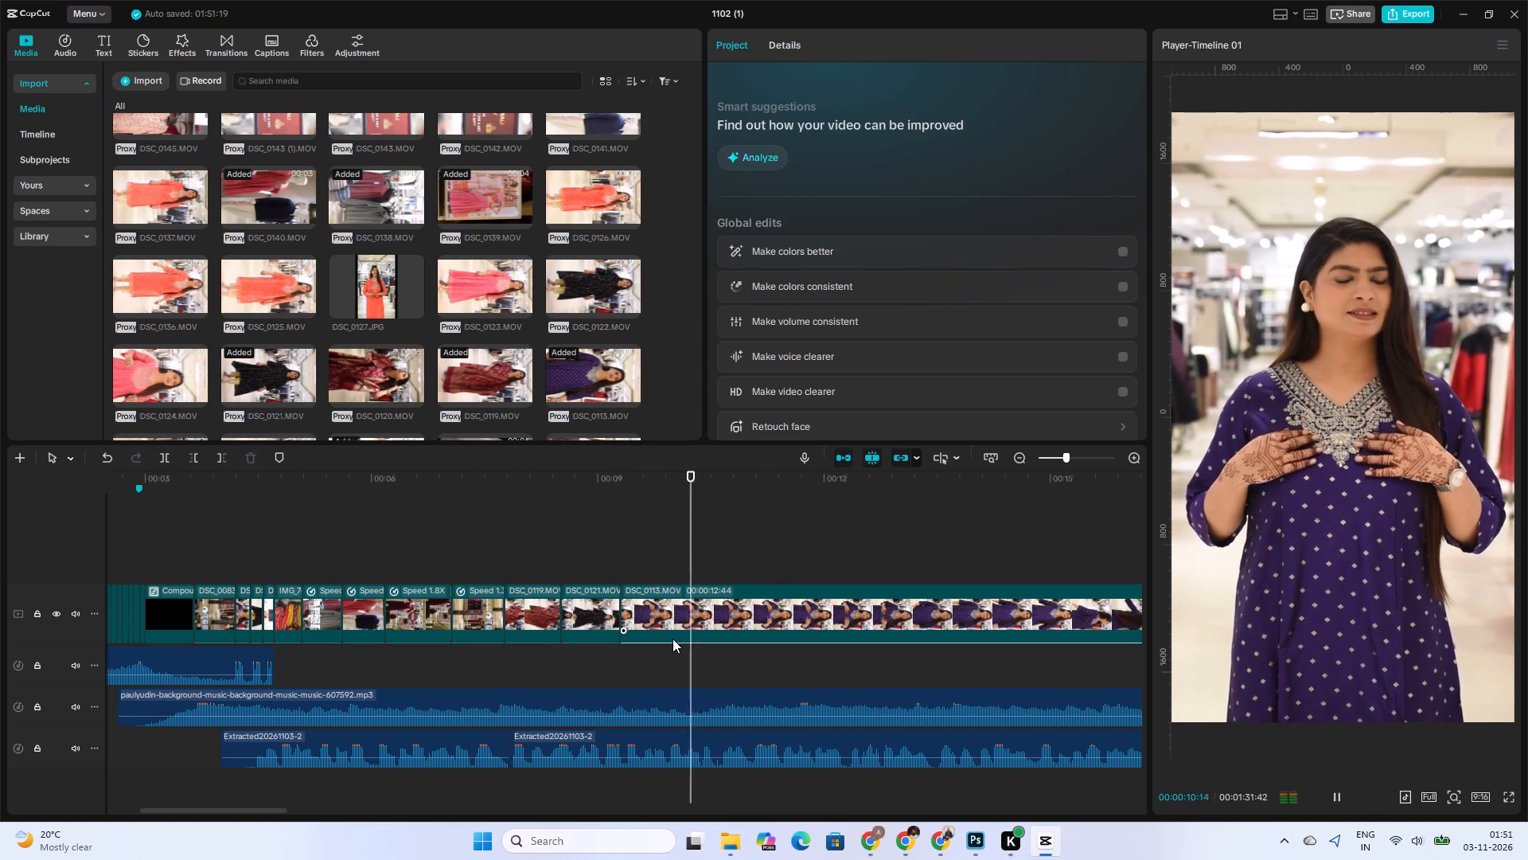
key("space")
key("space")
key("space")
left_click(743, 575)
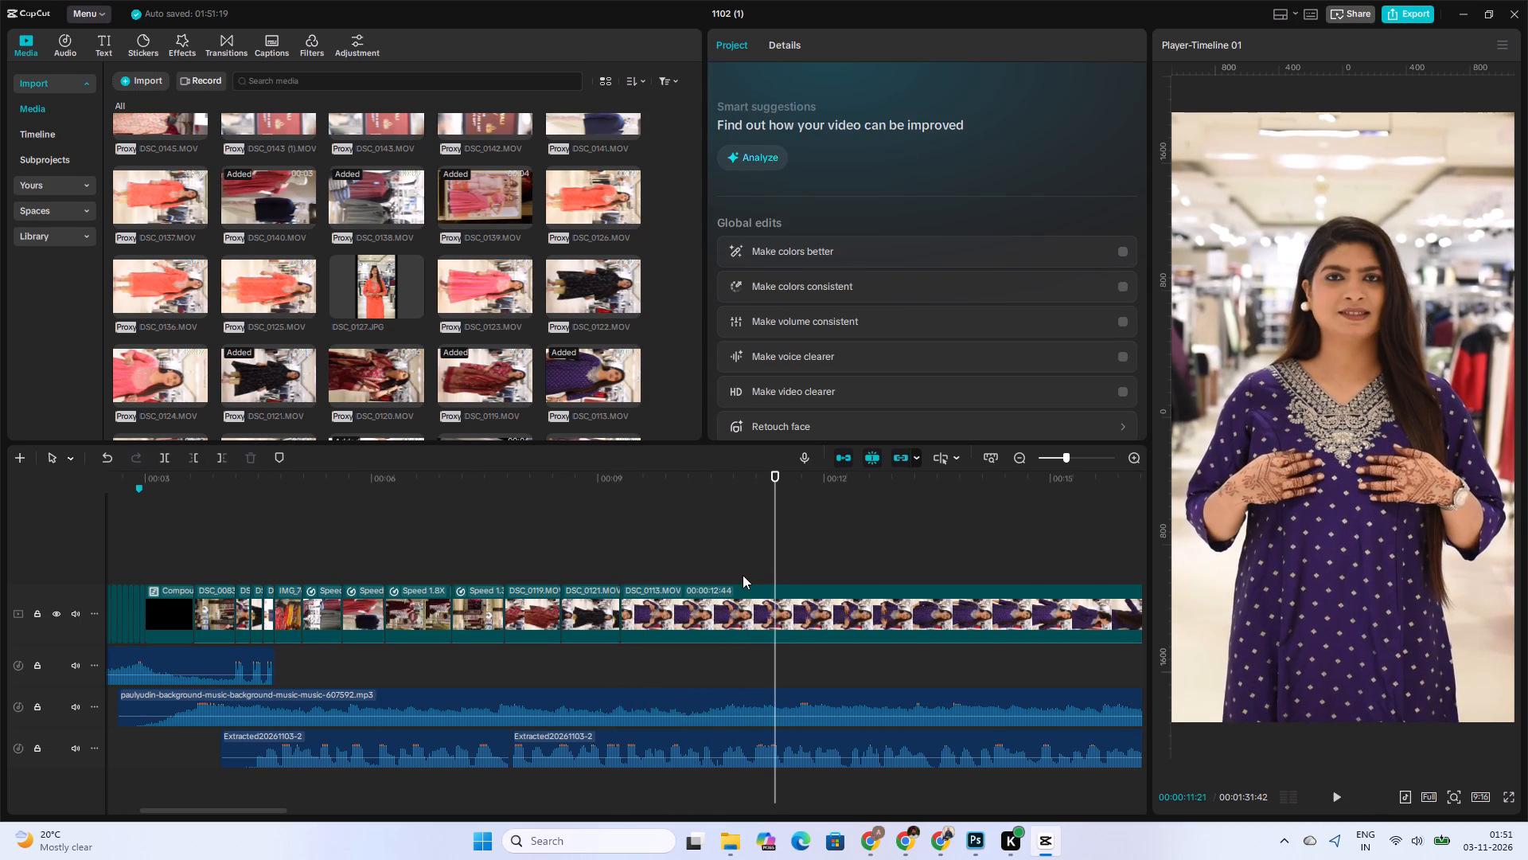
key("space")
left_click(702, 574)
key("space")
key("space")
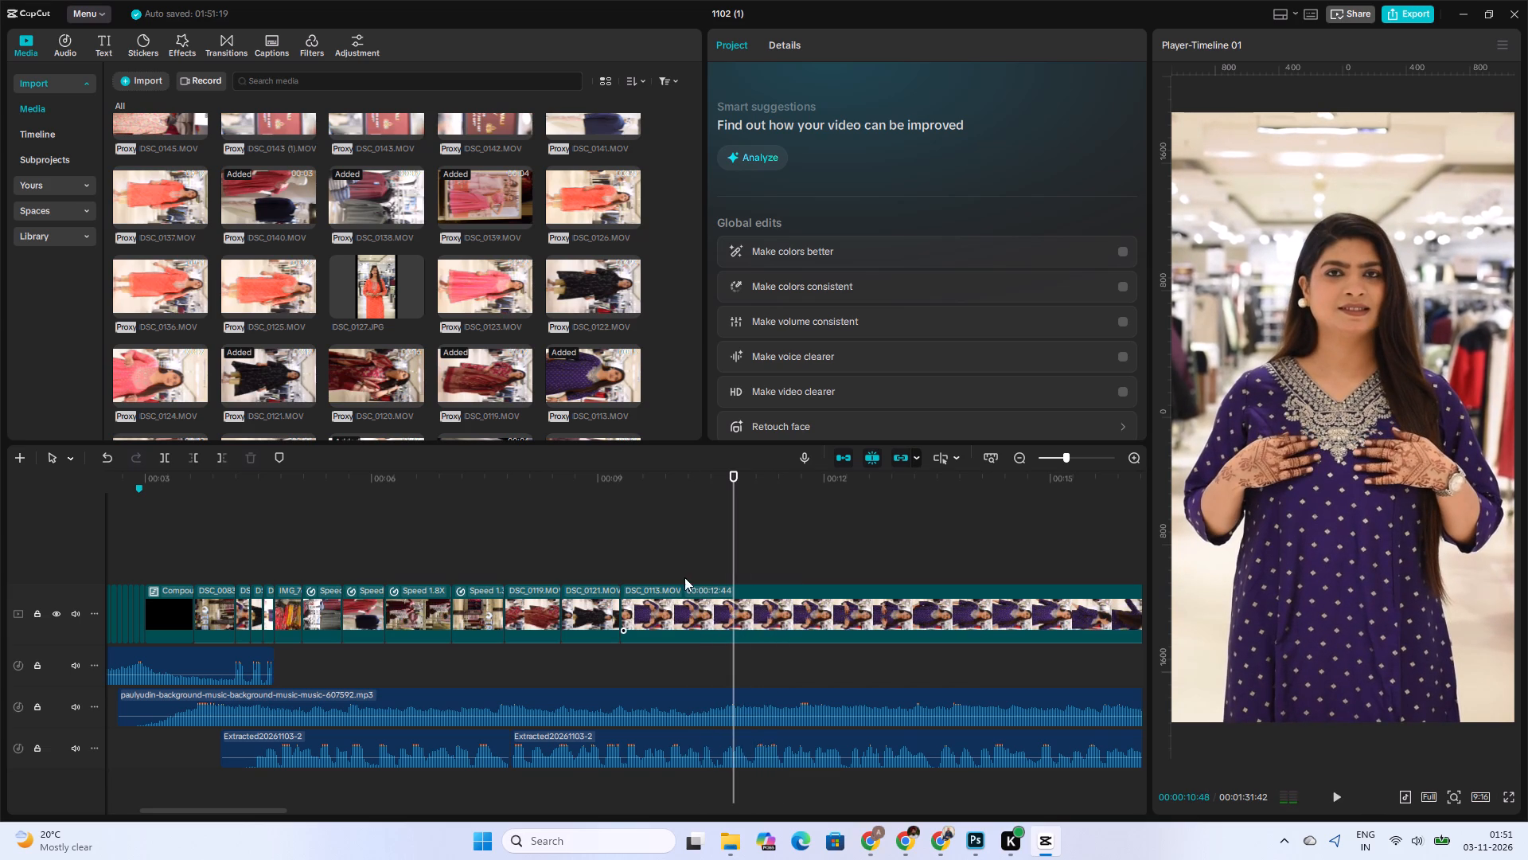
left_click(687, 572)
left_click(693, 602)
left_click(169, 459)
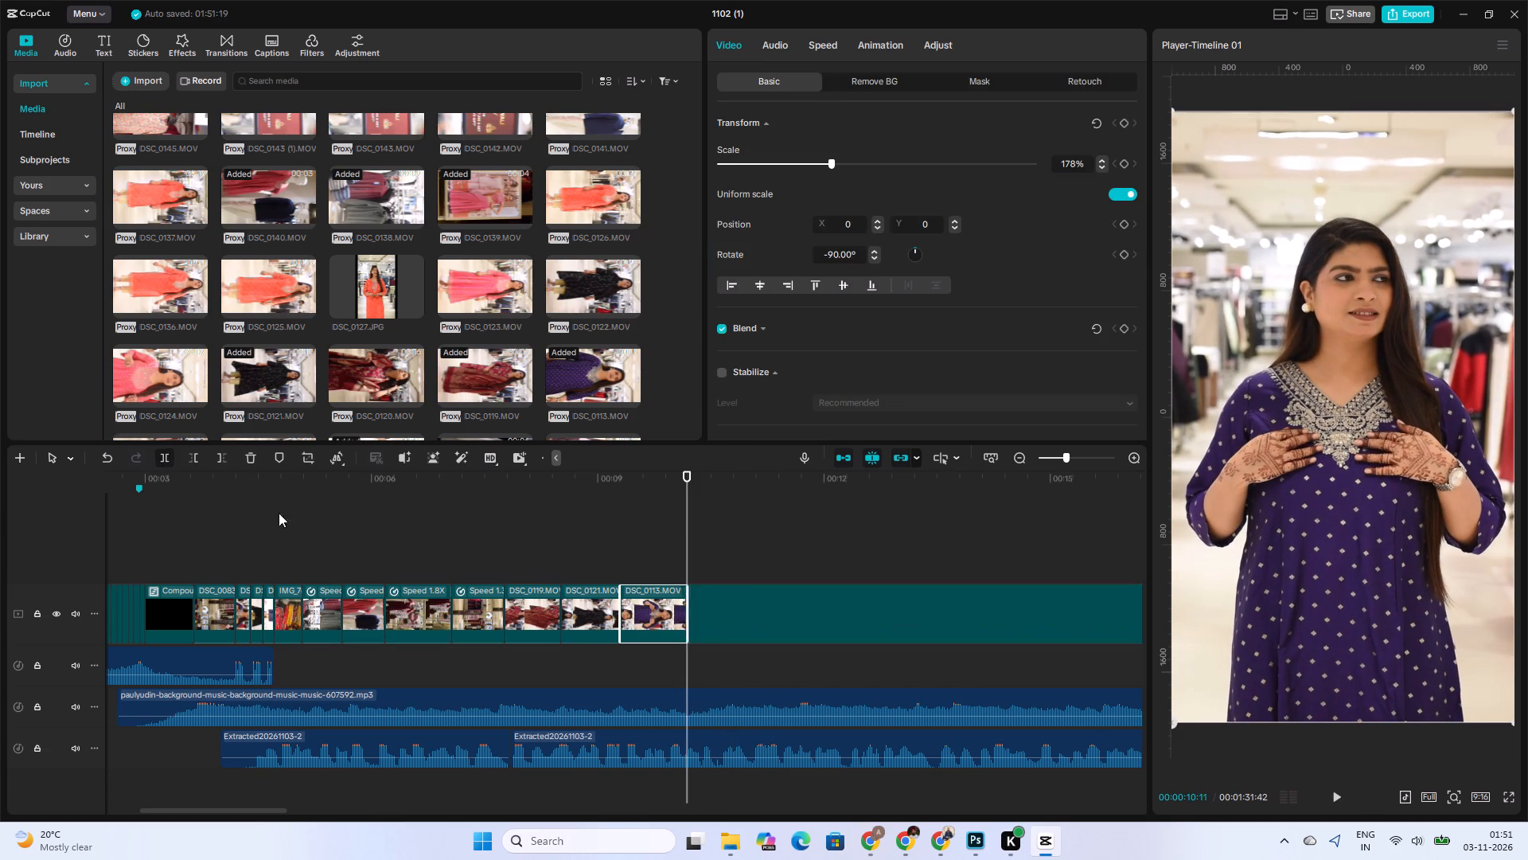
left_click(653, 600)
left_click(251, 453)
Play the sequence up into the DSC_0113.MOV clip, split it at 00:00:10:22 and delete the part after the cut.
left_click(489, 565)
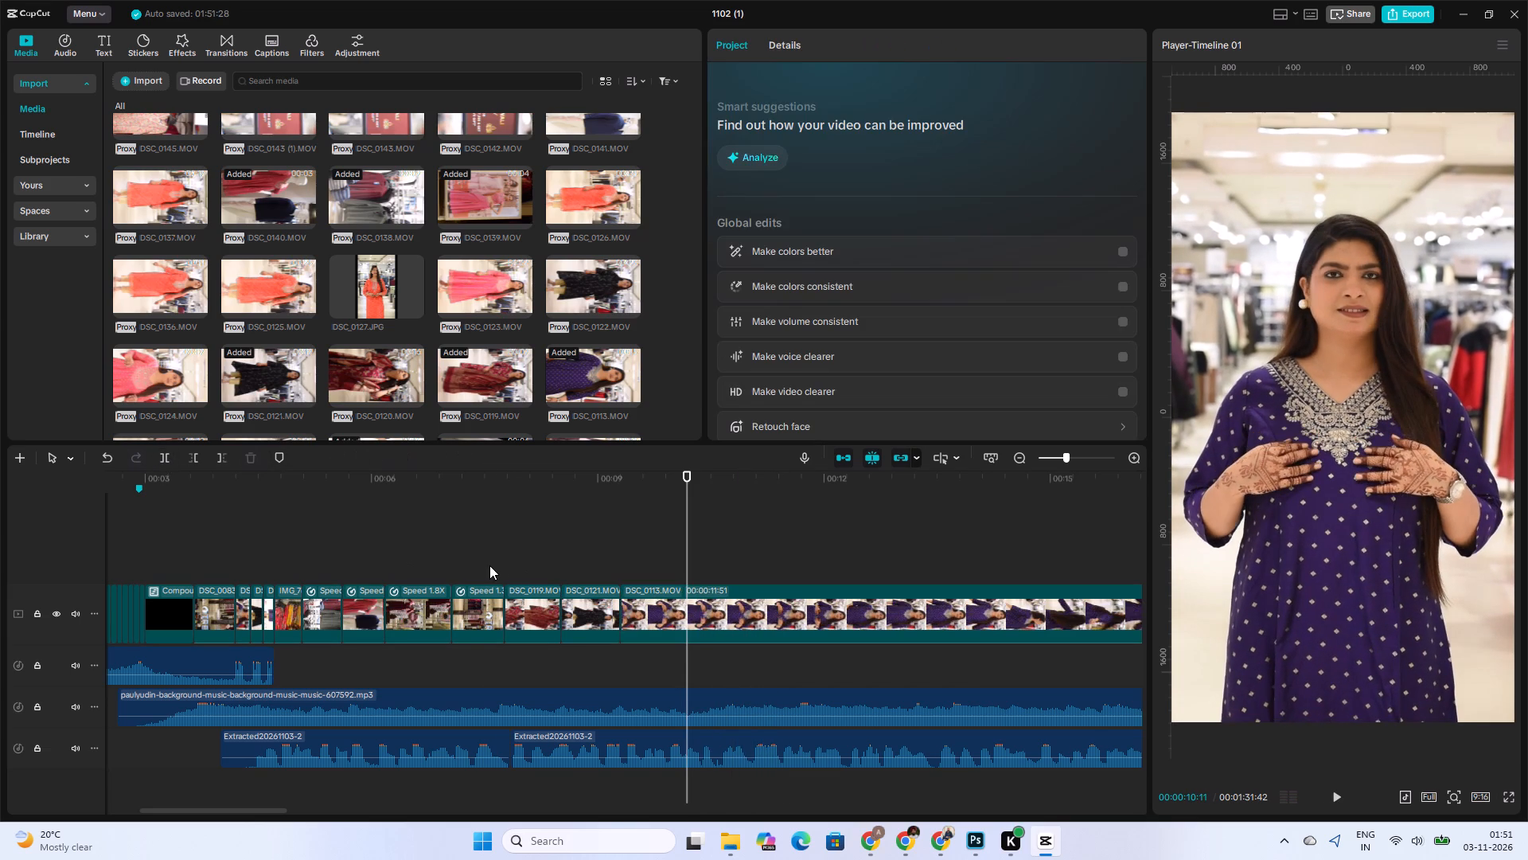
key("space")
key("space")
key("space")
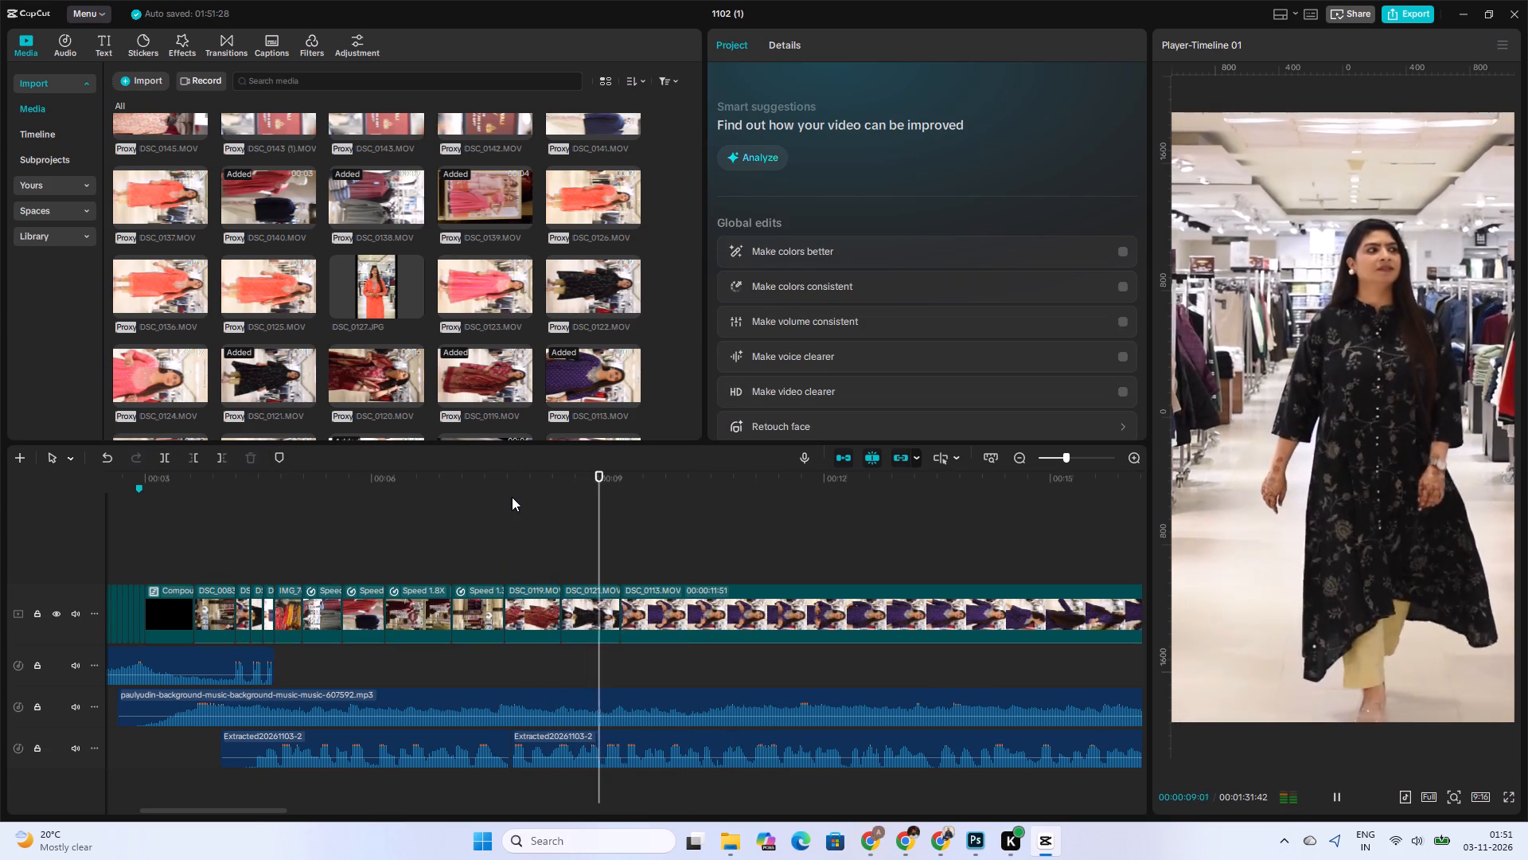
key("space")
key("space")
key("space")
key("space")
key("space")
left_click(688, 620)
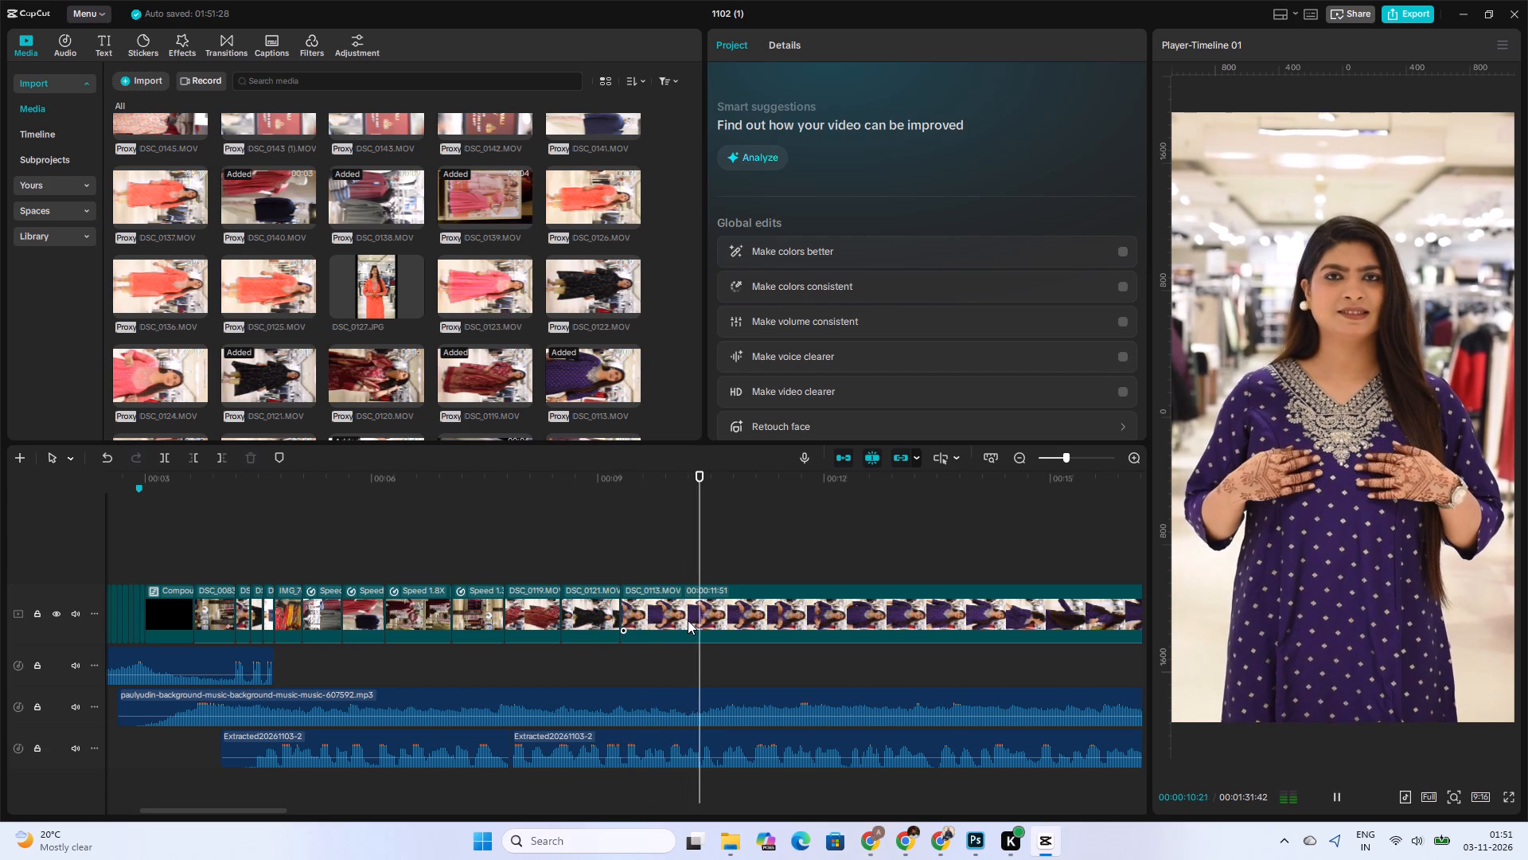
left_click(160, 462)
left_click(251, 455)
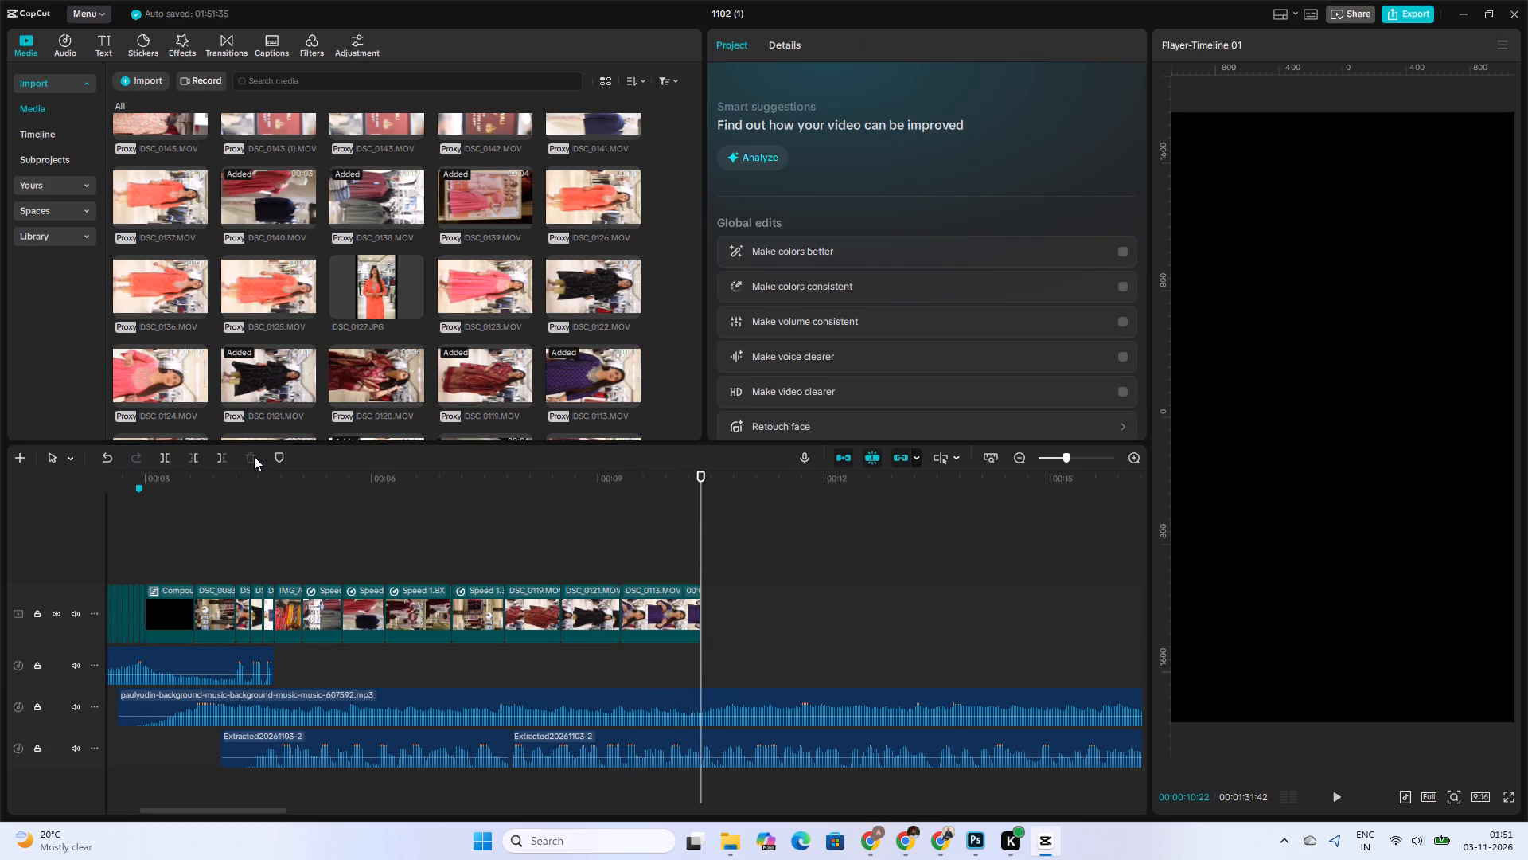
Browse the imported media for the next outfit shot, previewing DSC_0125.MOV, DSC_0127.JPG, DSC_0136.MOV and DSC_0140.MOV.
key("space")
scroll(700, 564, "down", 3, "ctrl")
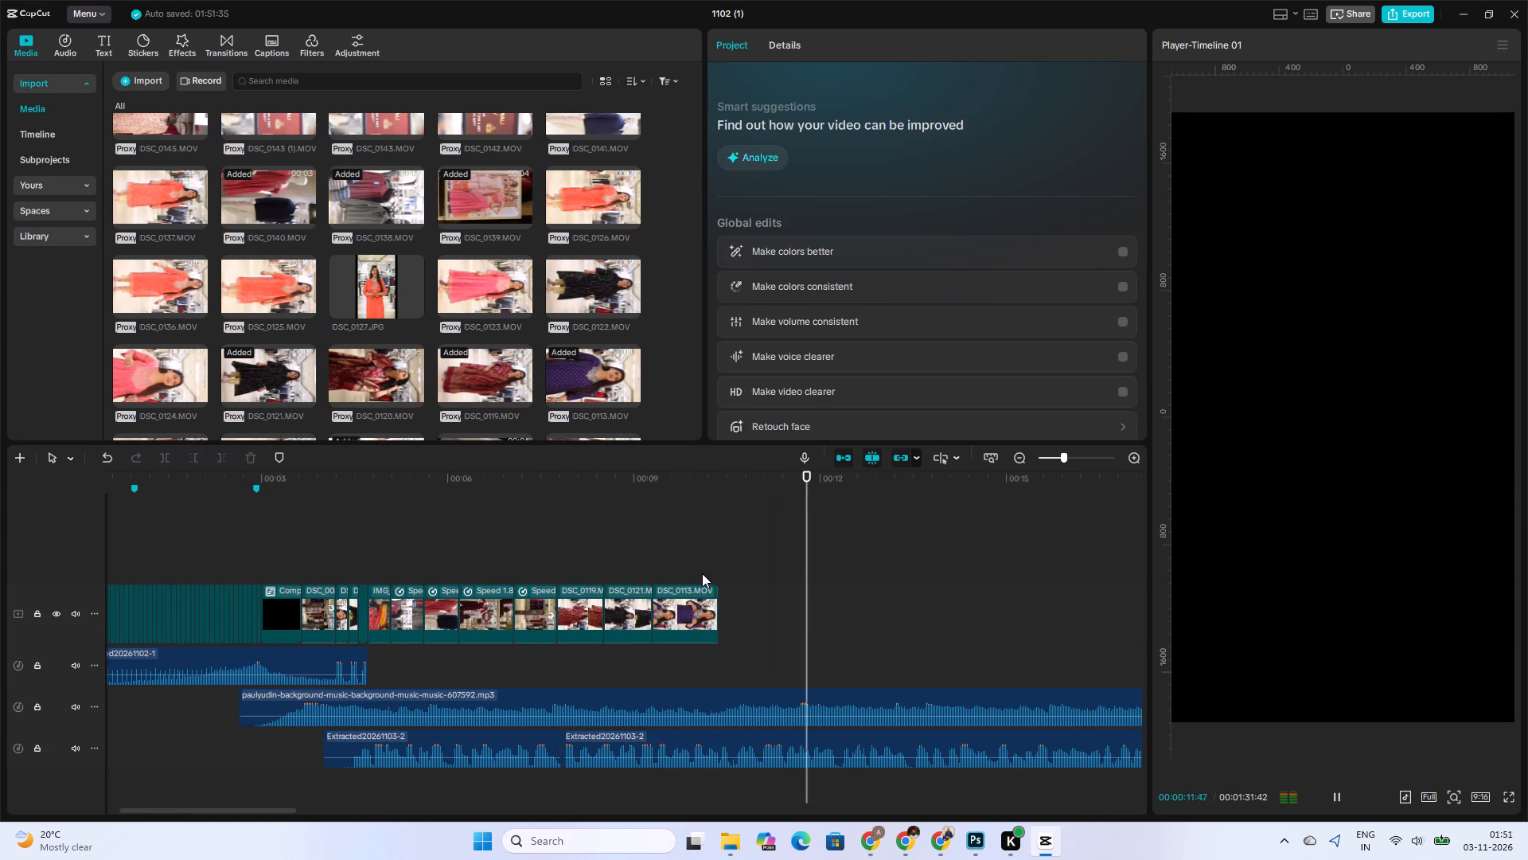
scroll(691, 566, "down", 4, "alt")
left_click(336, 573)
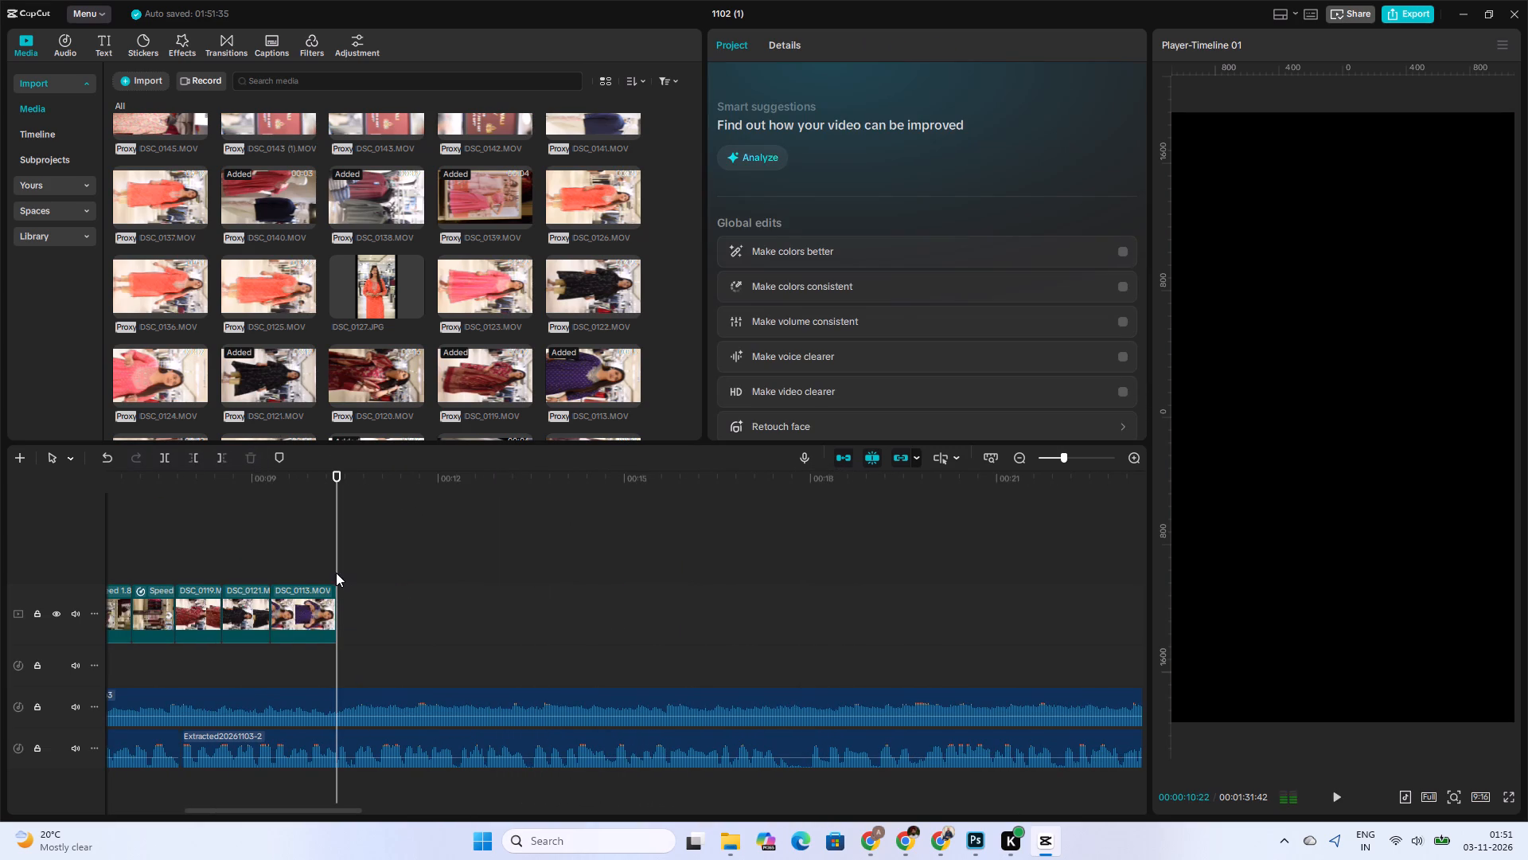
scroll(378, 386, "up", 2)
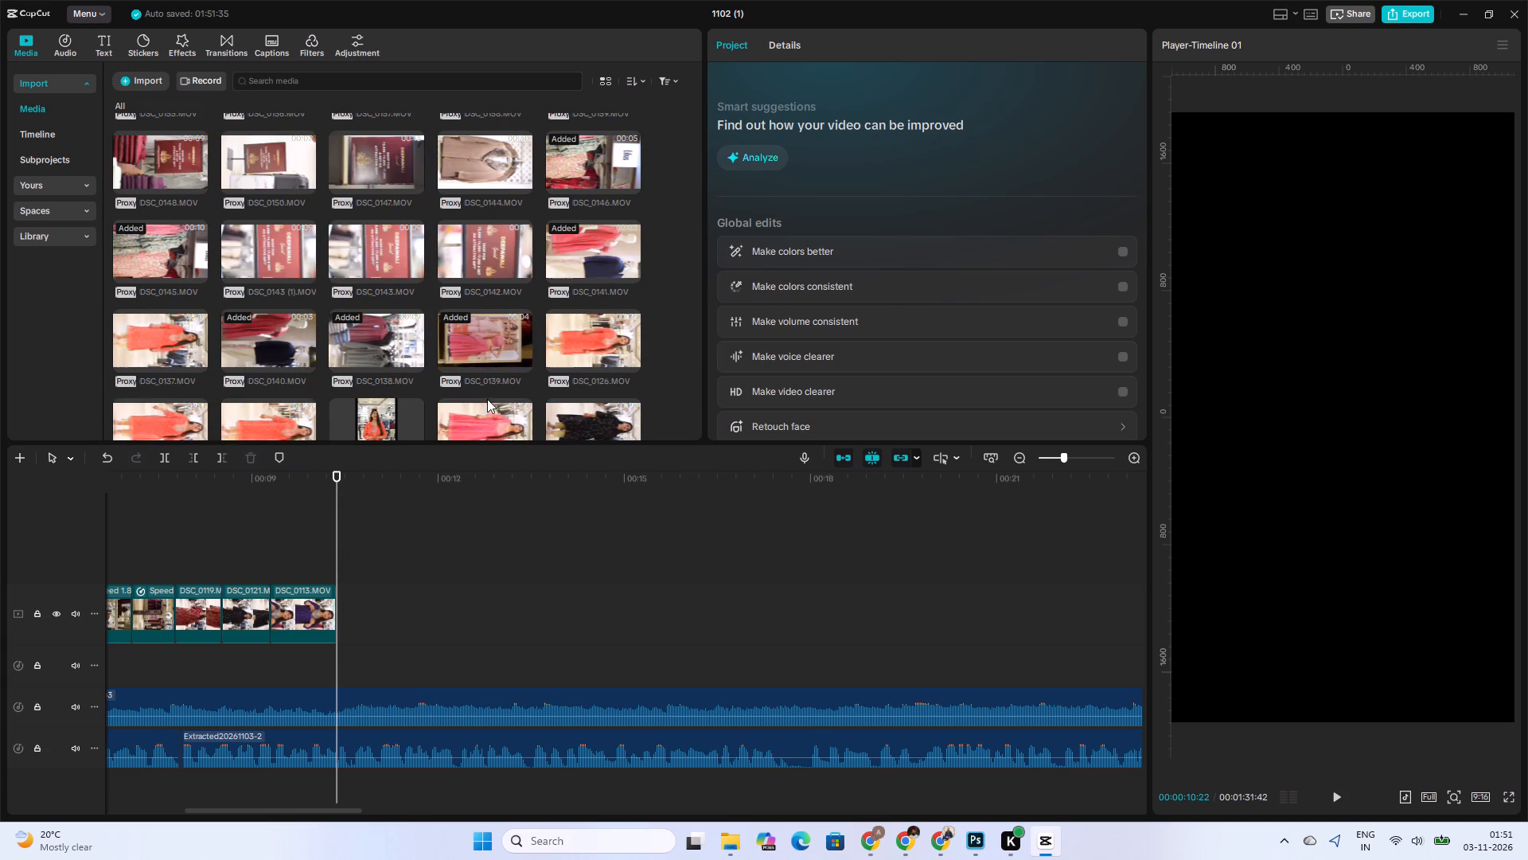
scroll(486, 396, "down", 2)
left_click(171, 367)
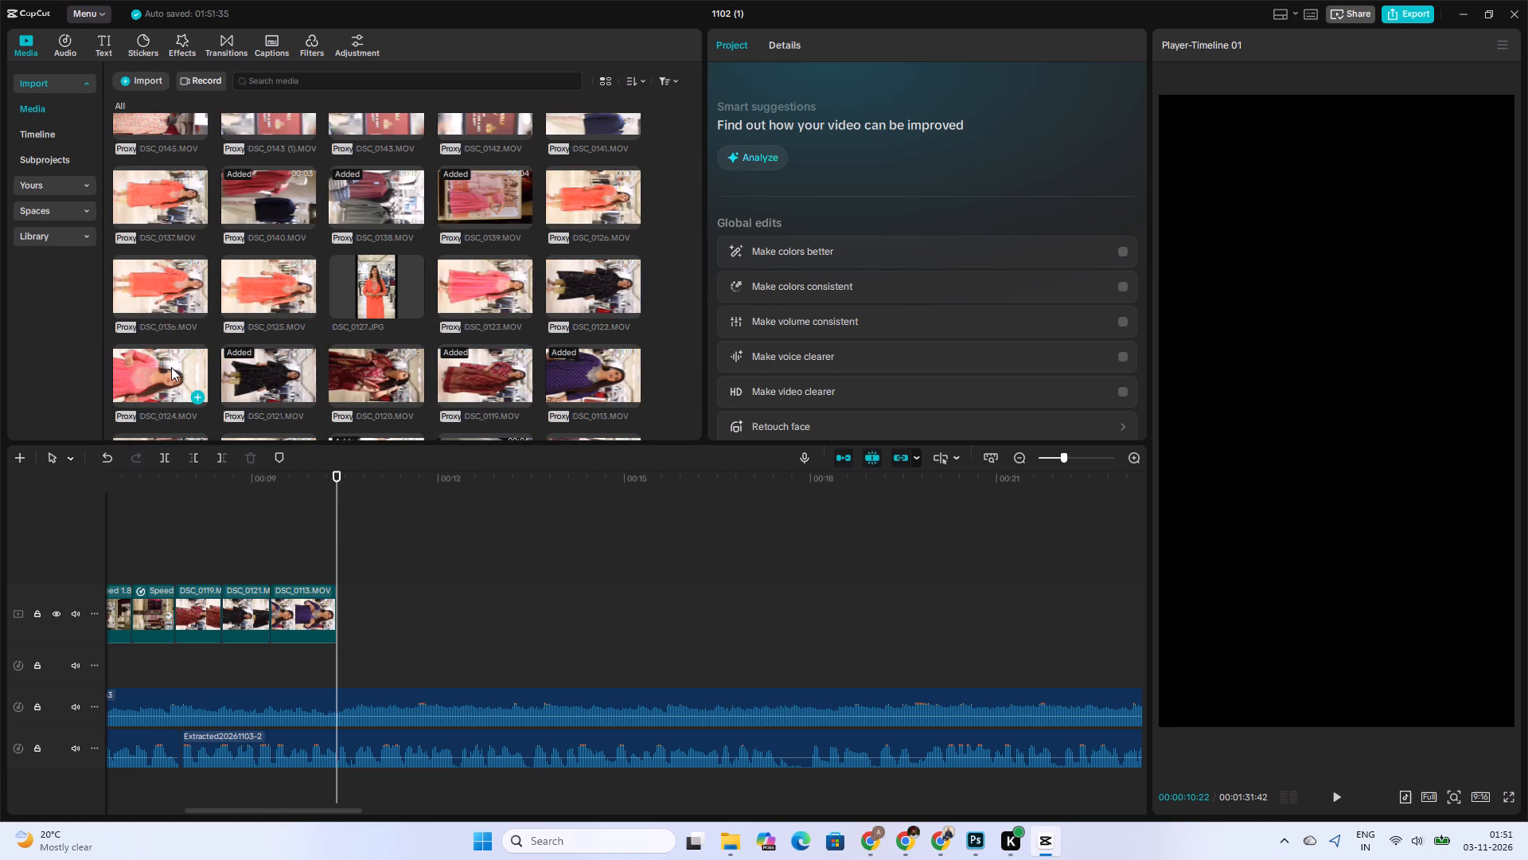
left_click(260, 295)
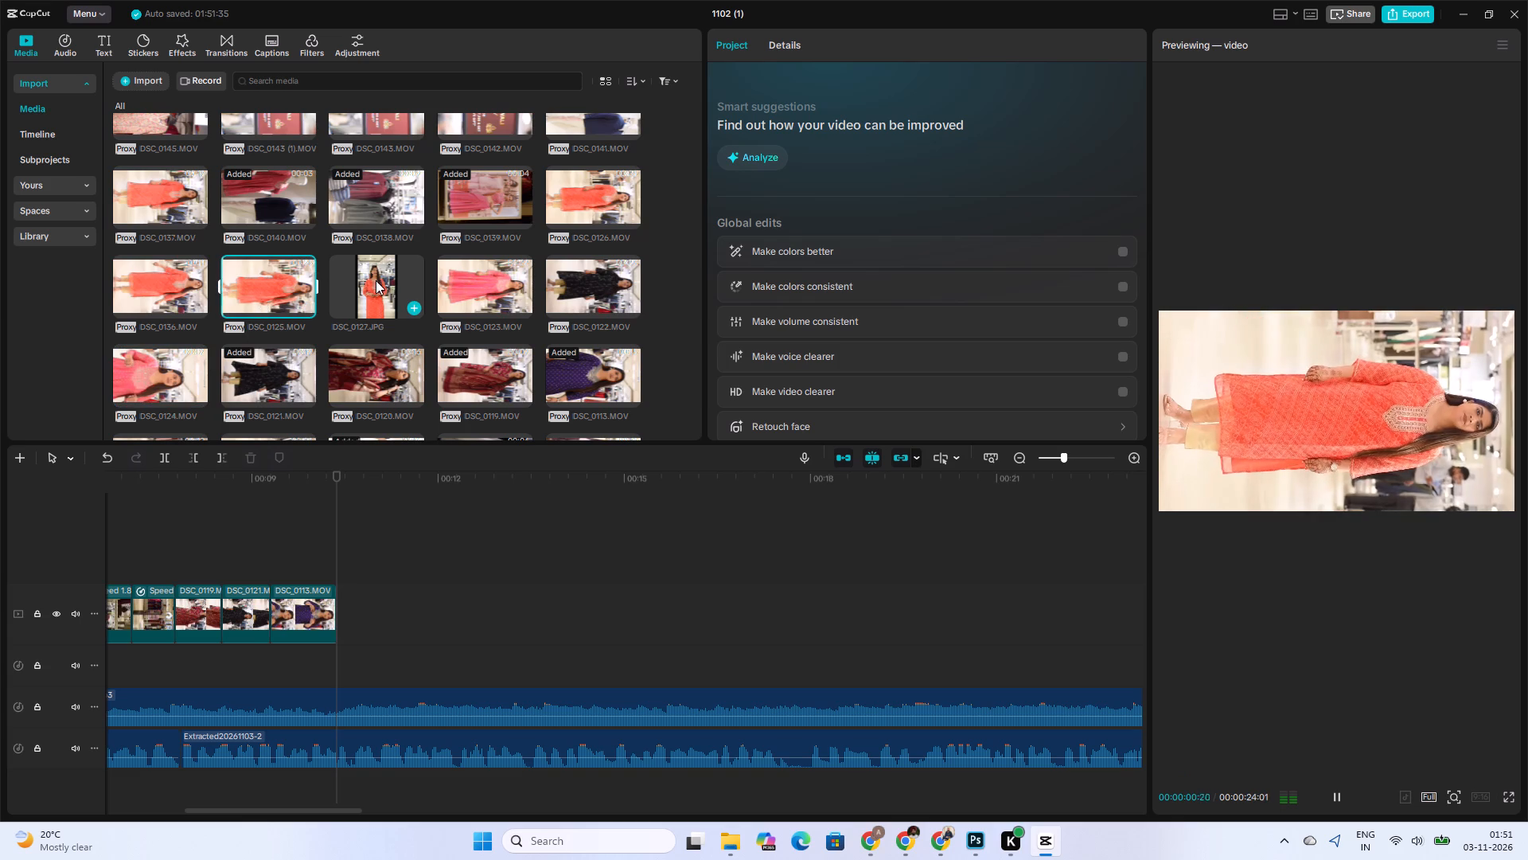
left_click(376, 280)
key("space")
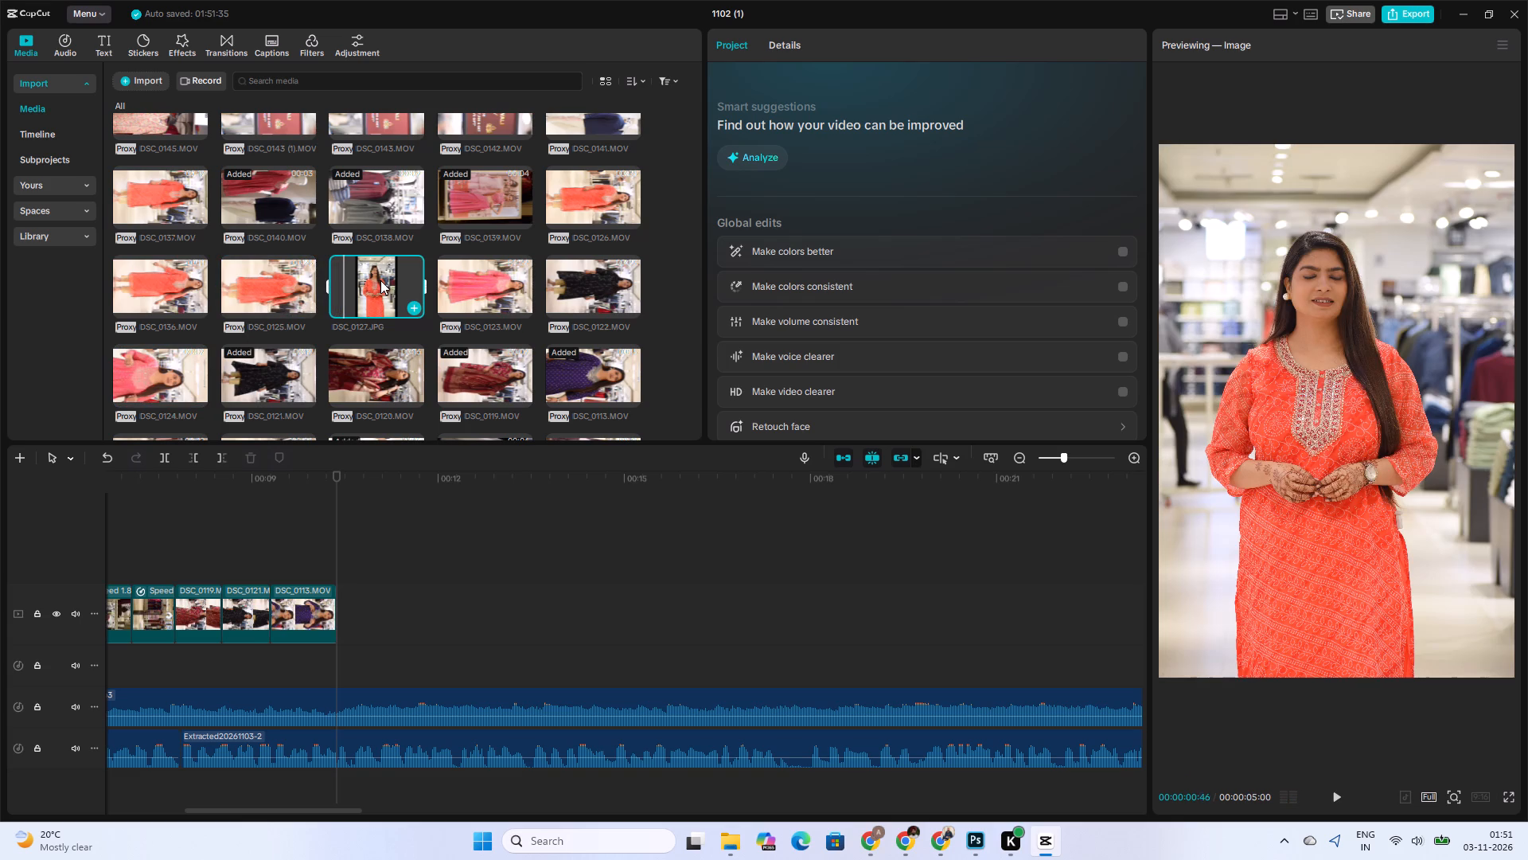
left_click(380, 280)
left_click(215, 280)
left_click(185, 280)
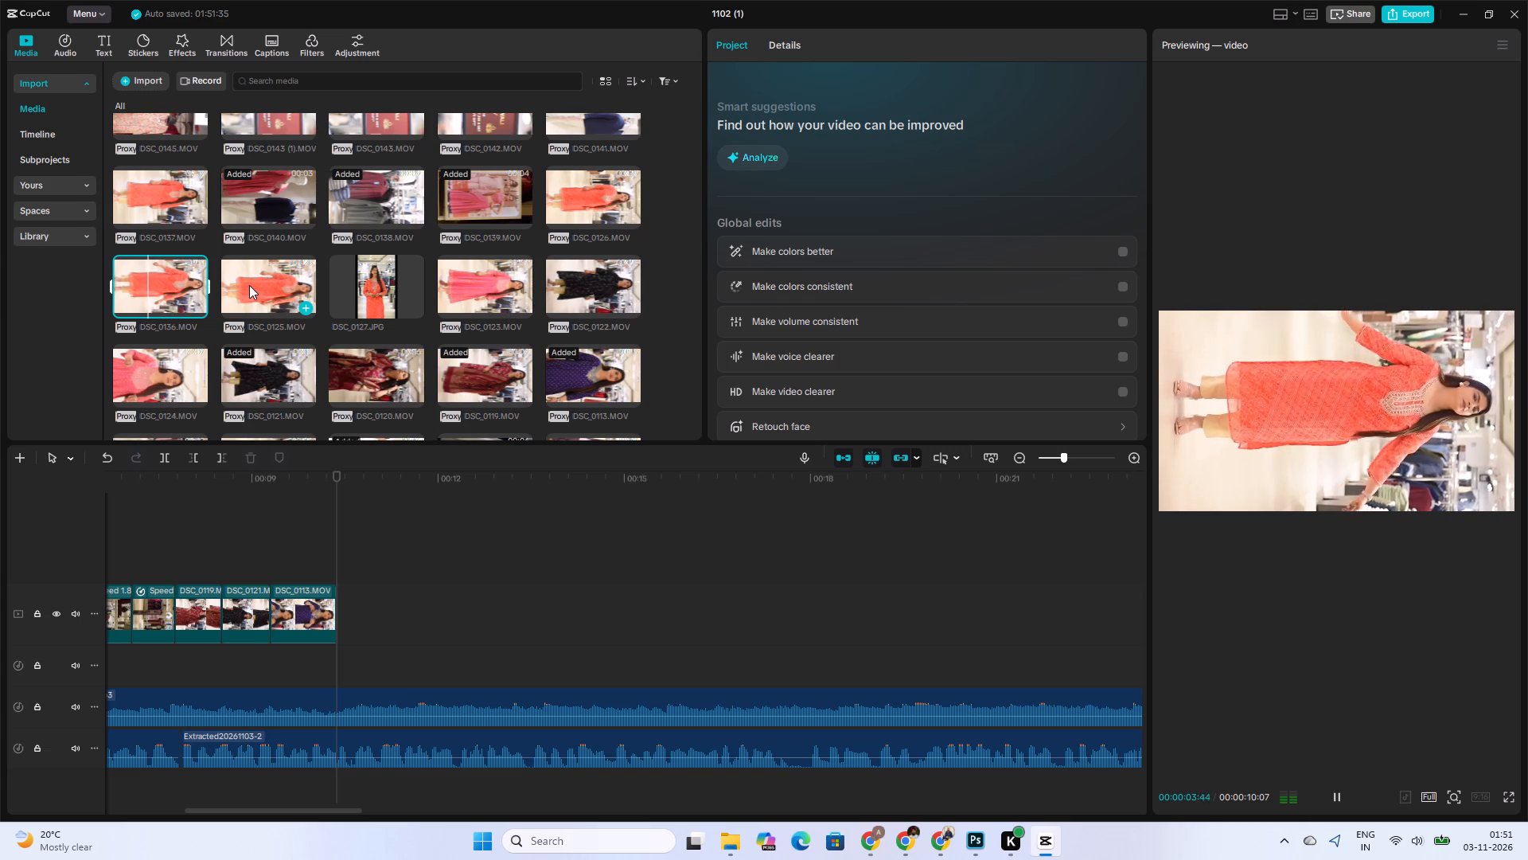
left_click(249, 285)
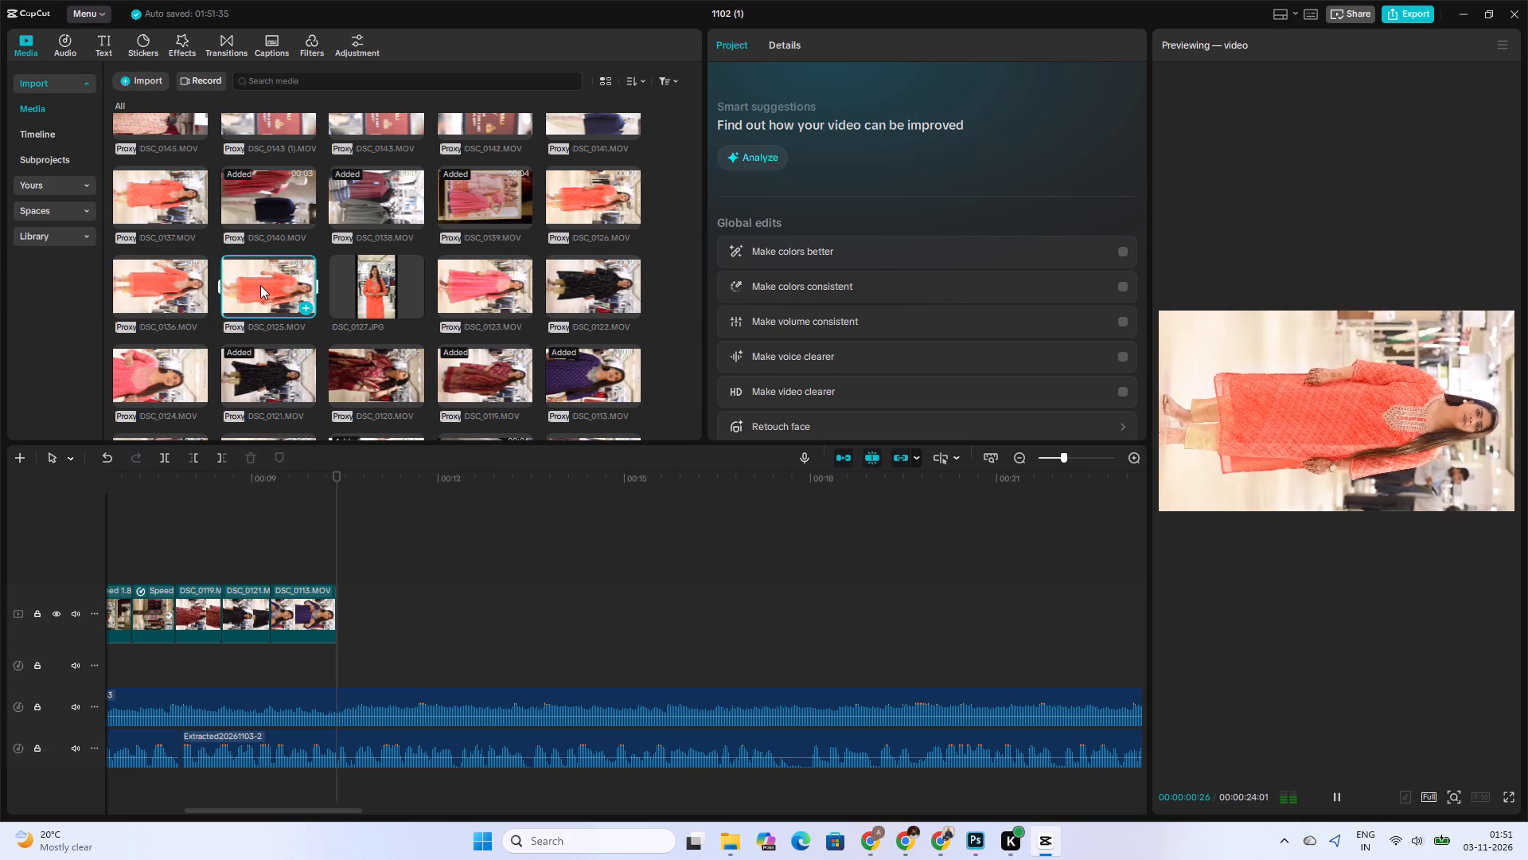
left_click(252, 203)
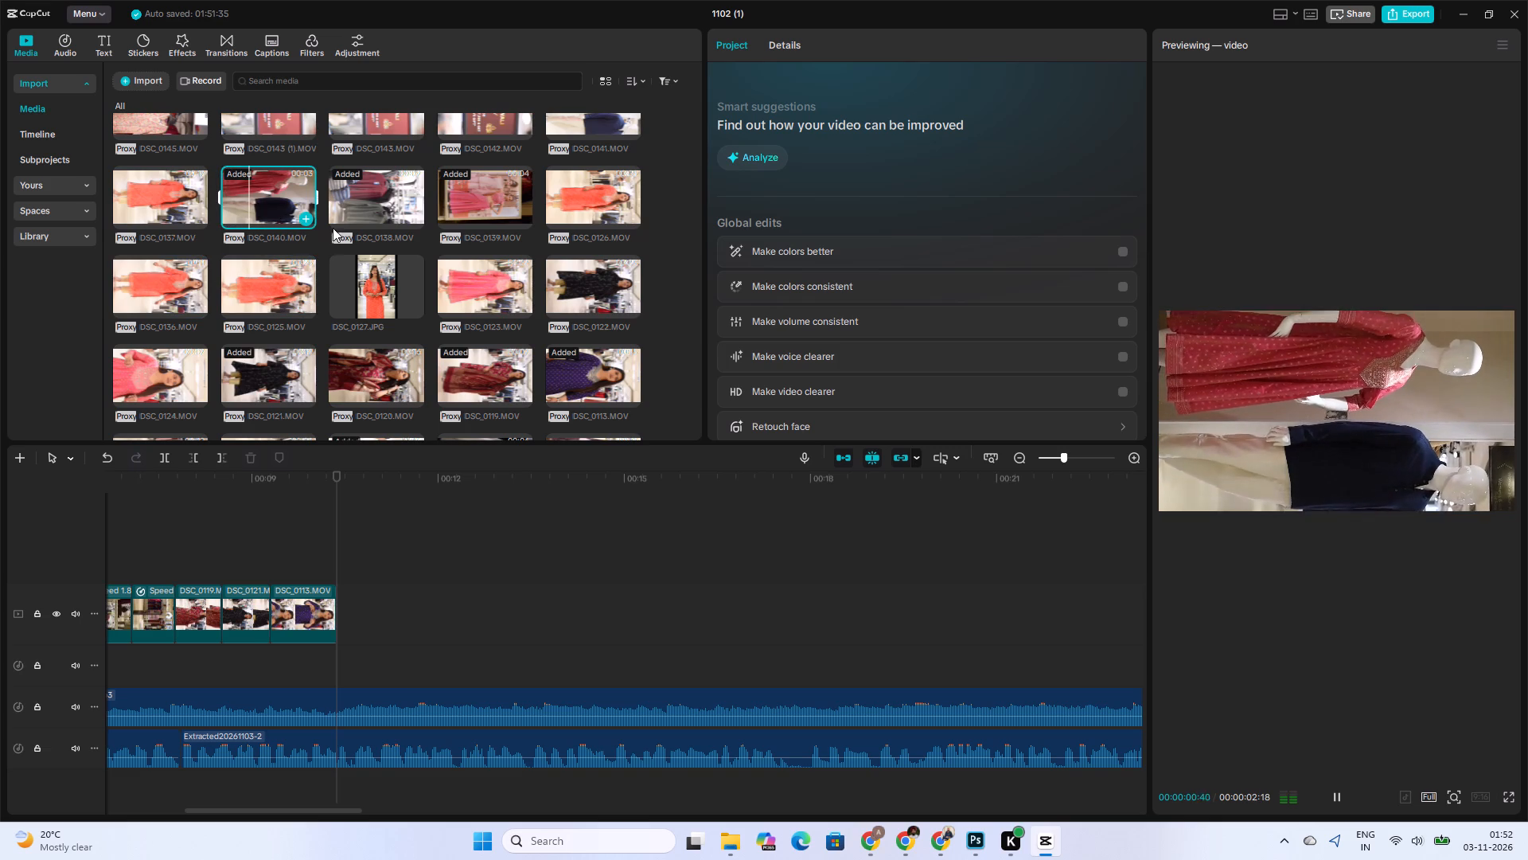
scroll(401, 322, "down", 3)
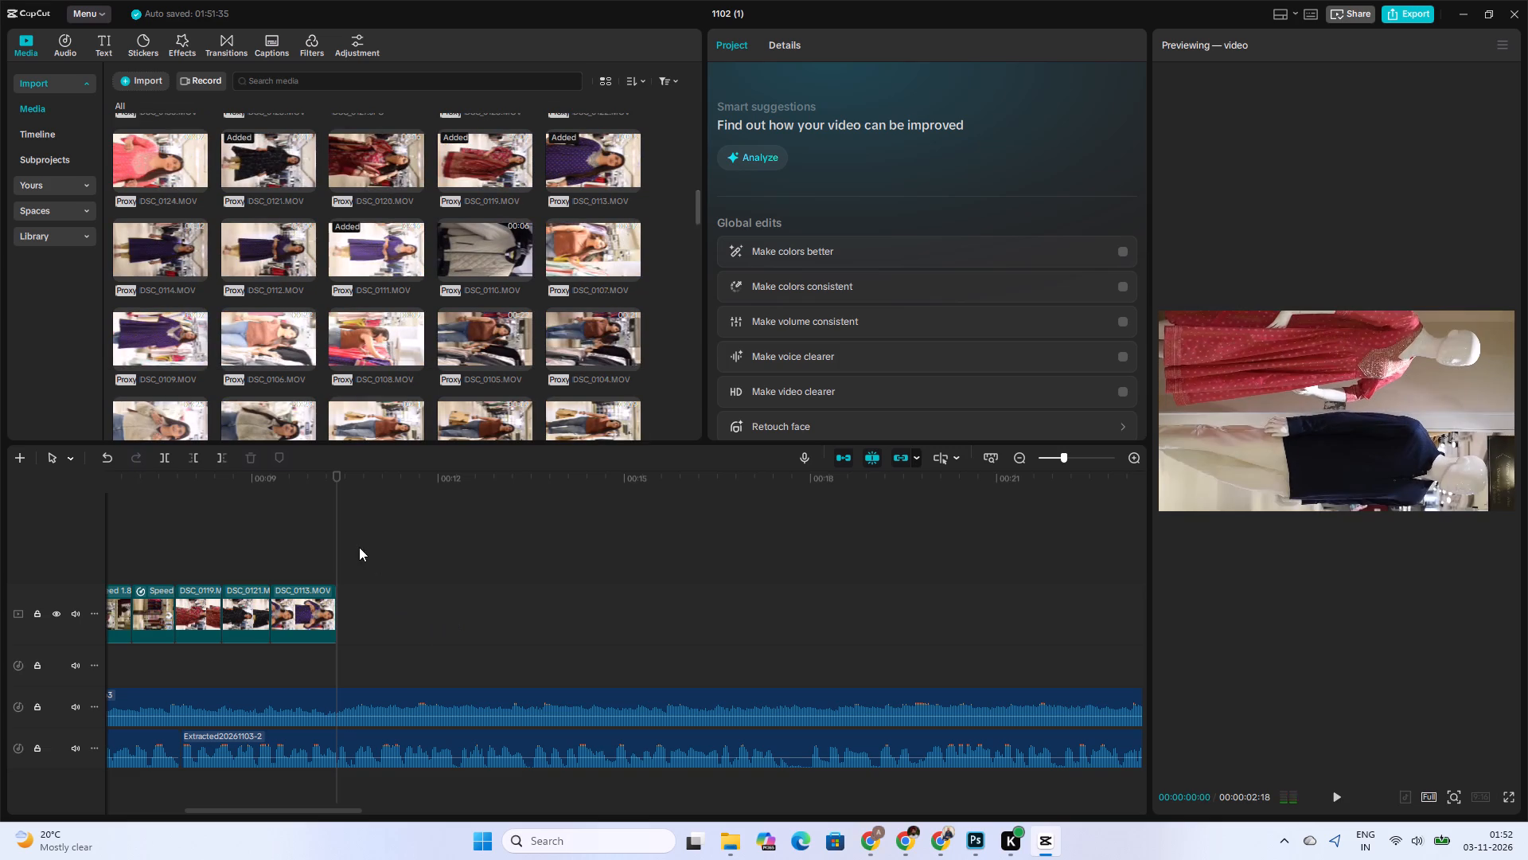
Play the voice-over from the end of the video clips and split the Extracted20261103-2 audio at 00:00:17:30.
left_click(331, 552)
key("space")
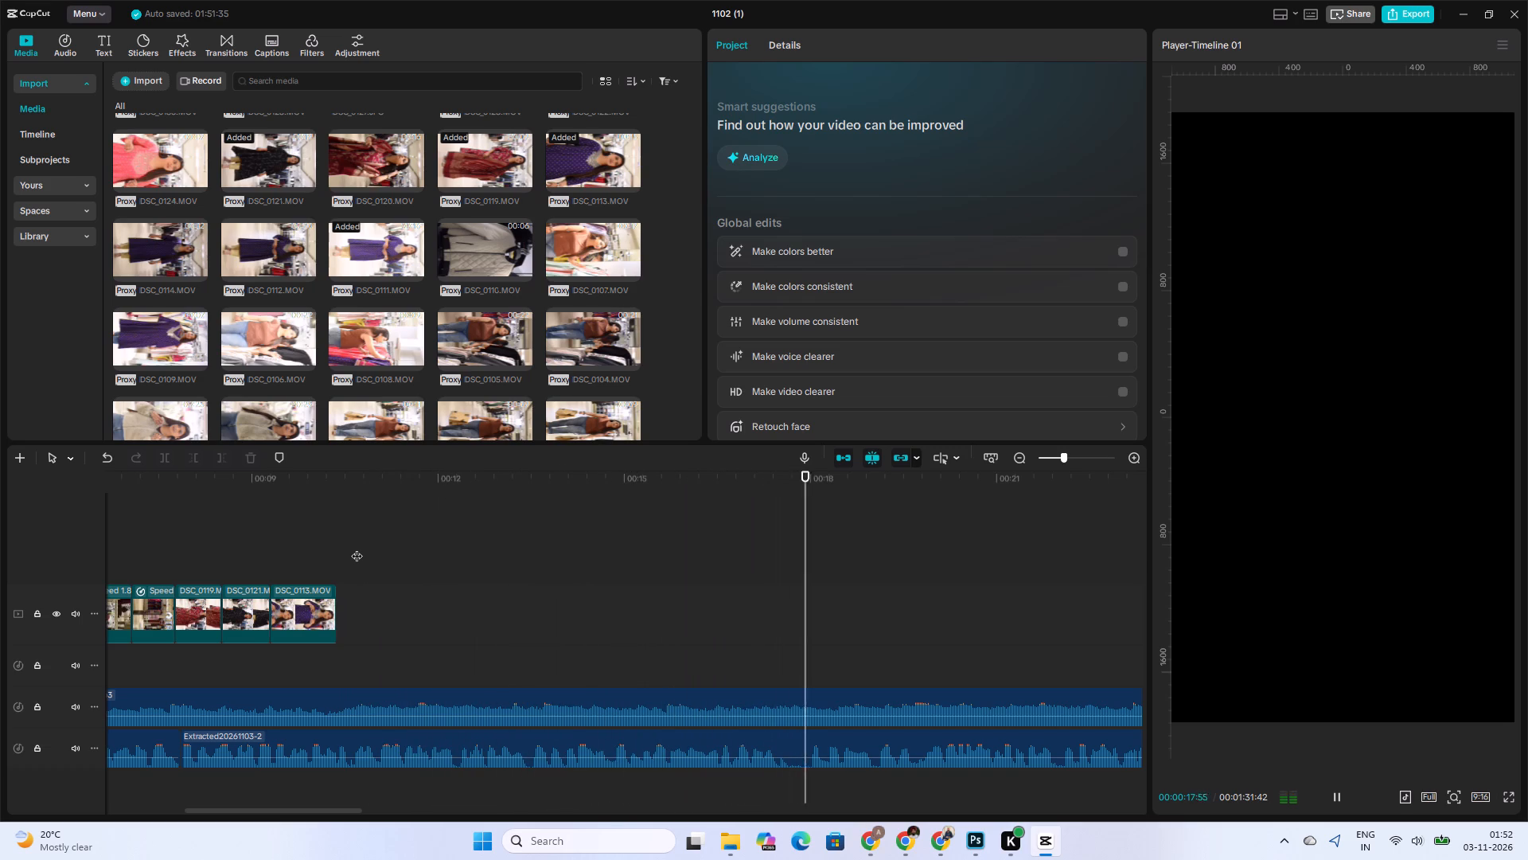
key("space")
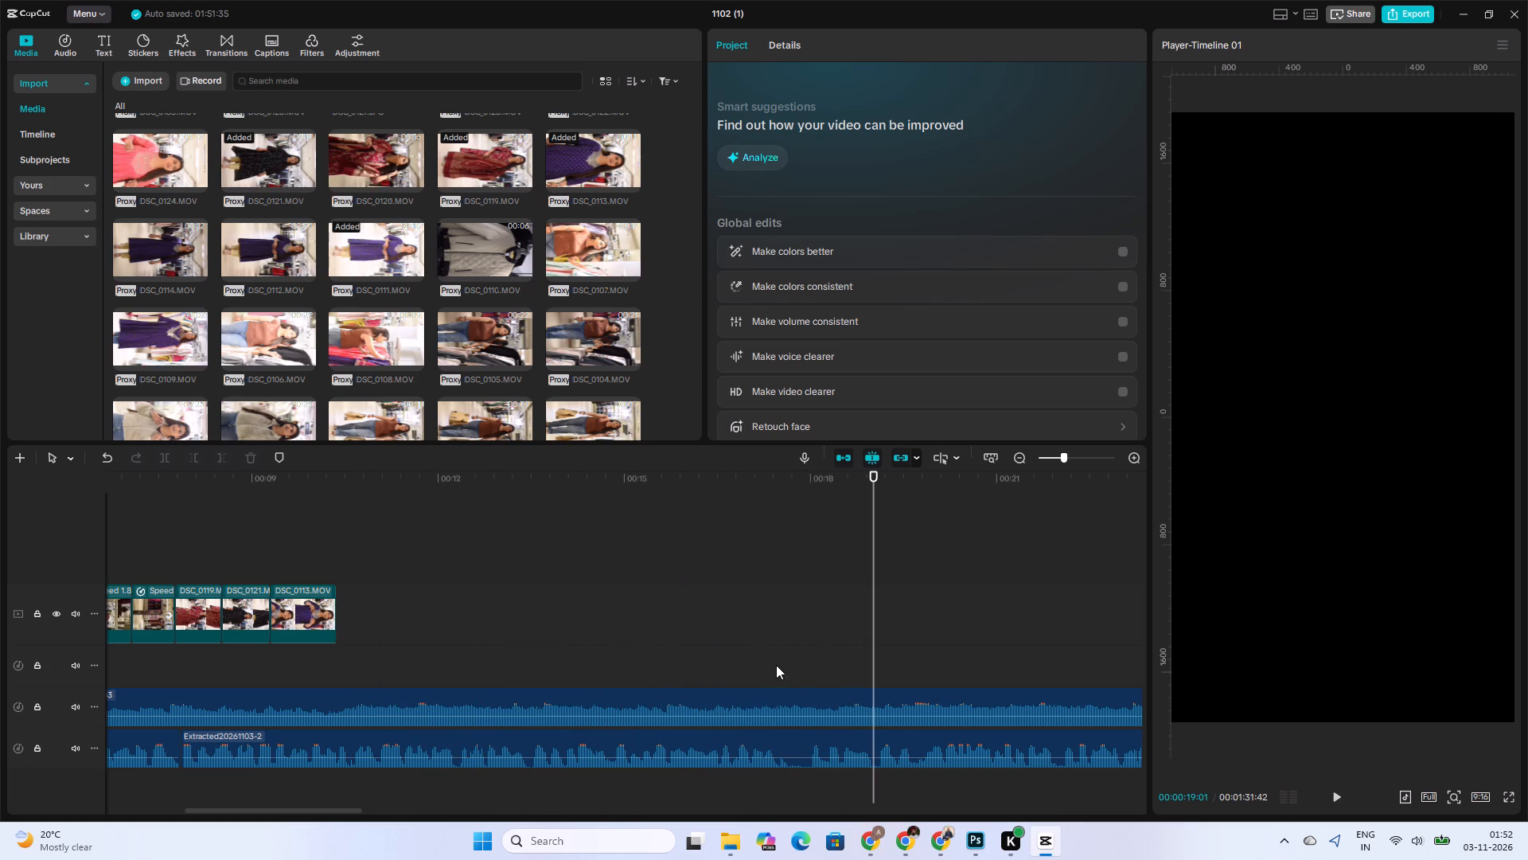
left_click(776, 665)
key("space")
key("space")
left_click(779, 686)
left_click(784, 756)
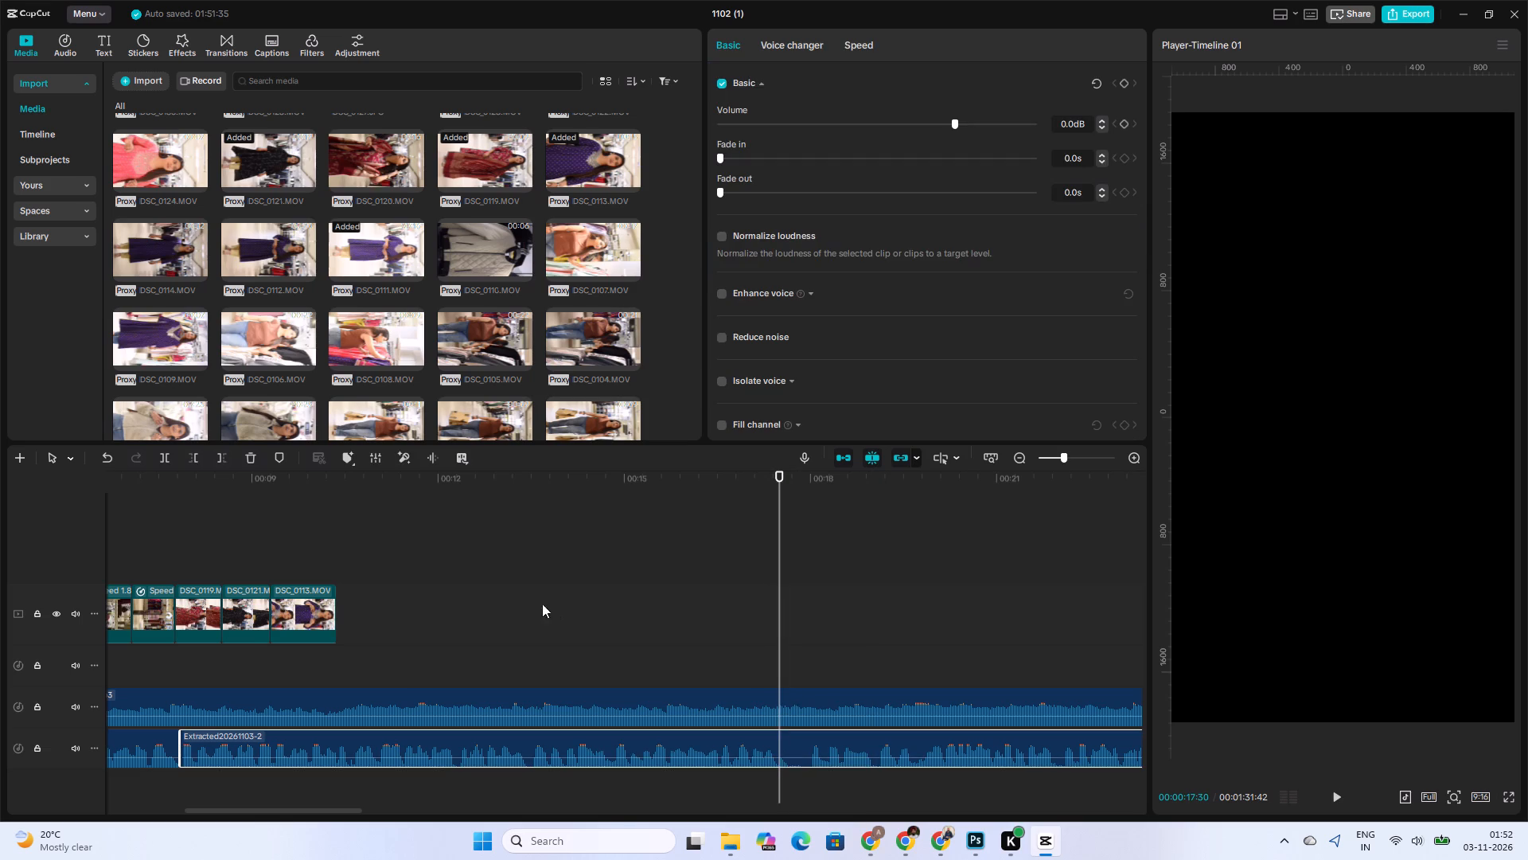
left_click(181, 452)
left_click(155, 455)
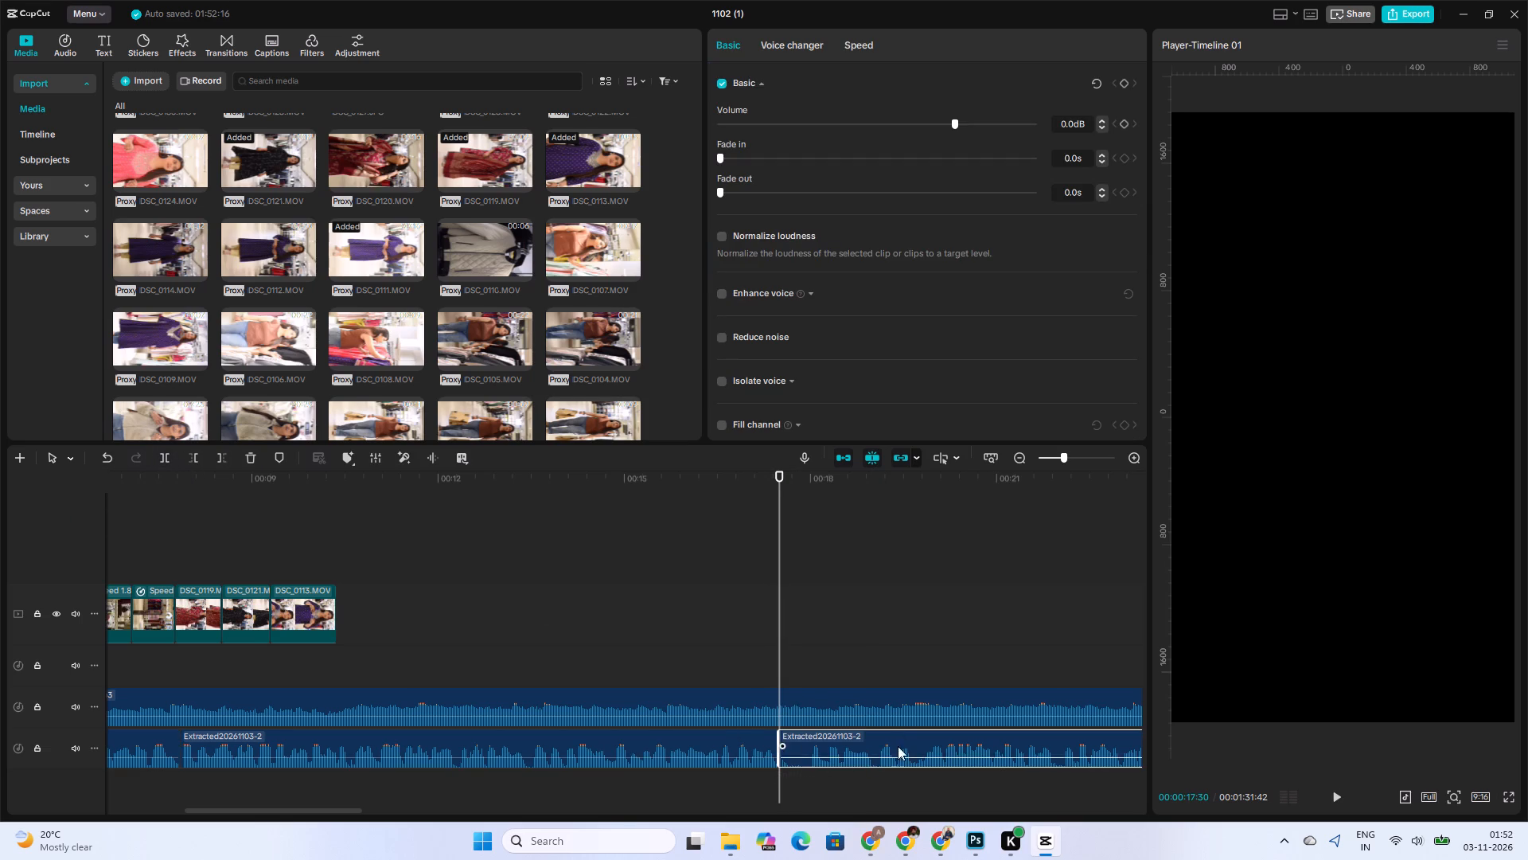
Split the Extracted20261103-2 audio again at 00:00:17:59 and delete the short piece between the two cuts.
left_click(804, 688)
left_click(809, 685)
left_click(811, 679)
left_click(809, 681)
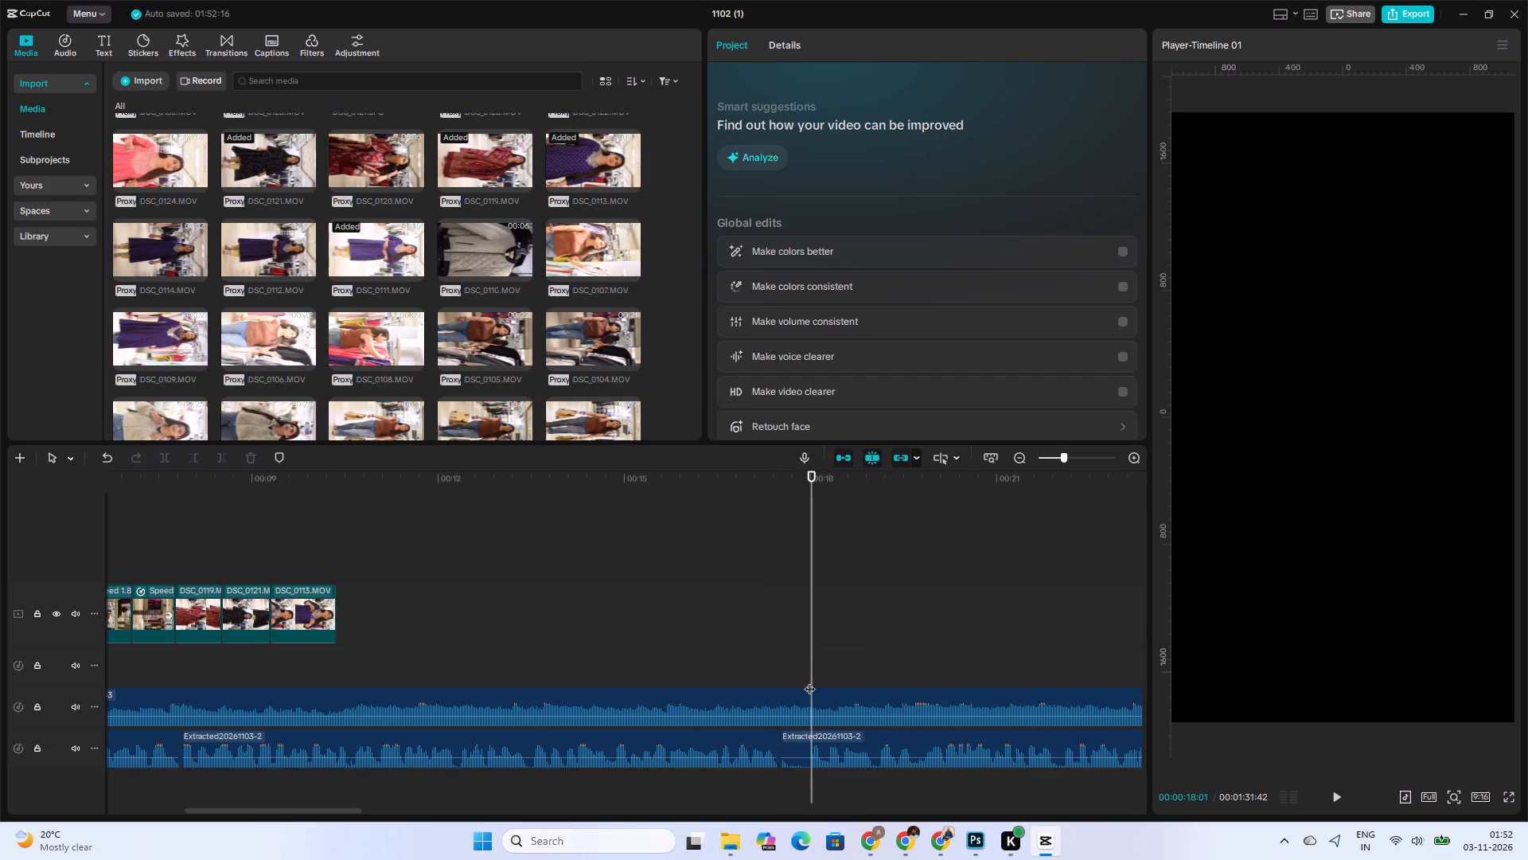
left_click(807, 752)
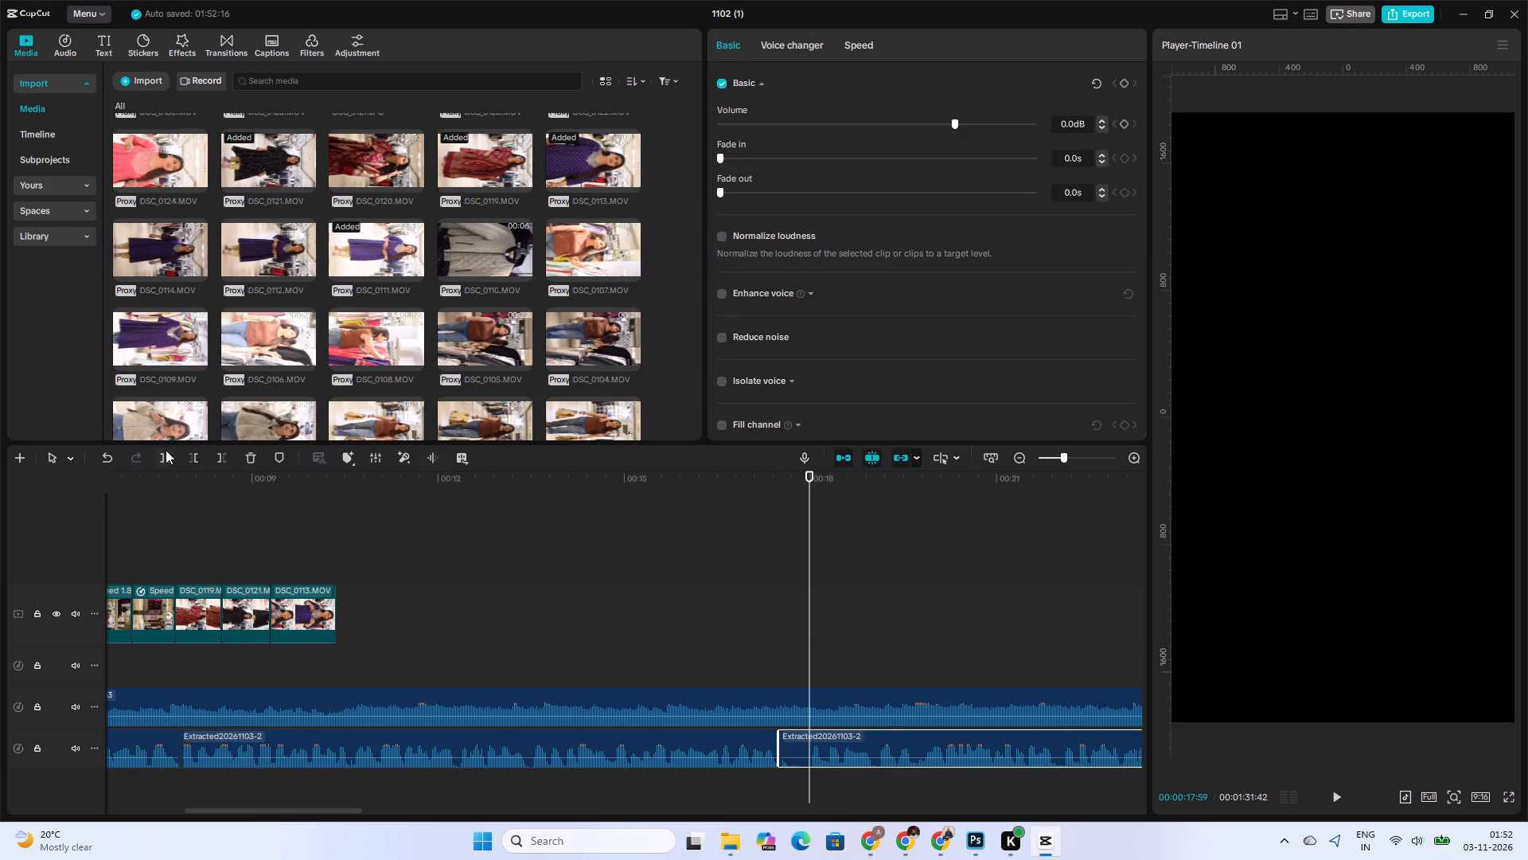
left_click(166, 450)
left_click(806, 745)
left_click(791, 743)
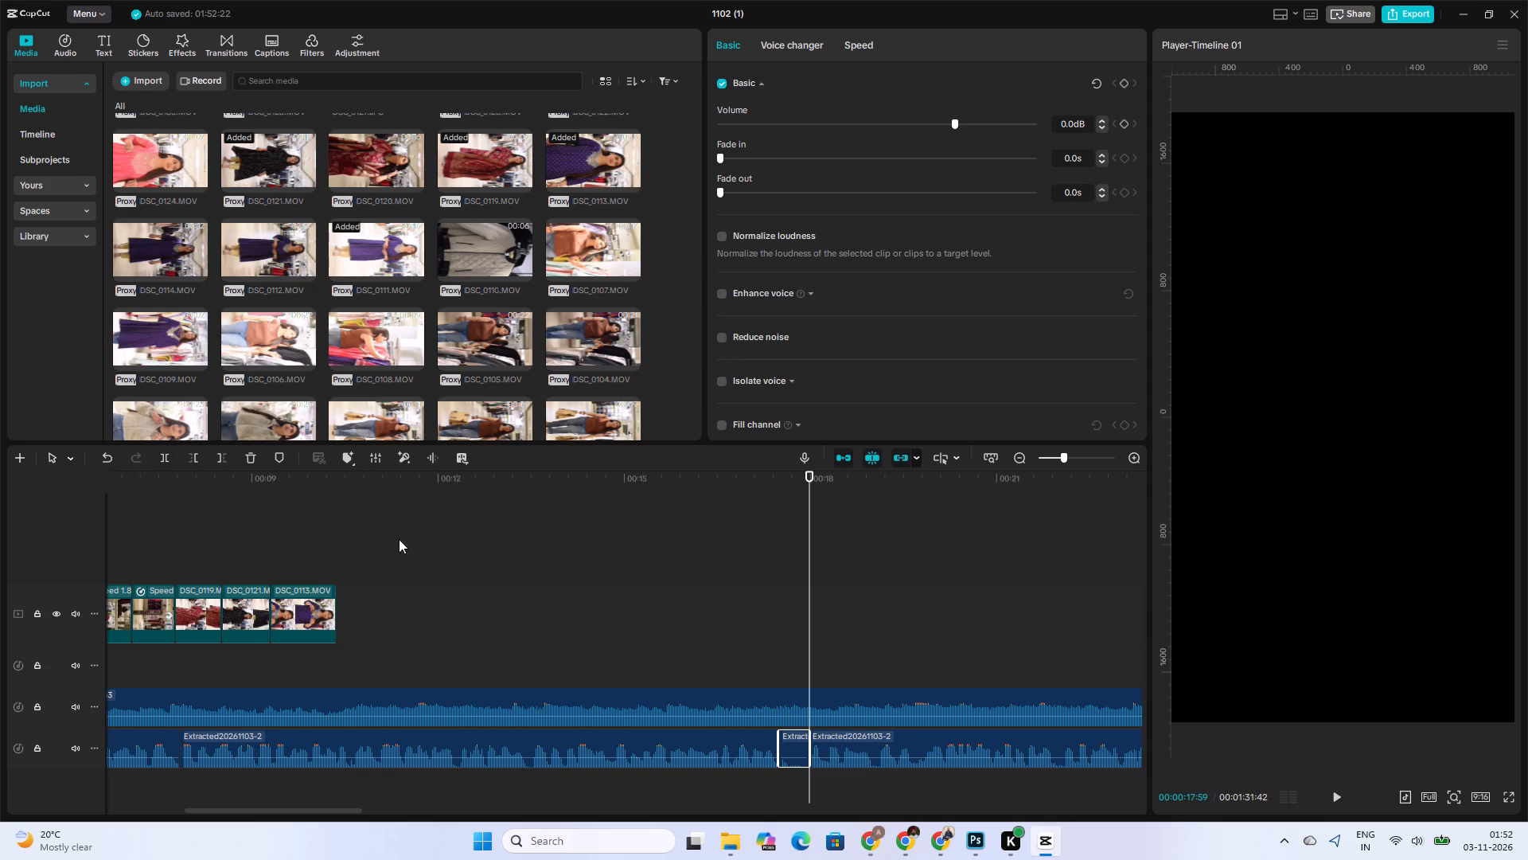
left_click(242, 462)
Move the remaining voice-over audio earlier to close the gap, starting at the 00:00:17:30 cut.
left_click_drag(883, 751, 838, 748)
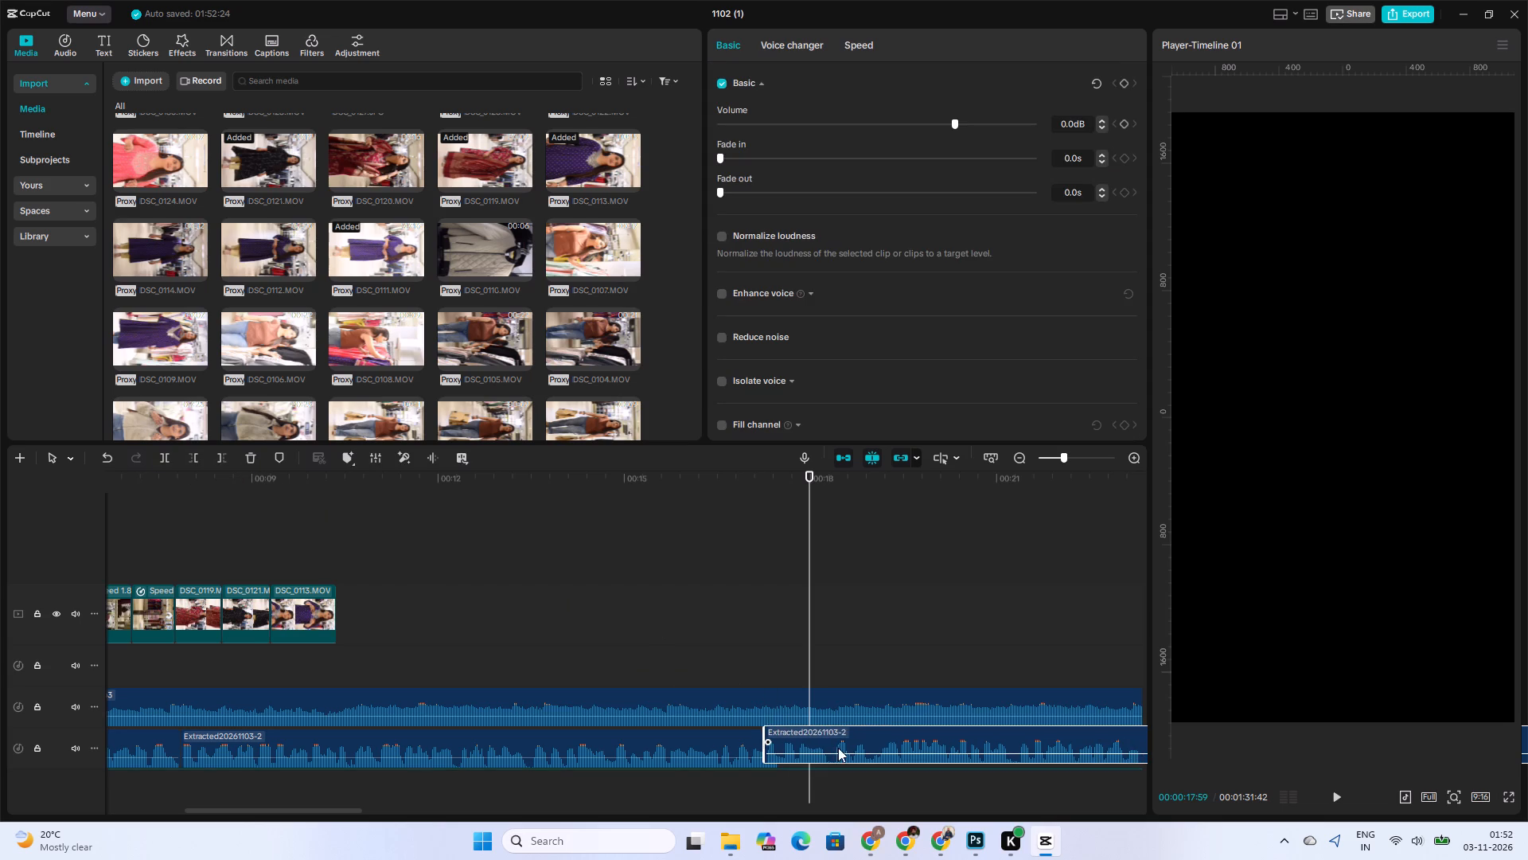
left_click_drag(838, 748, 850, 751)
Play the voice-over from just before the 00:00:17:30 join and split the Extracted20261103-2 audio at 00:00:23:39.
left_click(749, 664)
key("space")
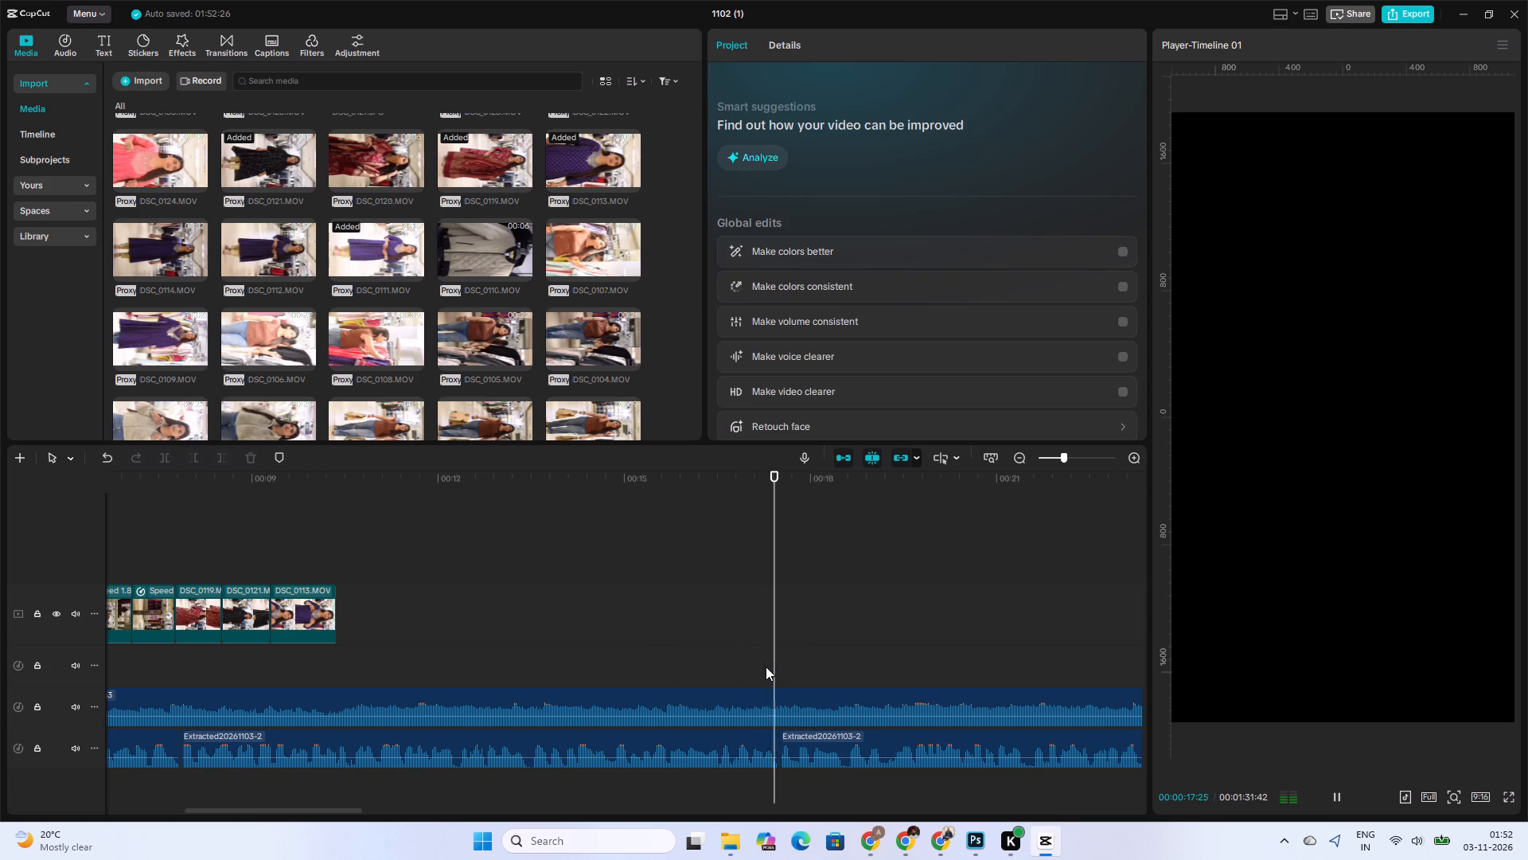
scroll(847, 682, "down", 4, "alt")
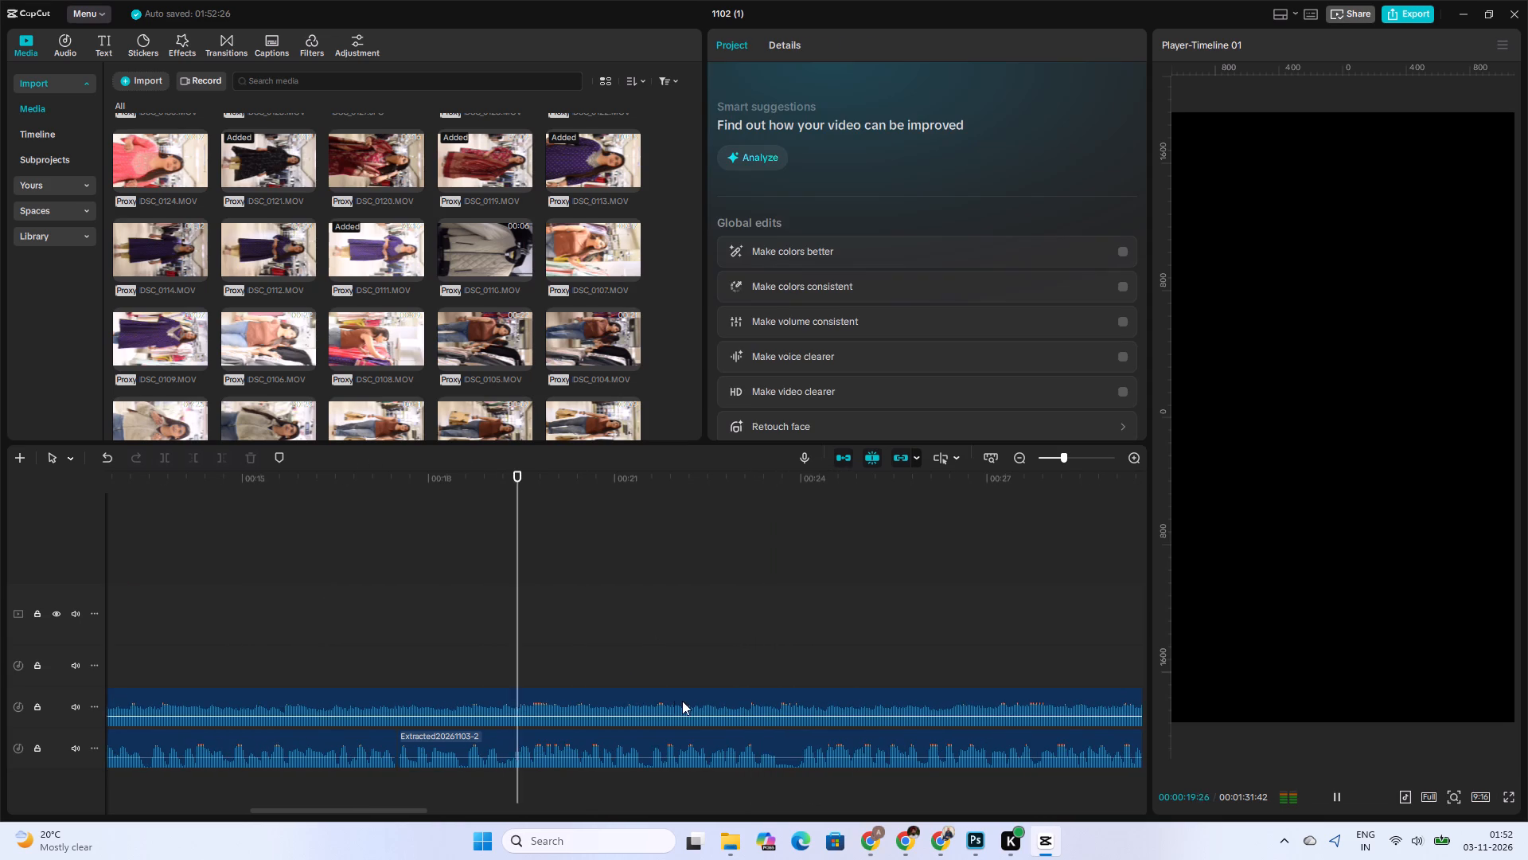
scroll(680, 681, "down", 5)
scroll(682, 682, "down", 4, "alt")
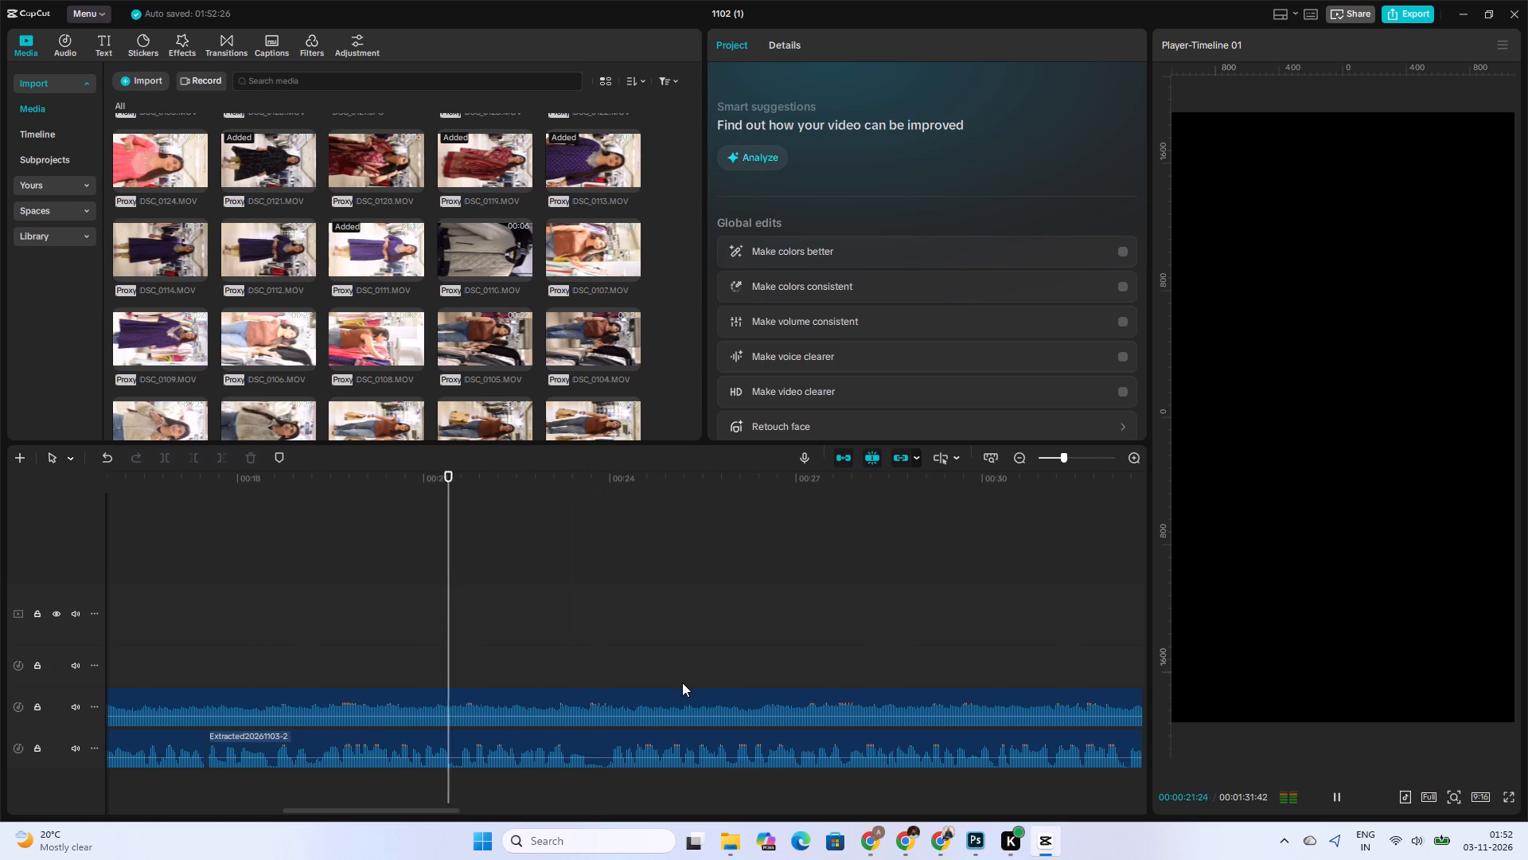
scroll(414, 694, "up", 3, "alt")
key("space")
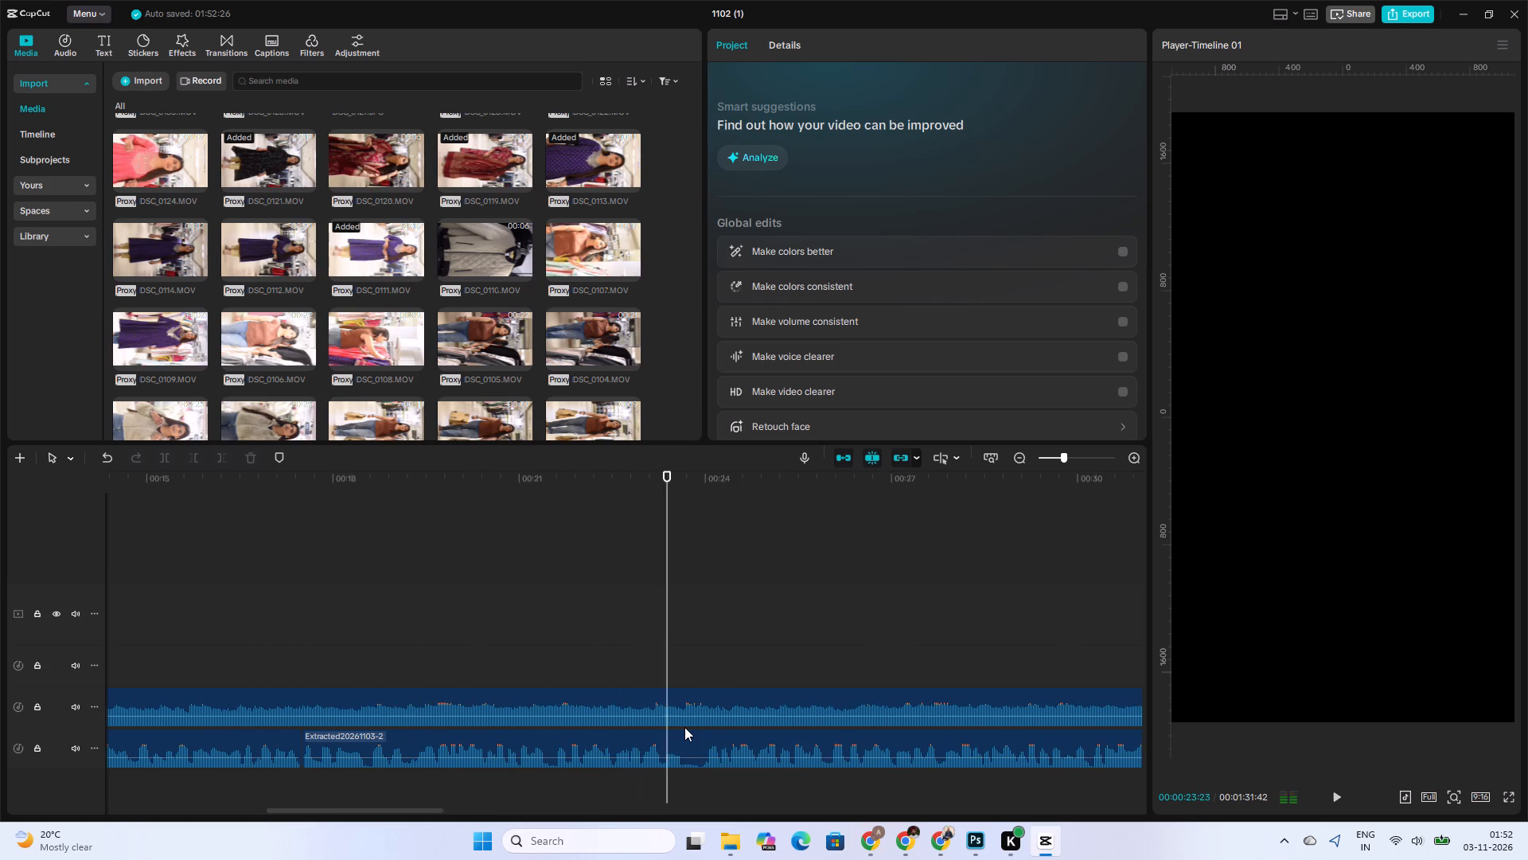
key("space")
key("space")
left_click(684, 777)
left_click(687, 760)
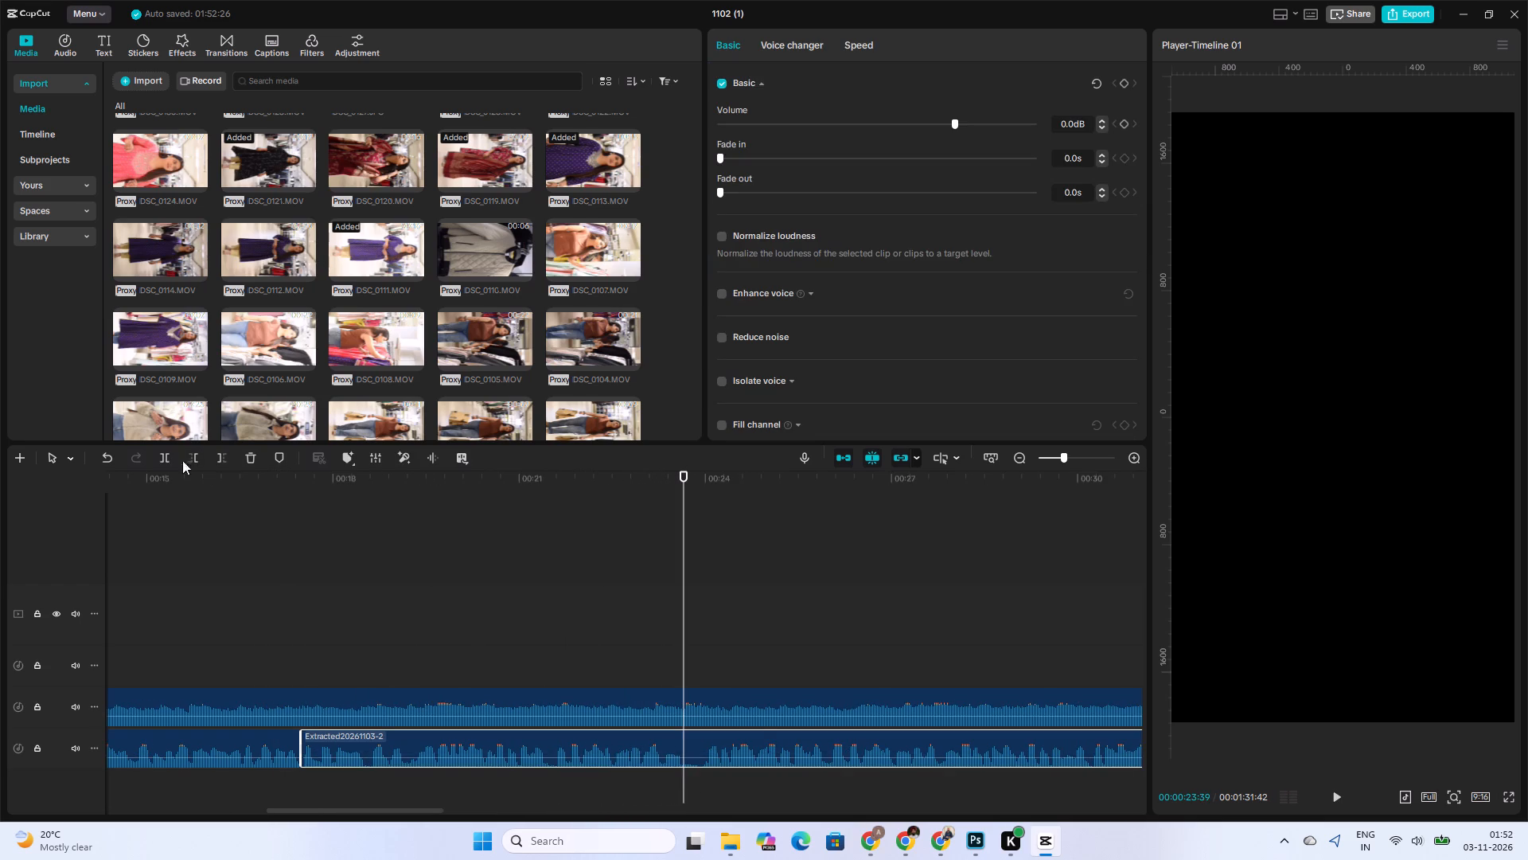
left_click(160, 452)
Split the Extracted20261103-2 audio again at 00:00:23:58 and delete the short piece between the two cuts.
left_click(707, 771)
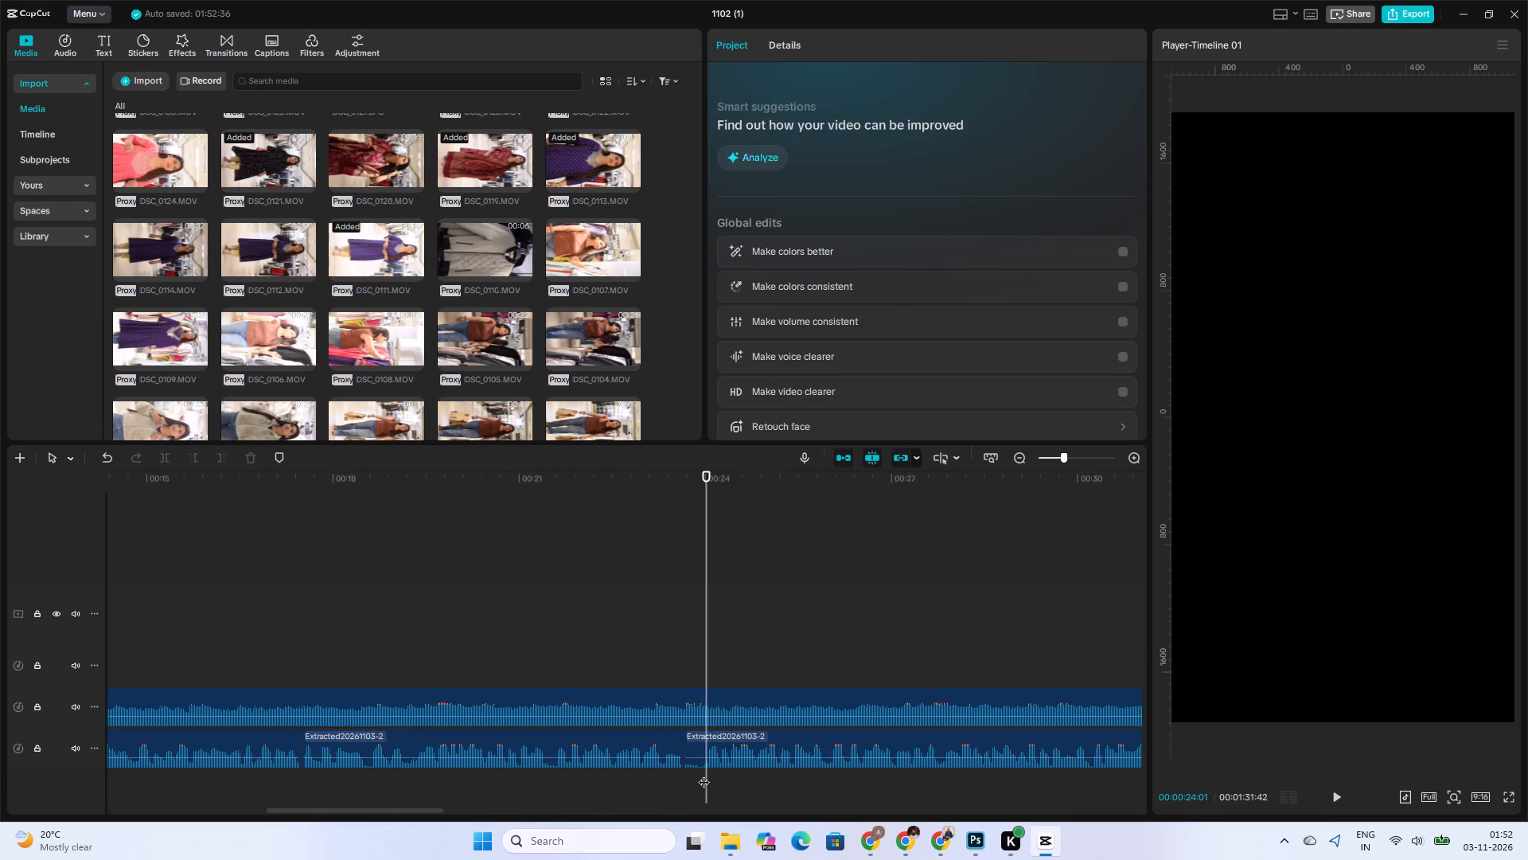
left_click(704, 774)
left_click(703, 758)
left_click(163, 459)
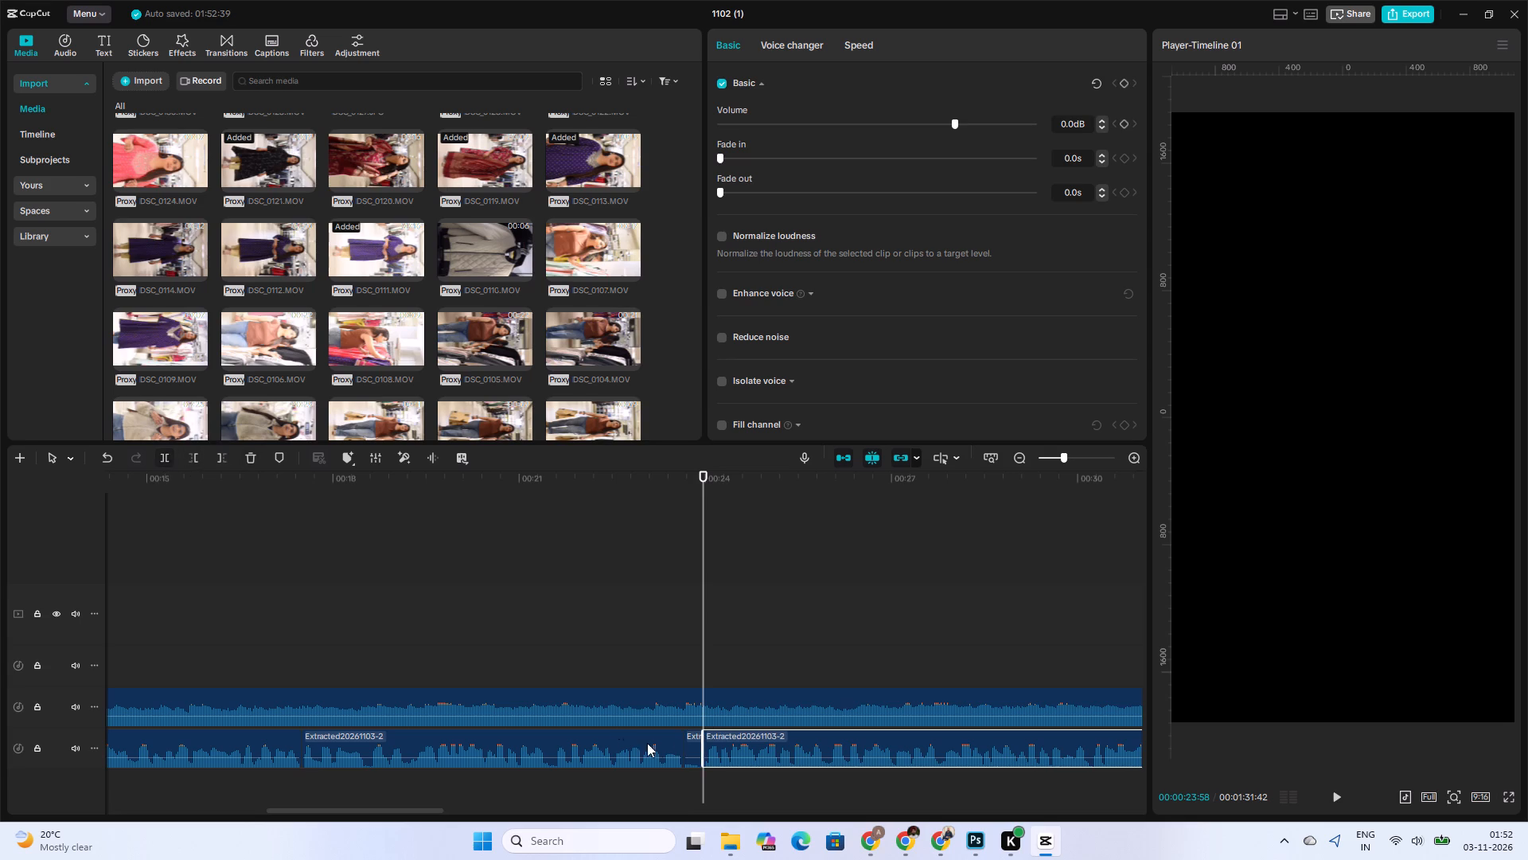
left_click(684, 778)
left_click(699, 757)
left_click(248, 449)
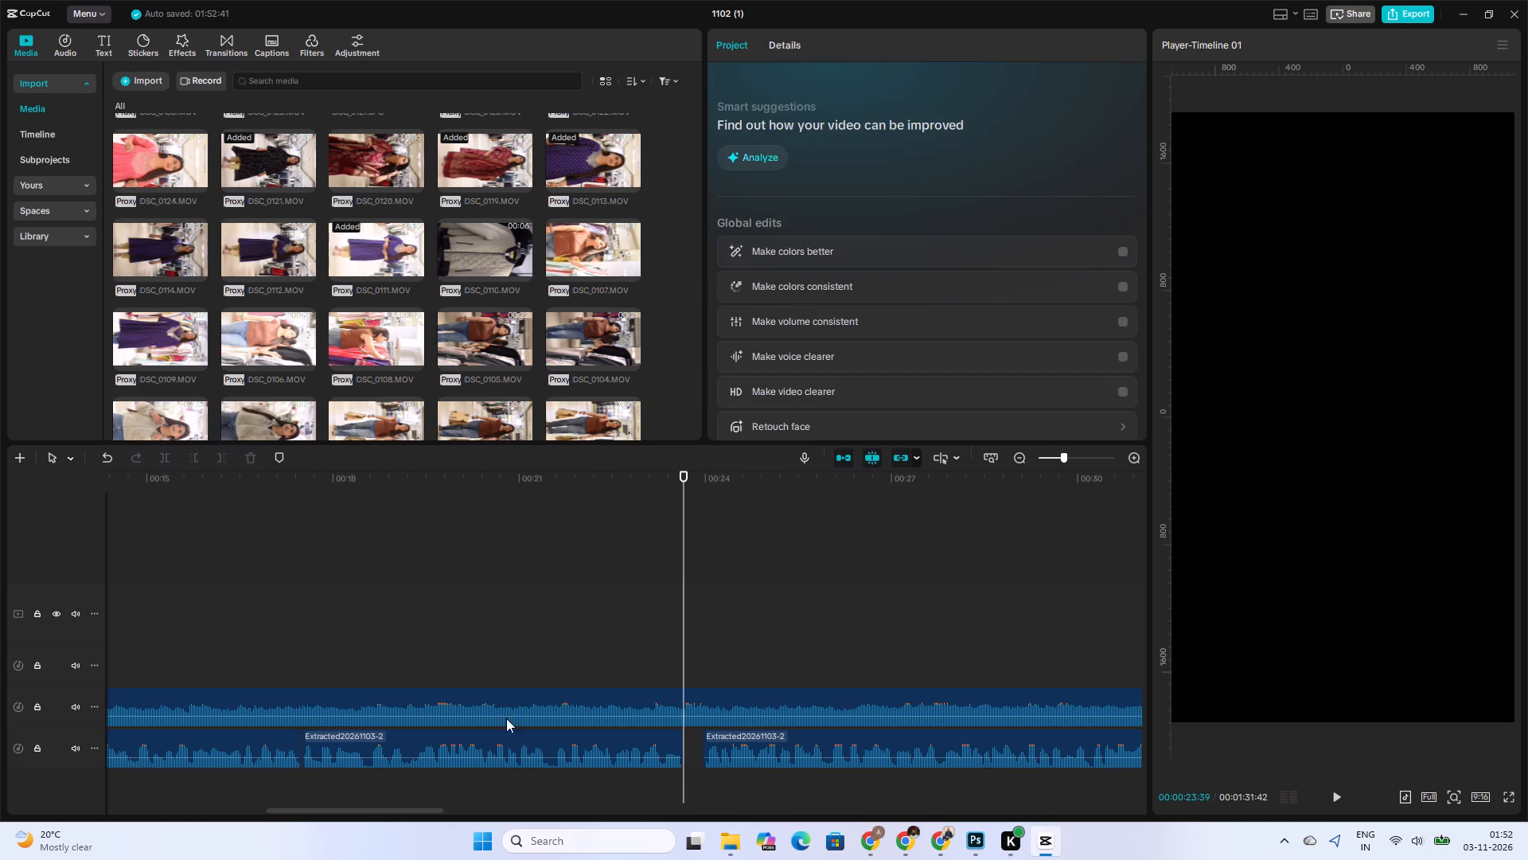
Move the remaining voice-over audio earlier to close the gap, starting at the 00:00:23:39 cut.
left_click_drag(738, 753, 715, 755)
Play the voice-over through to the end of the speech, split it at 00:00:40:55 and delete the remainder.
scroll(762, 783, "down", 2, "alt")
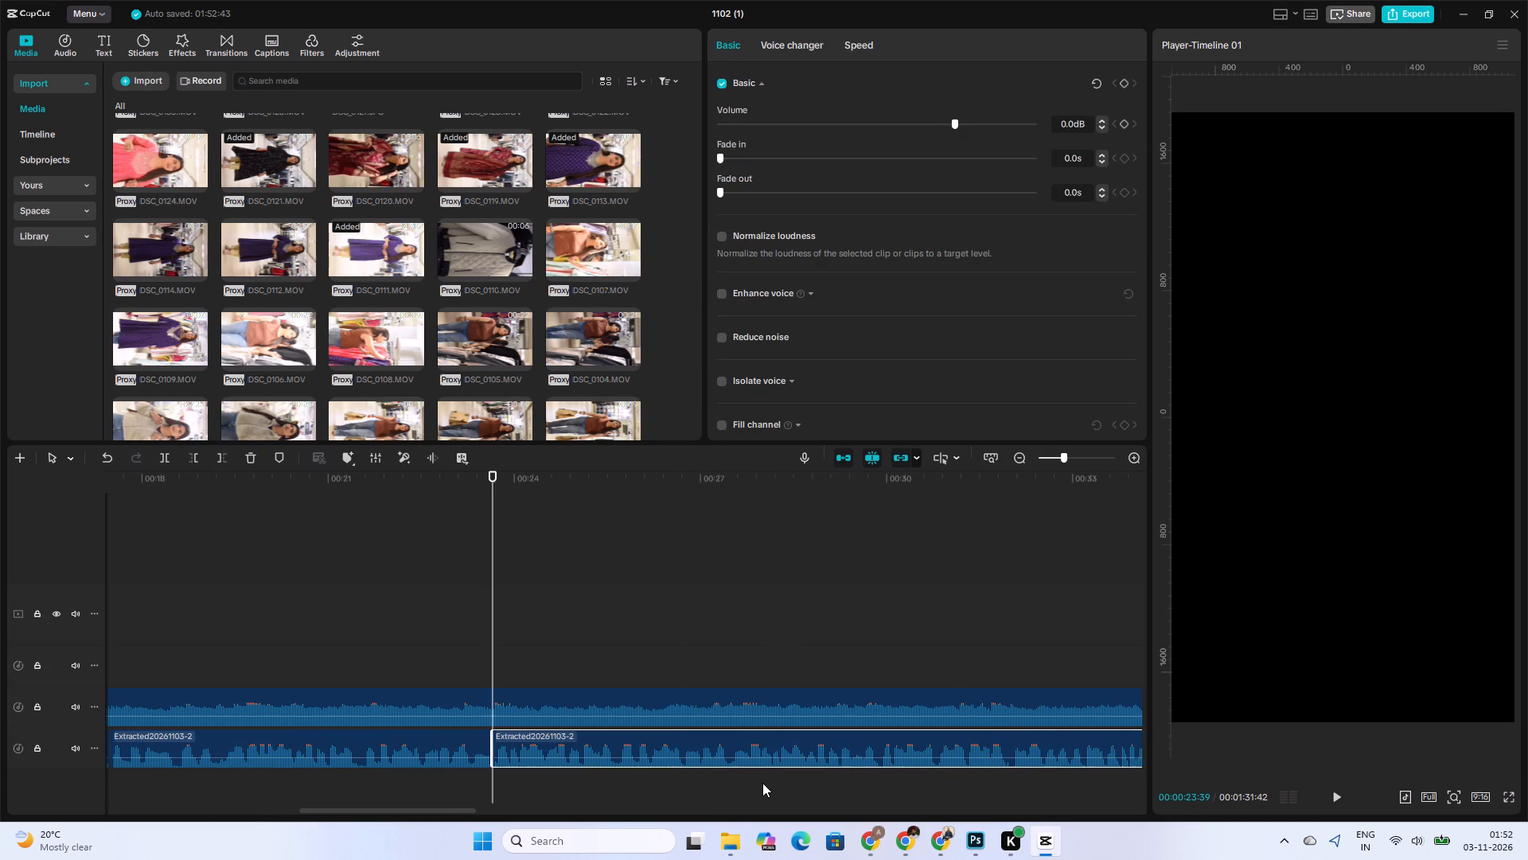
key("space")
scroll(777, 799, "up", 4, "ctrl")
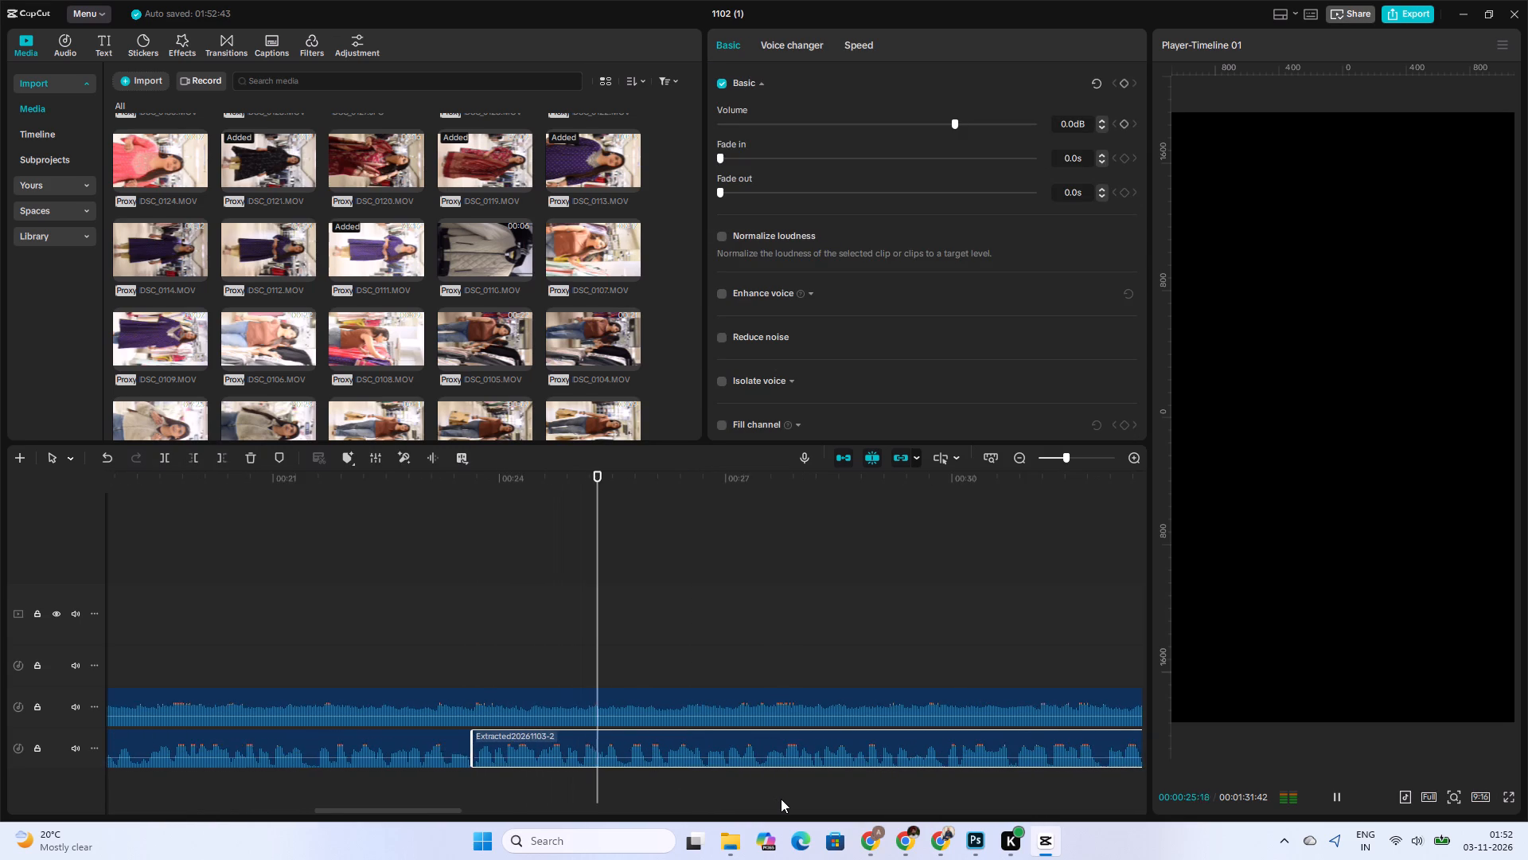
scroll(781, 799, "up", 2, "ctrl")
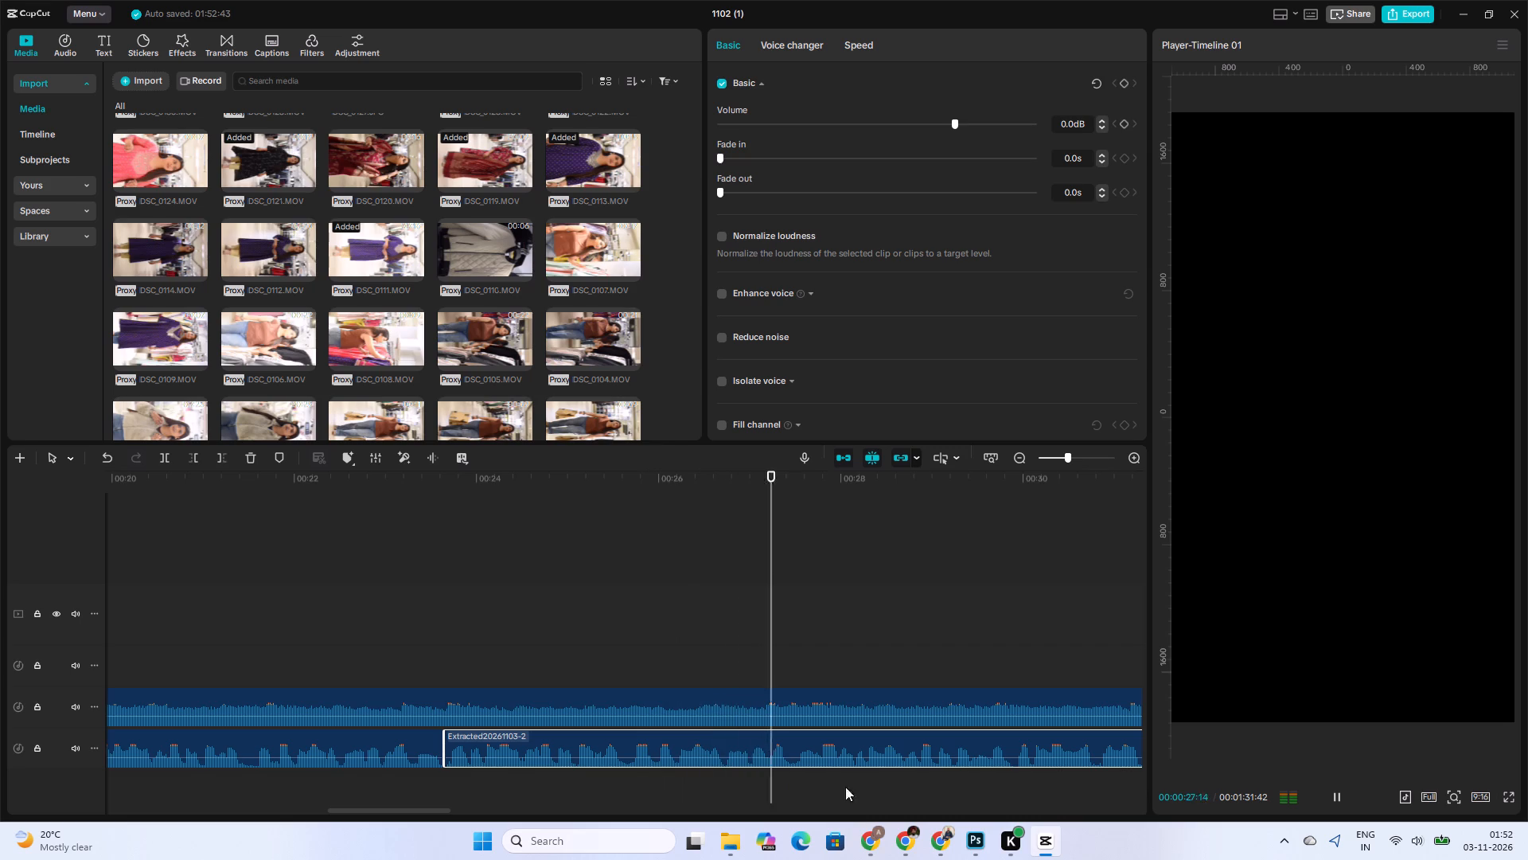
scroll(922, 775, "down", 5, "alt")
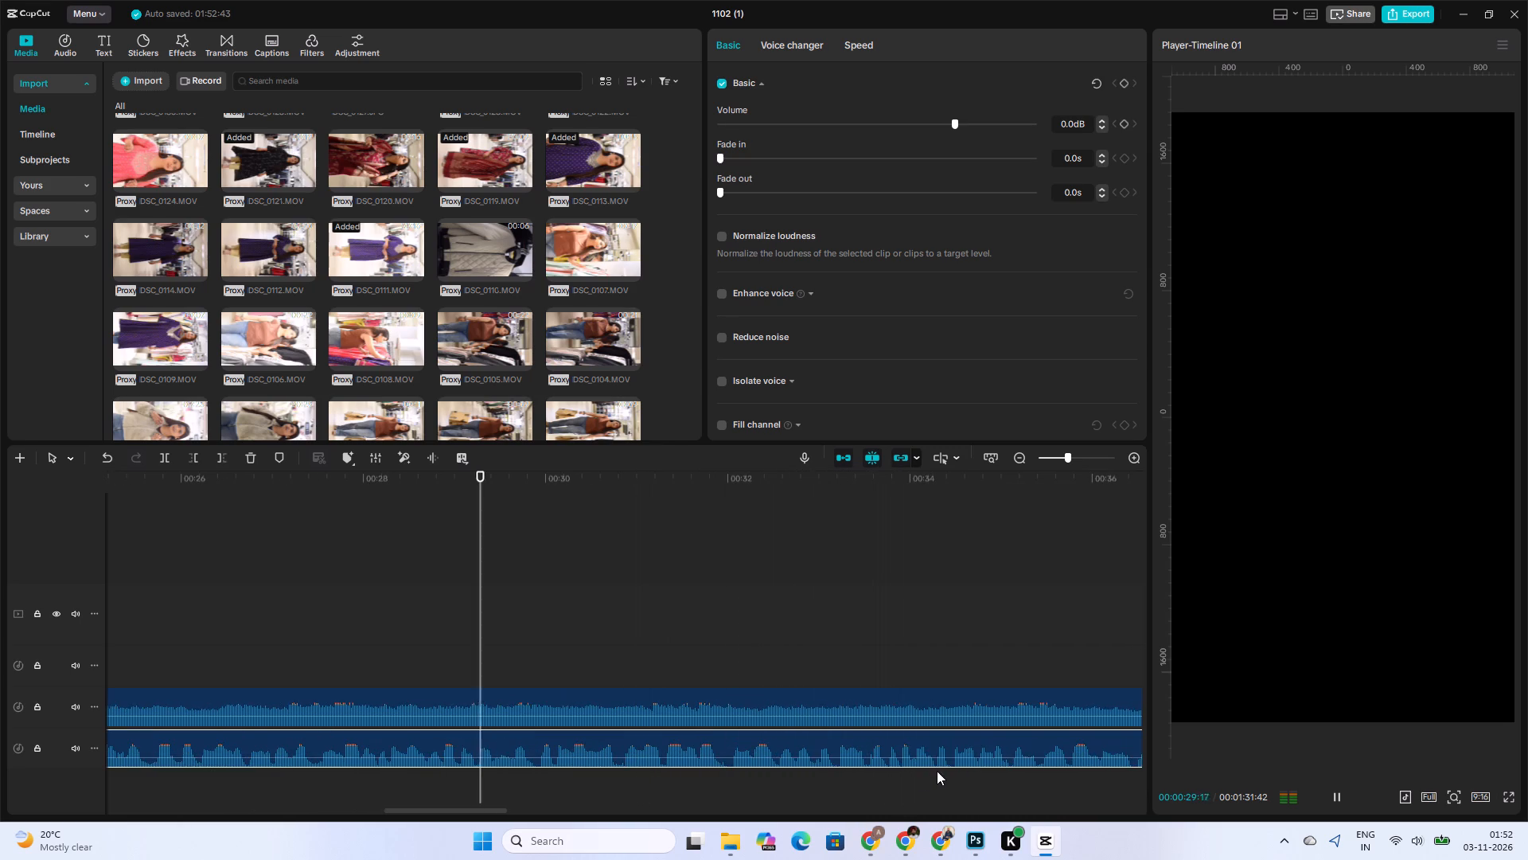
scroll(917, 768, "down", 4, "alt")
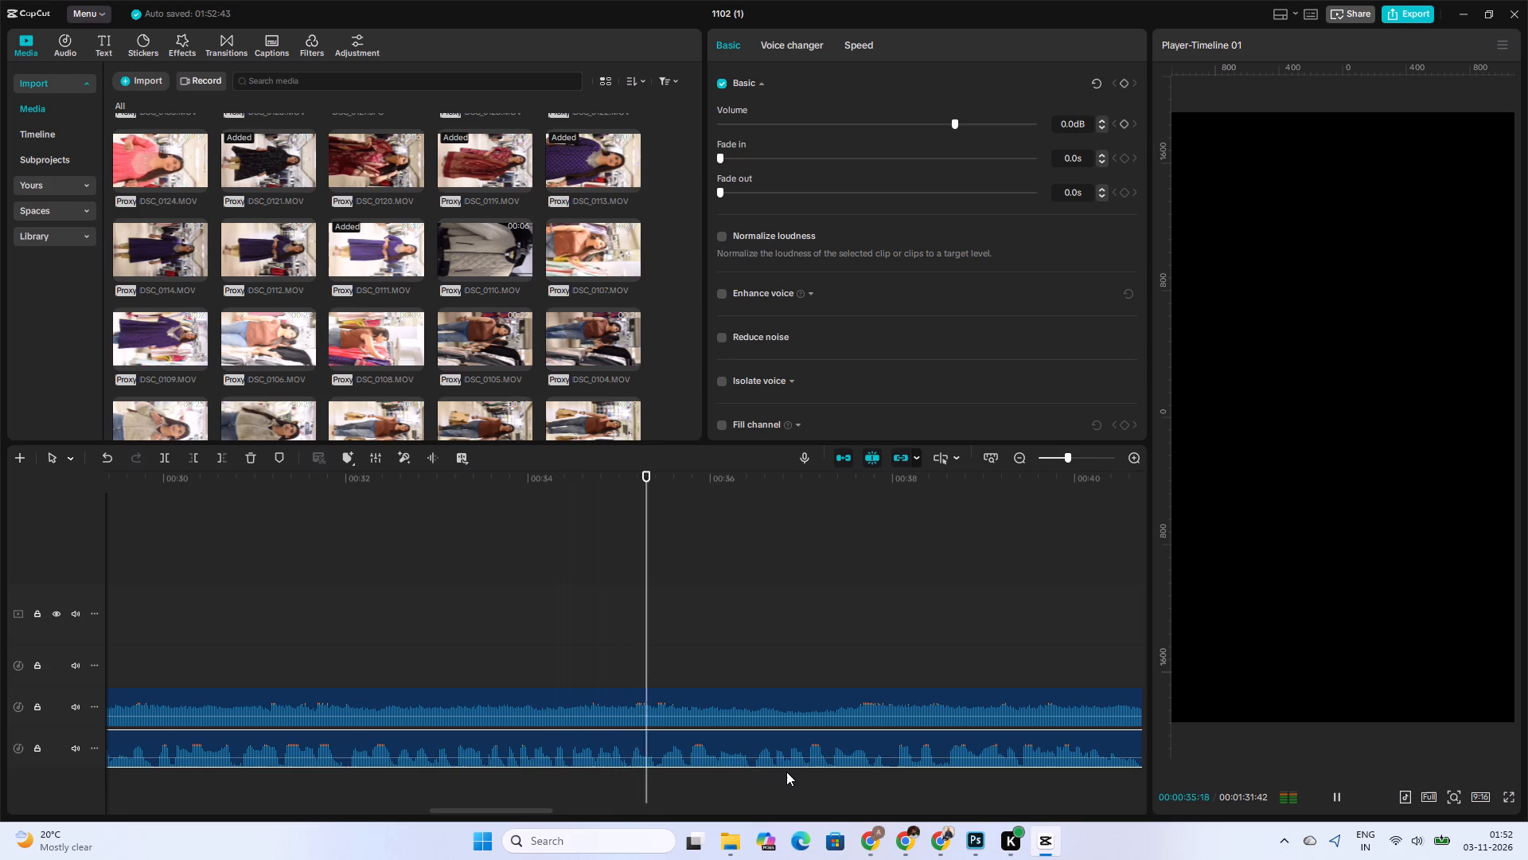
scroll(804, 772, "down", 4, "alt")
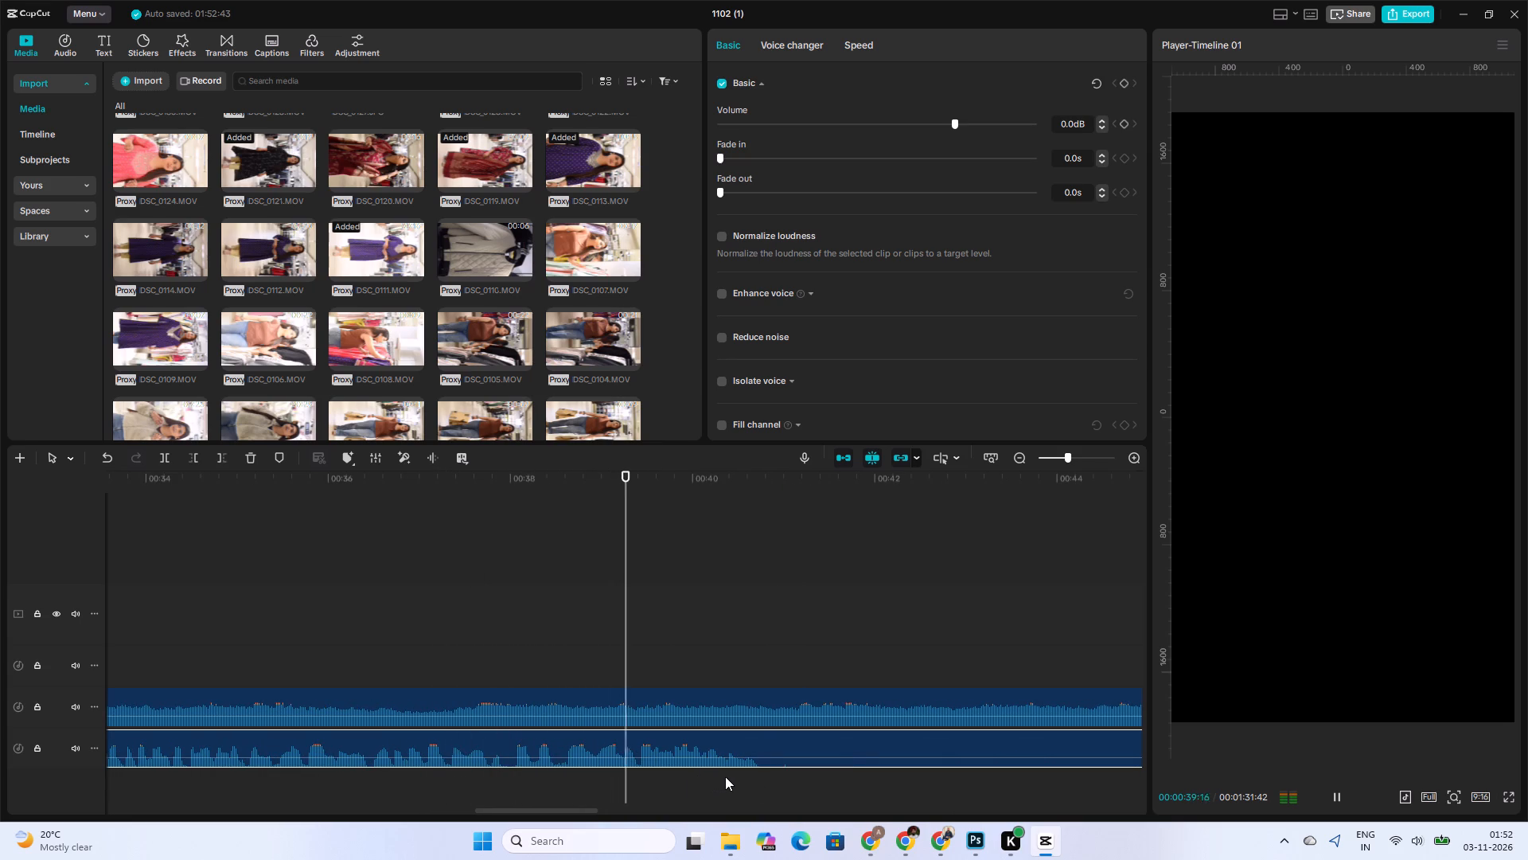
key("space")
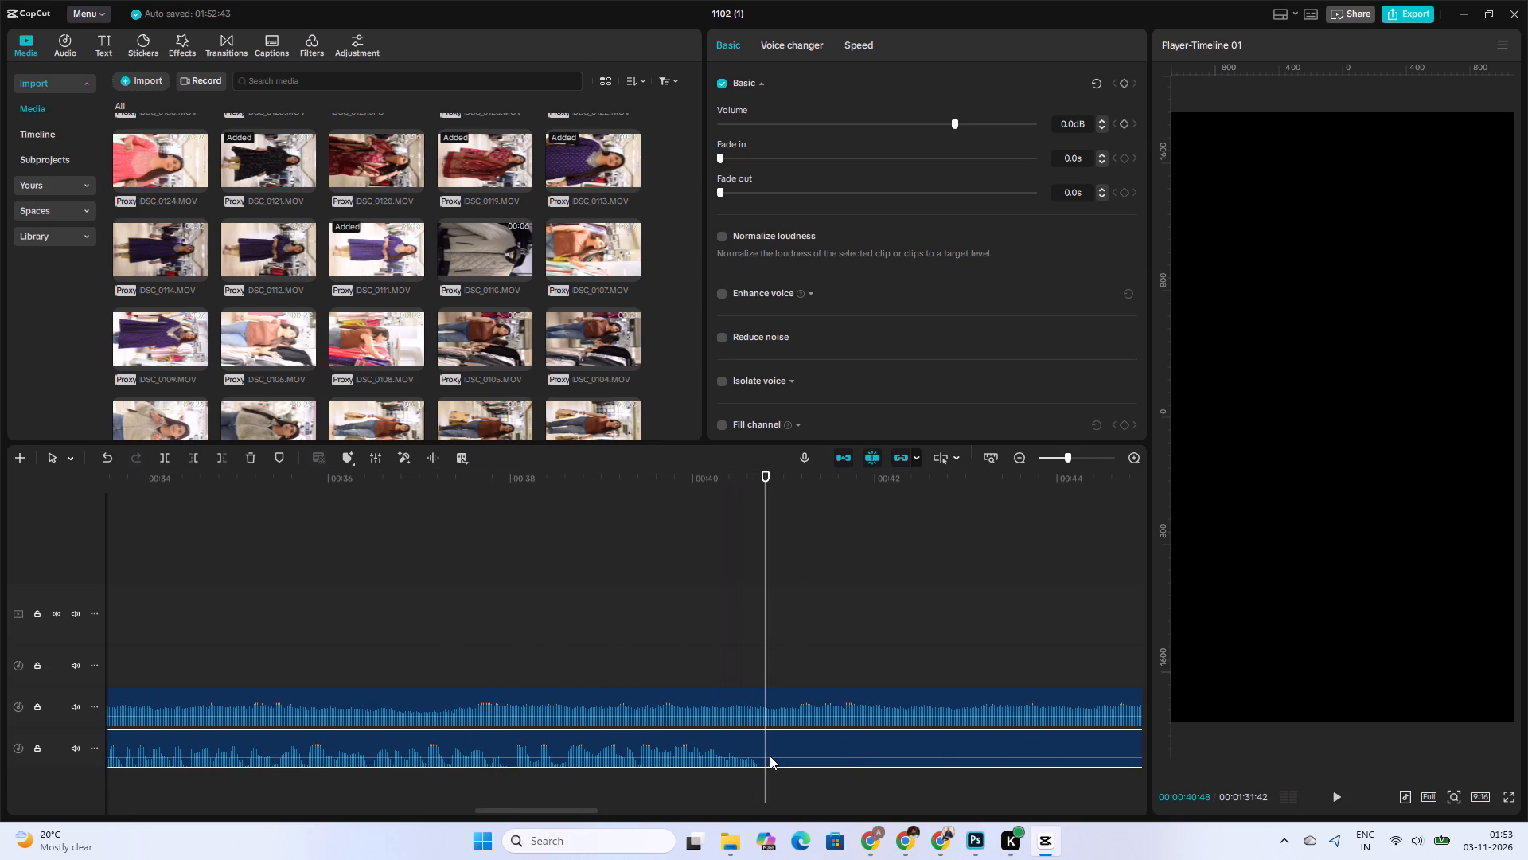
key("space")
key("space")
left_click(770, 756)
left_click(776, 670)
left_click(777, 740)
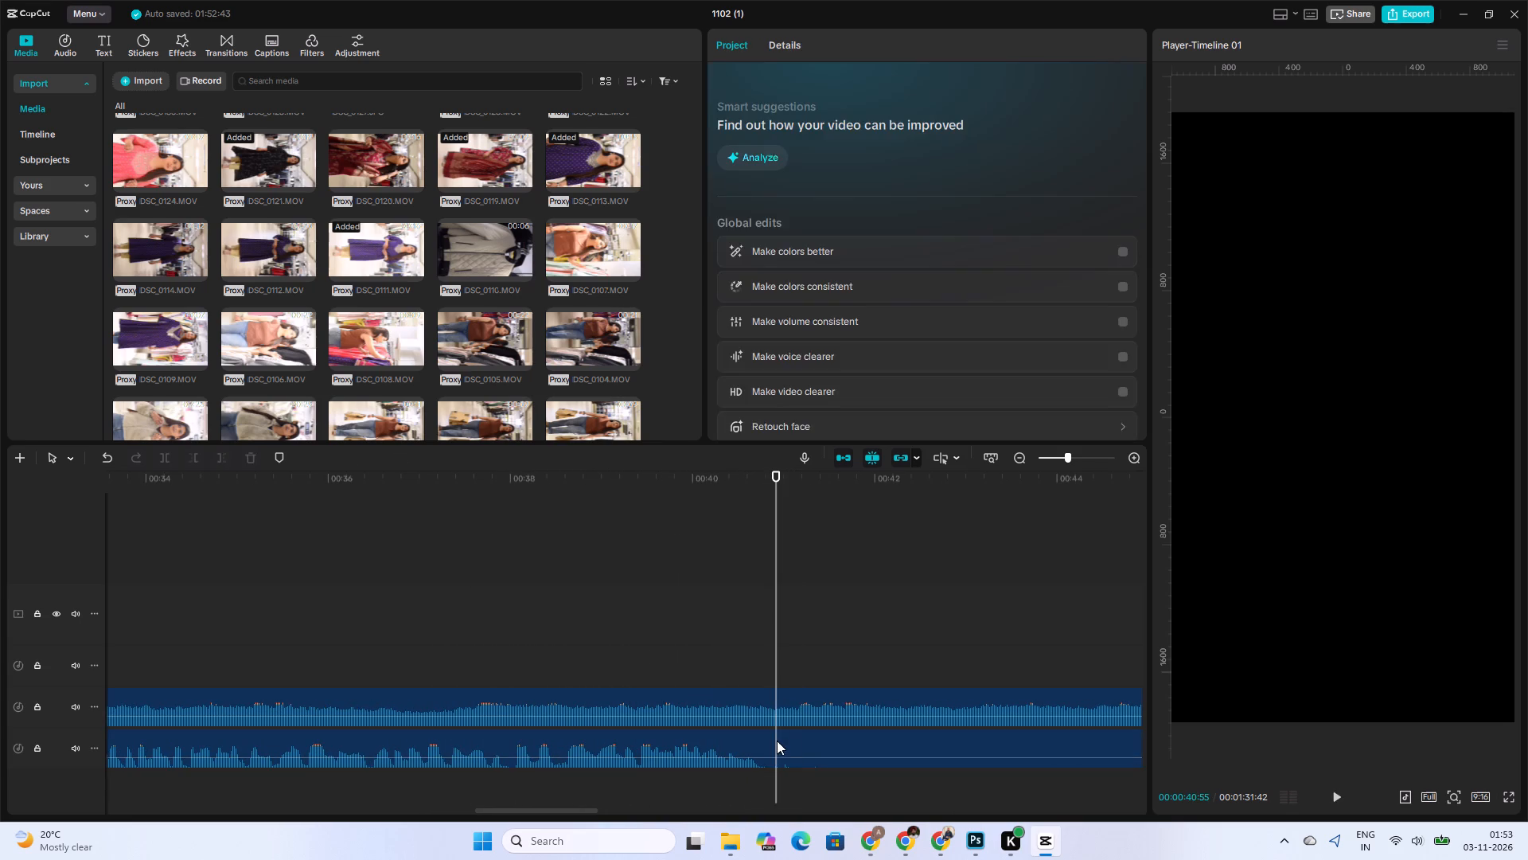
left_click(162, 457)
left_click(249, 457)
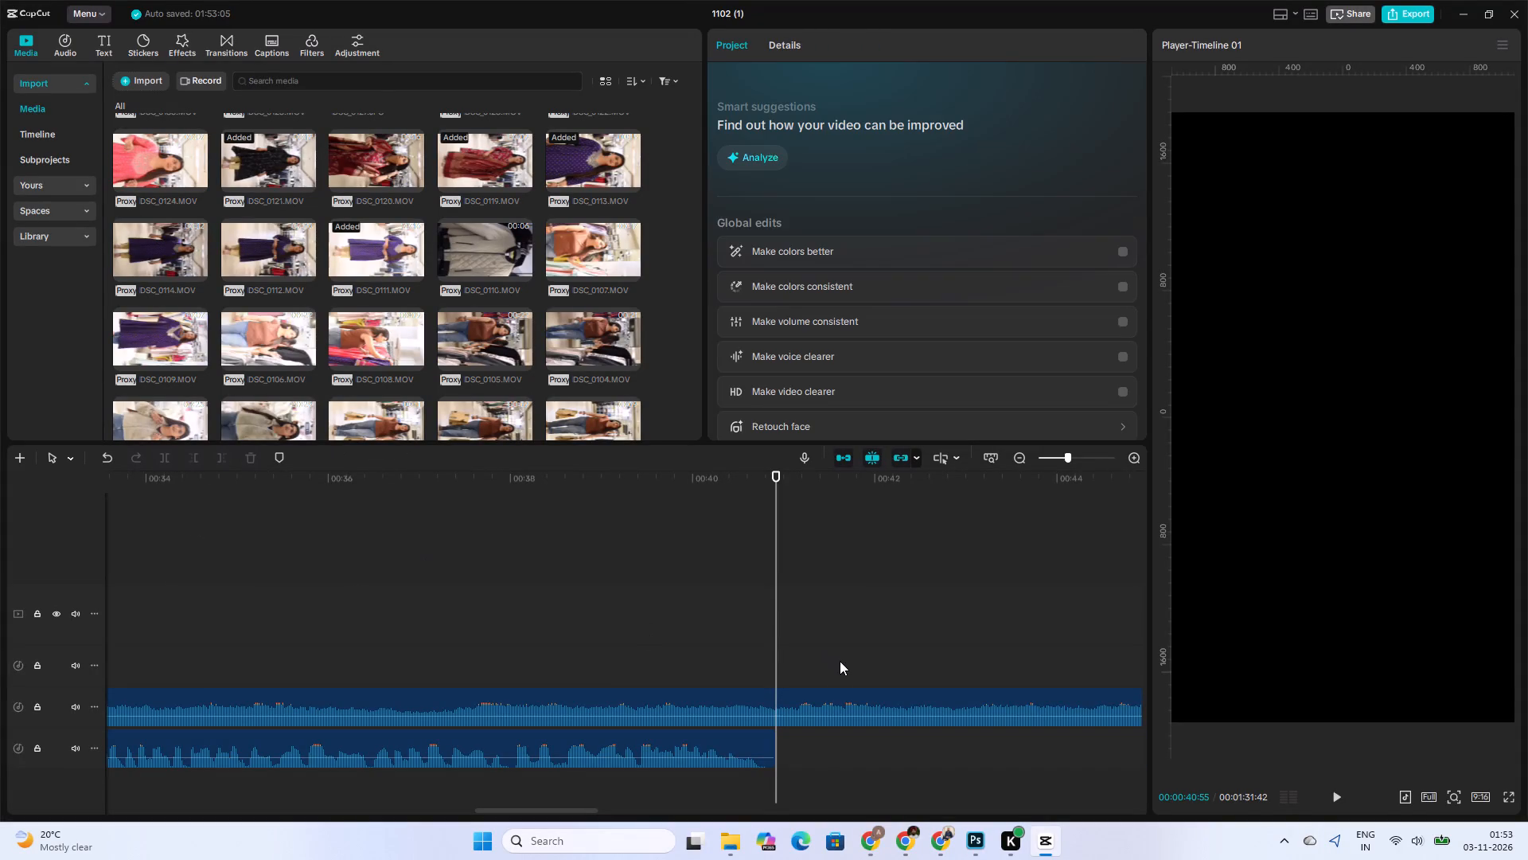
Split the background music at 00:00:40:55 and delete everything after the cut.
left_click(792, 713)
left_click(168, 459)
left_click(253, 461)
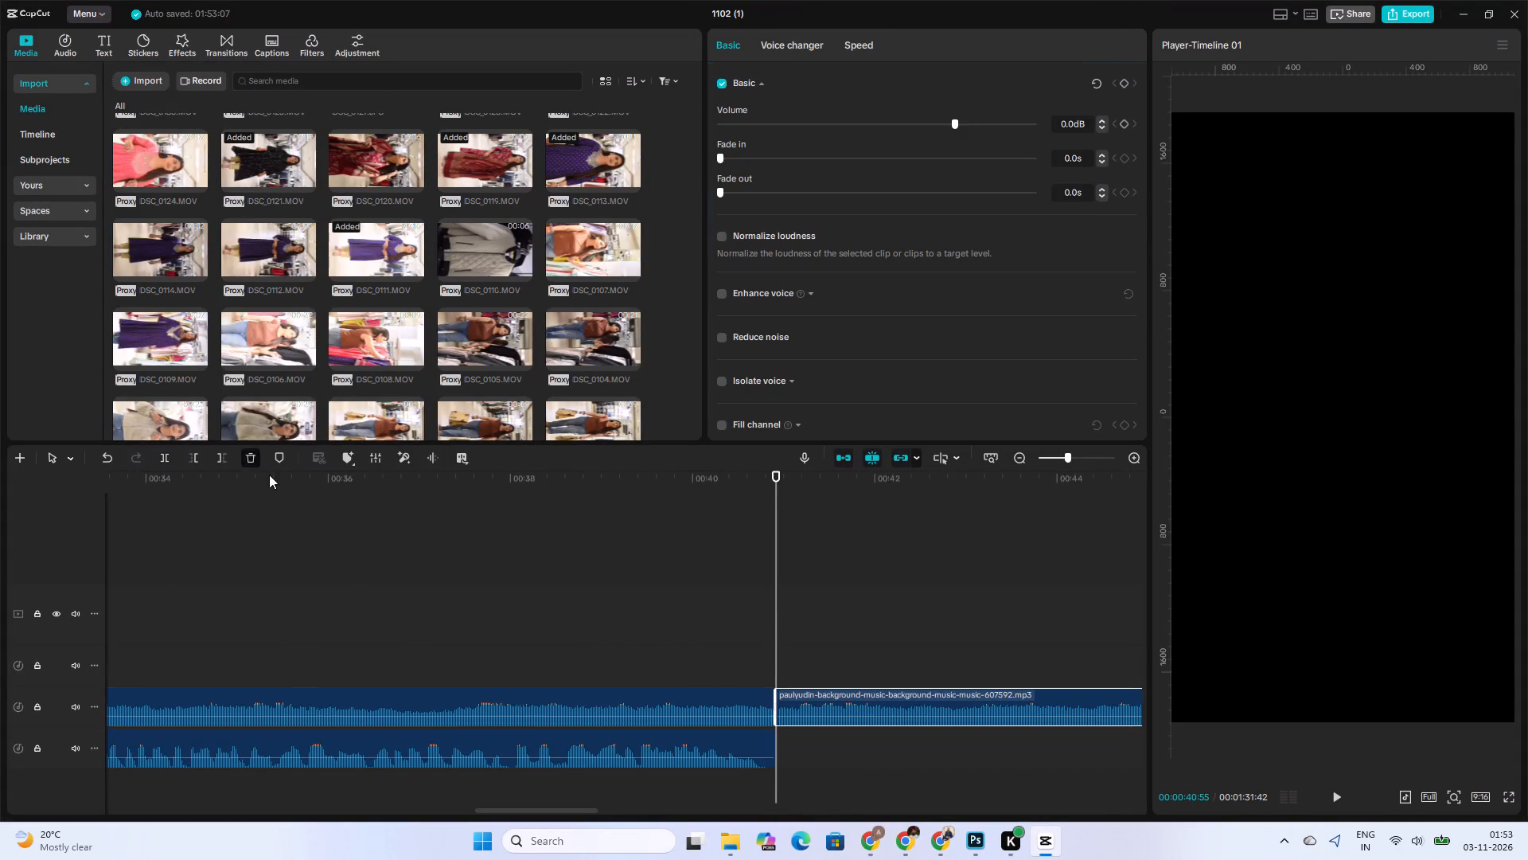
Play back the outfit clips from about 00:00:05 to the end of the video track to review the edit.
scroll(598, 784, "down", 16, "ctrl")
left_click_drag(721, 809, 684, 811)
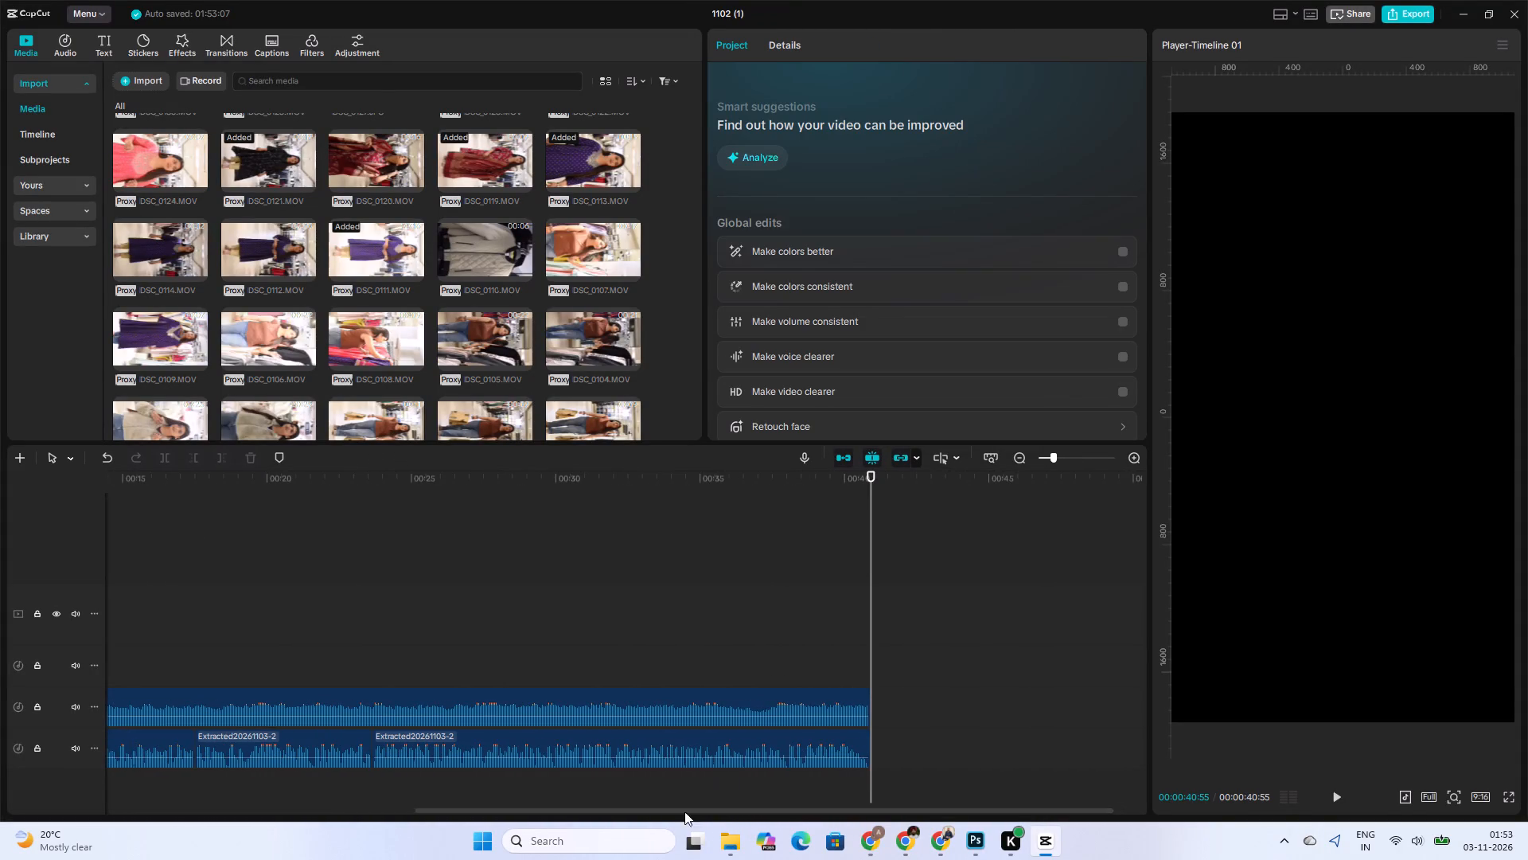
left_click_drag(684, 811, 386, 833)
left_click(345, 653)
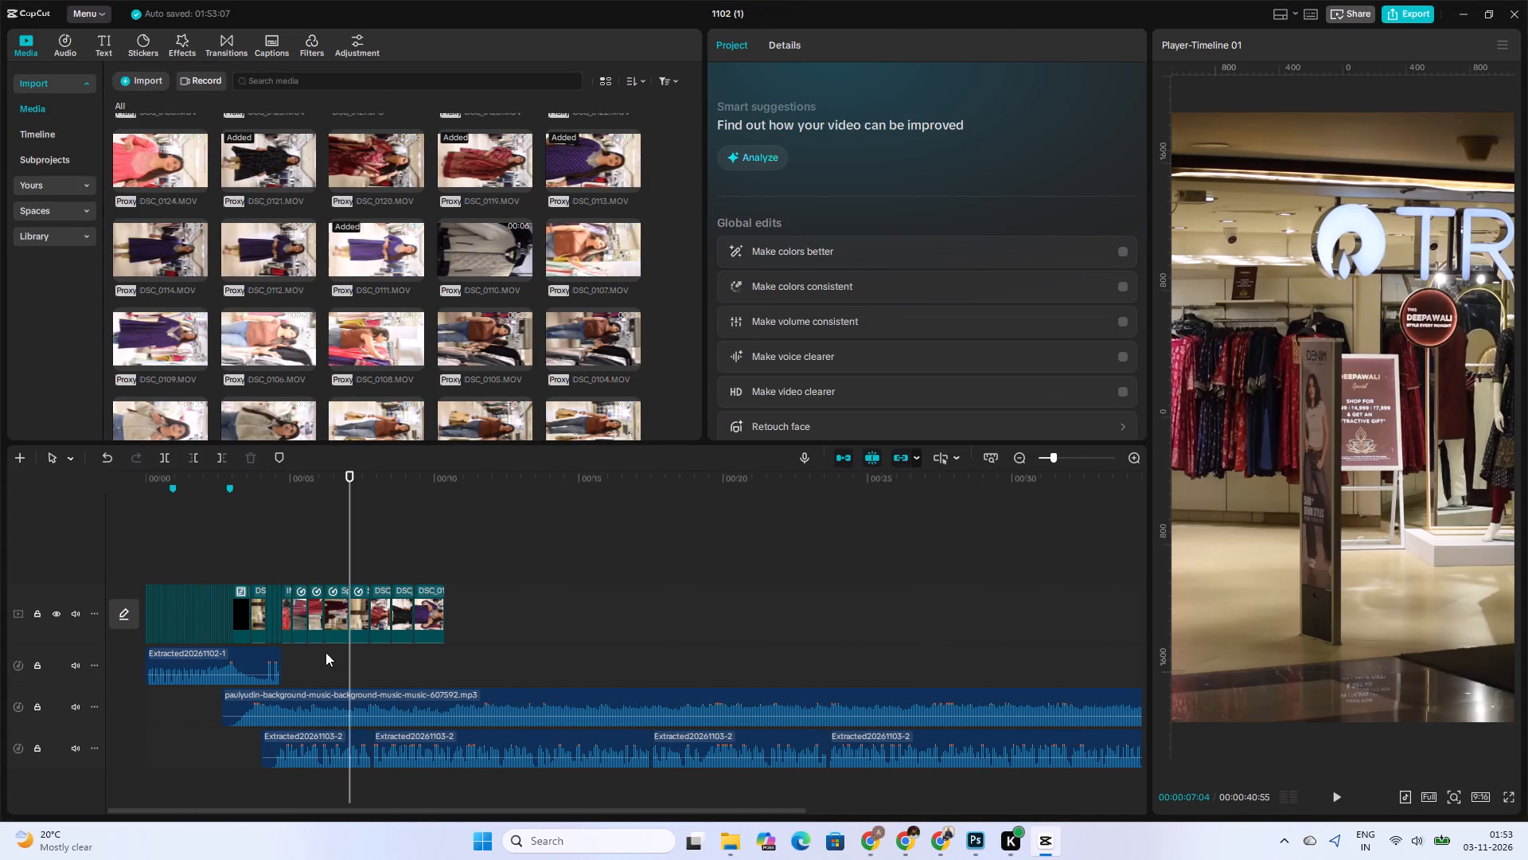
left_click(306, 654)
key("space")
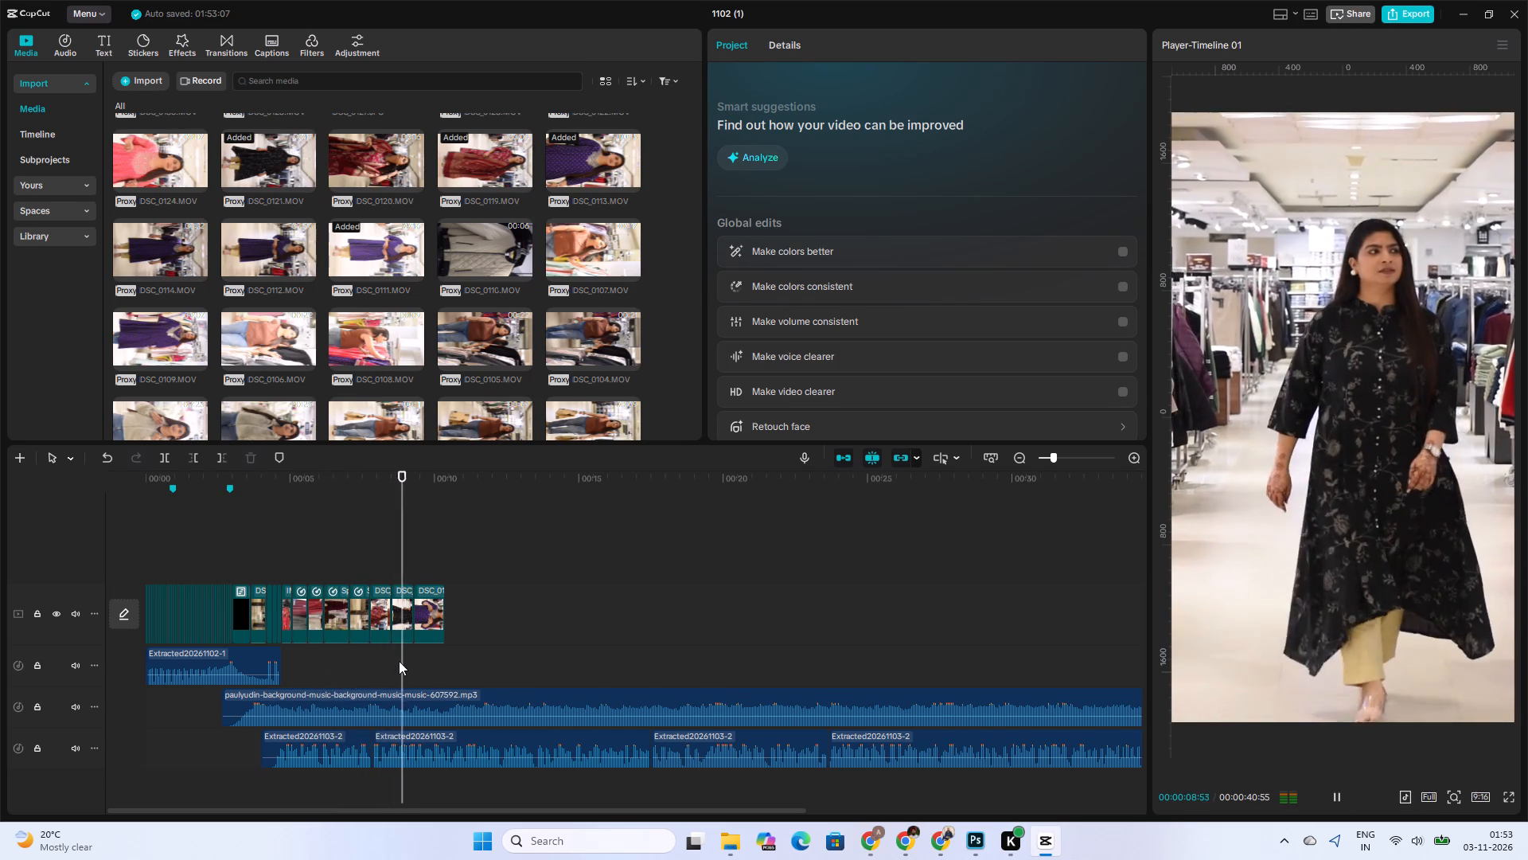
key("space")
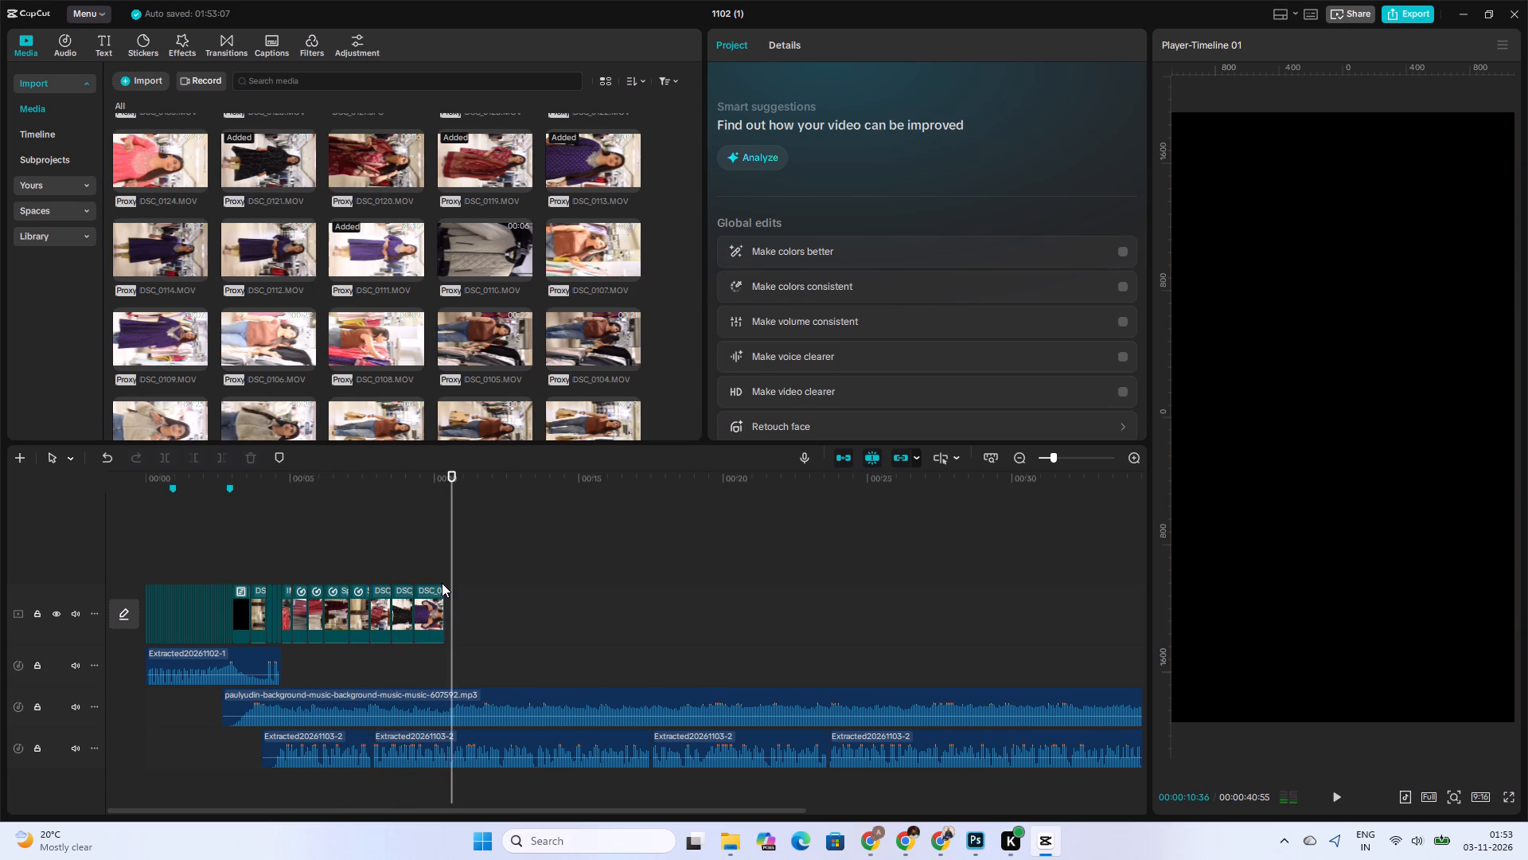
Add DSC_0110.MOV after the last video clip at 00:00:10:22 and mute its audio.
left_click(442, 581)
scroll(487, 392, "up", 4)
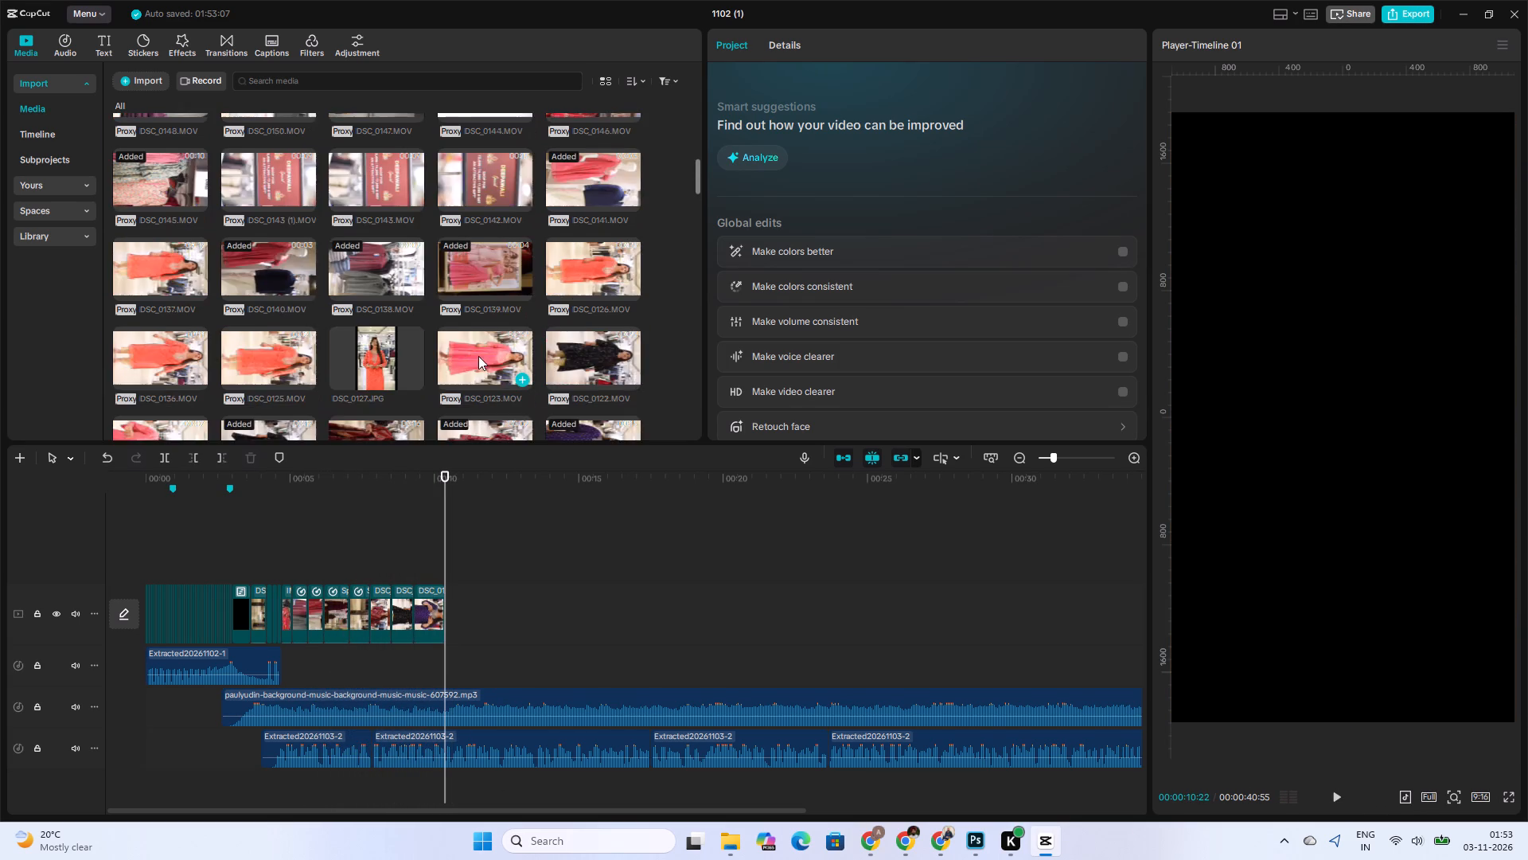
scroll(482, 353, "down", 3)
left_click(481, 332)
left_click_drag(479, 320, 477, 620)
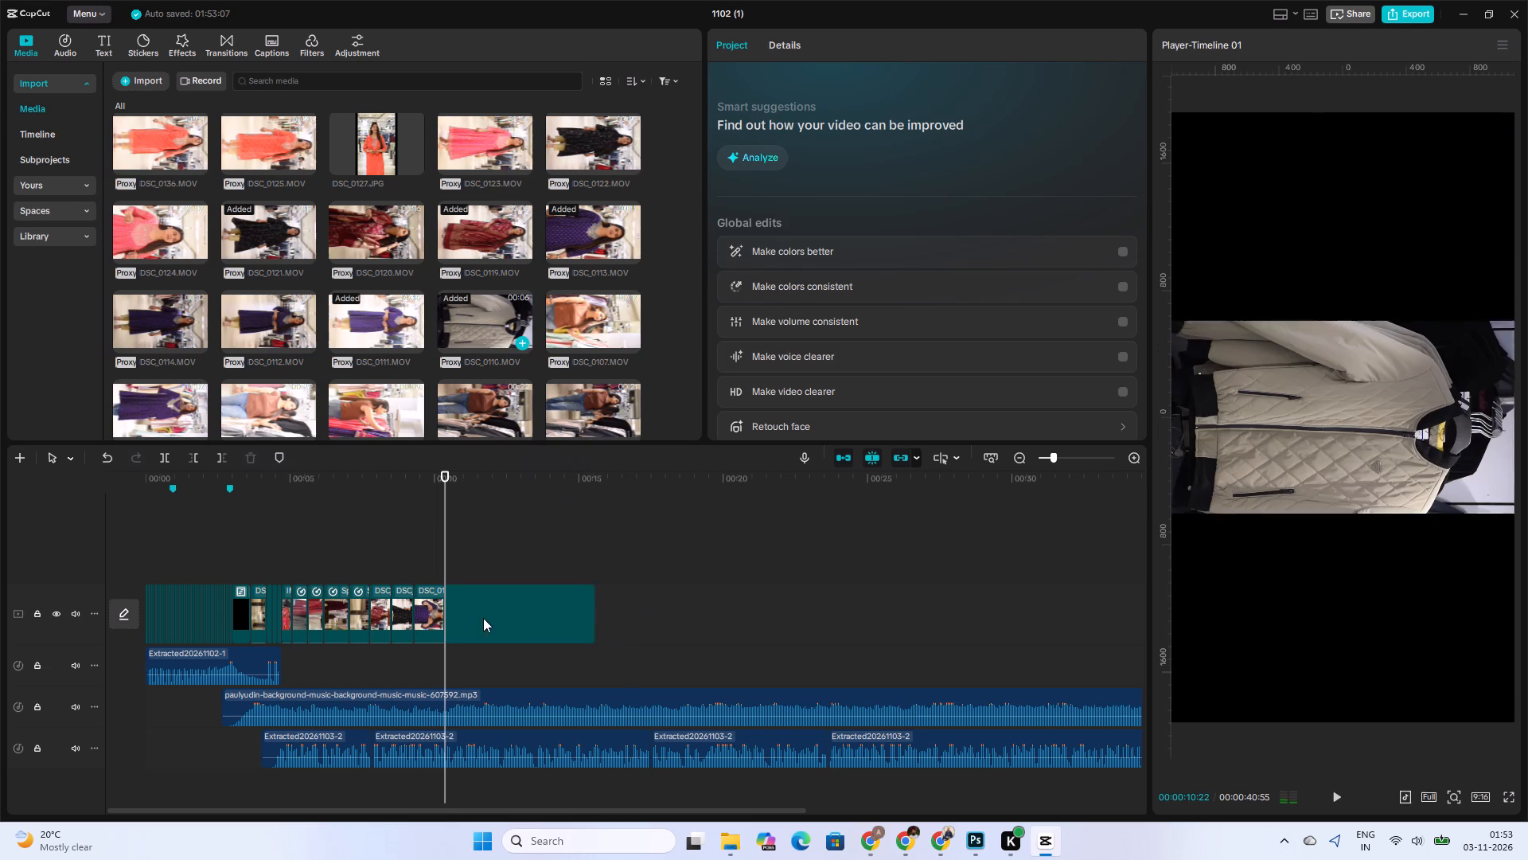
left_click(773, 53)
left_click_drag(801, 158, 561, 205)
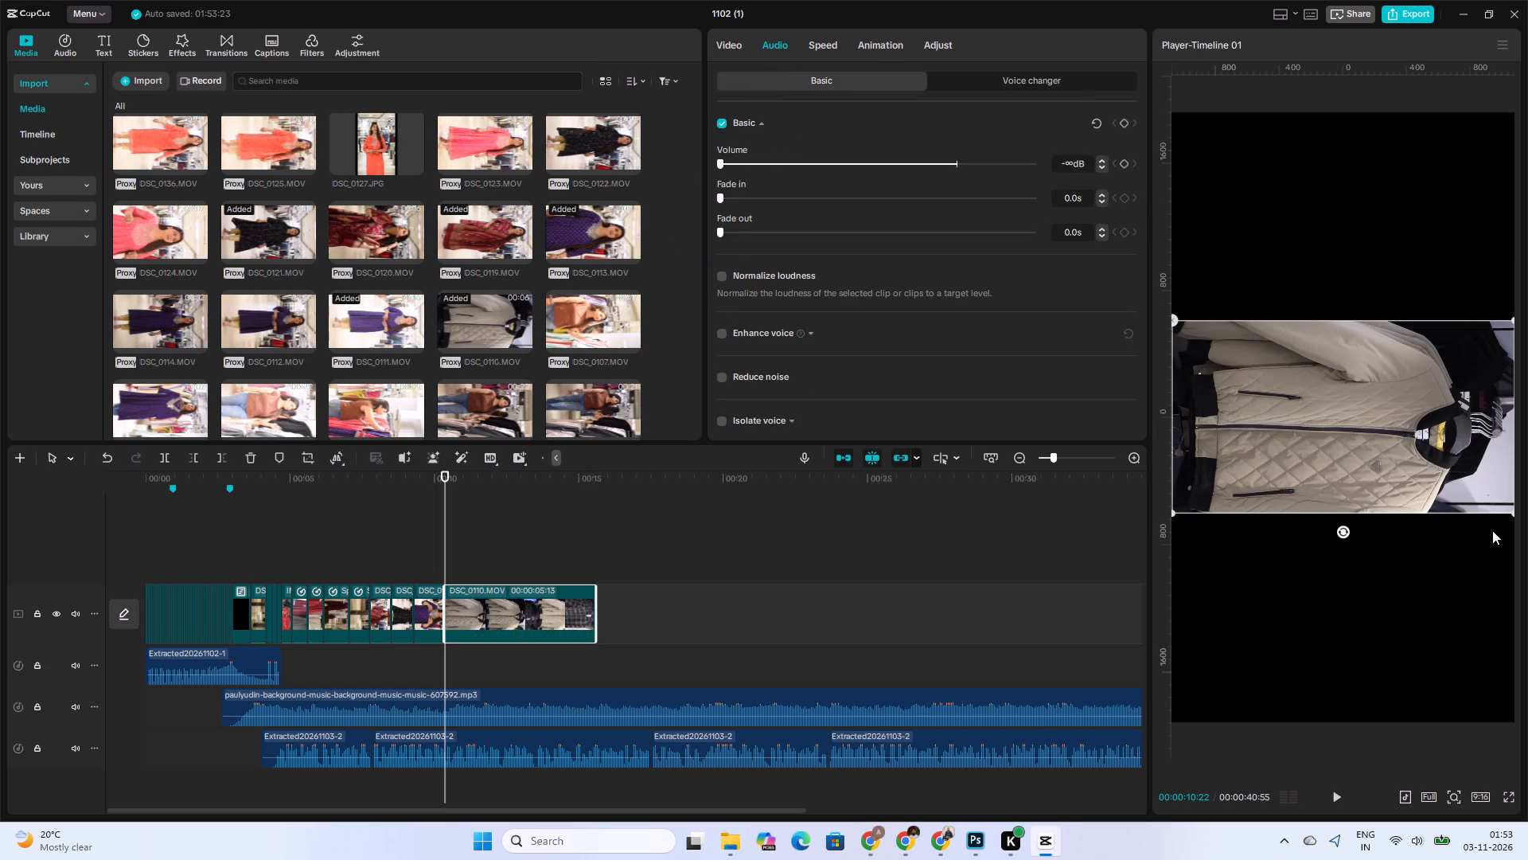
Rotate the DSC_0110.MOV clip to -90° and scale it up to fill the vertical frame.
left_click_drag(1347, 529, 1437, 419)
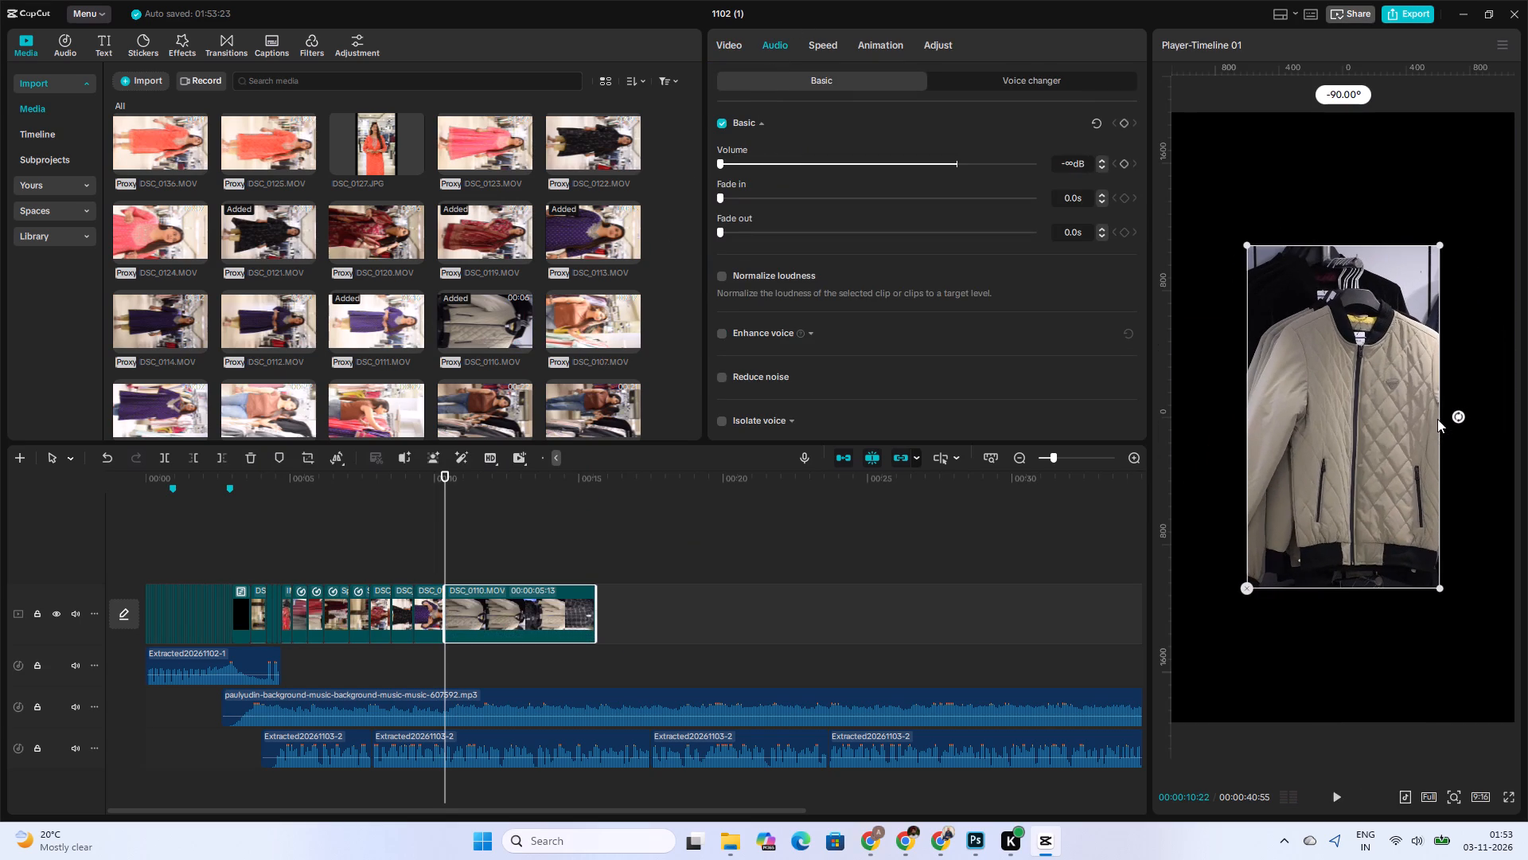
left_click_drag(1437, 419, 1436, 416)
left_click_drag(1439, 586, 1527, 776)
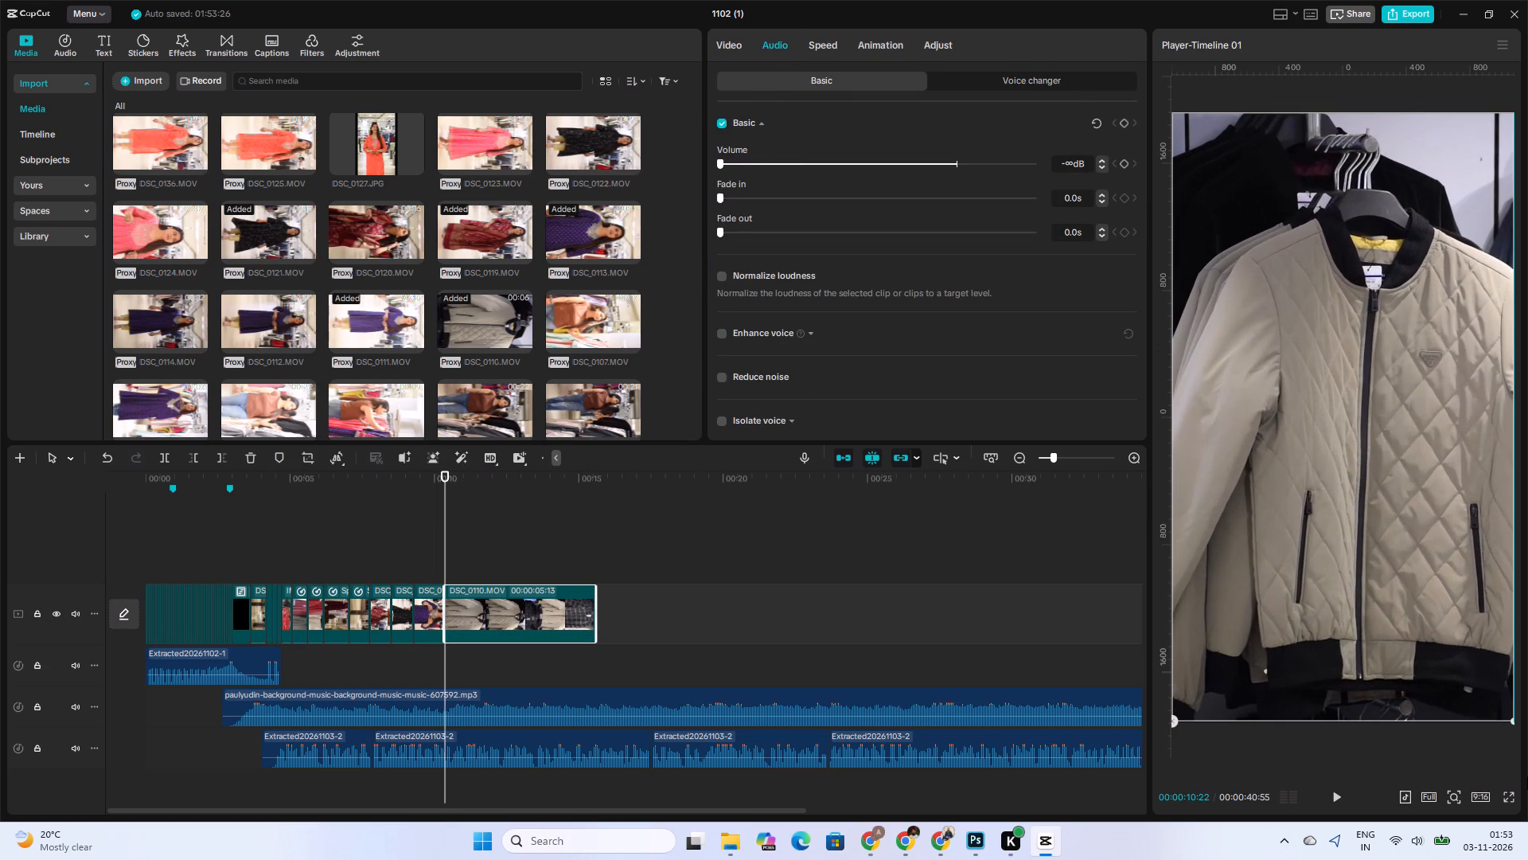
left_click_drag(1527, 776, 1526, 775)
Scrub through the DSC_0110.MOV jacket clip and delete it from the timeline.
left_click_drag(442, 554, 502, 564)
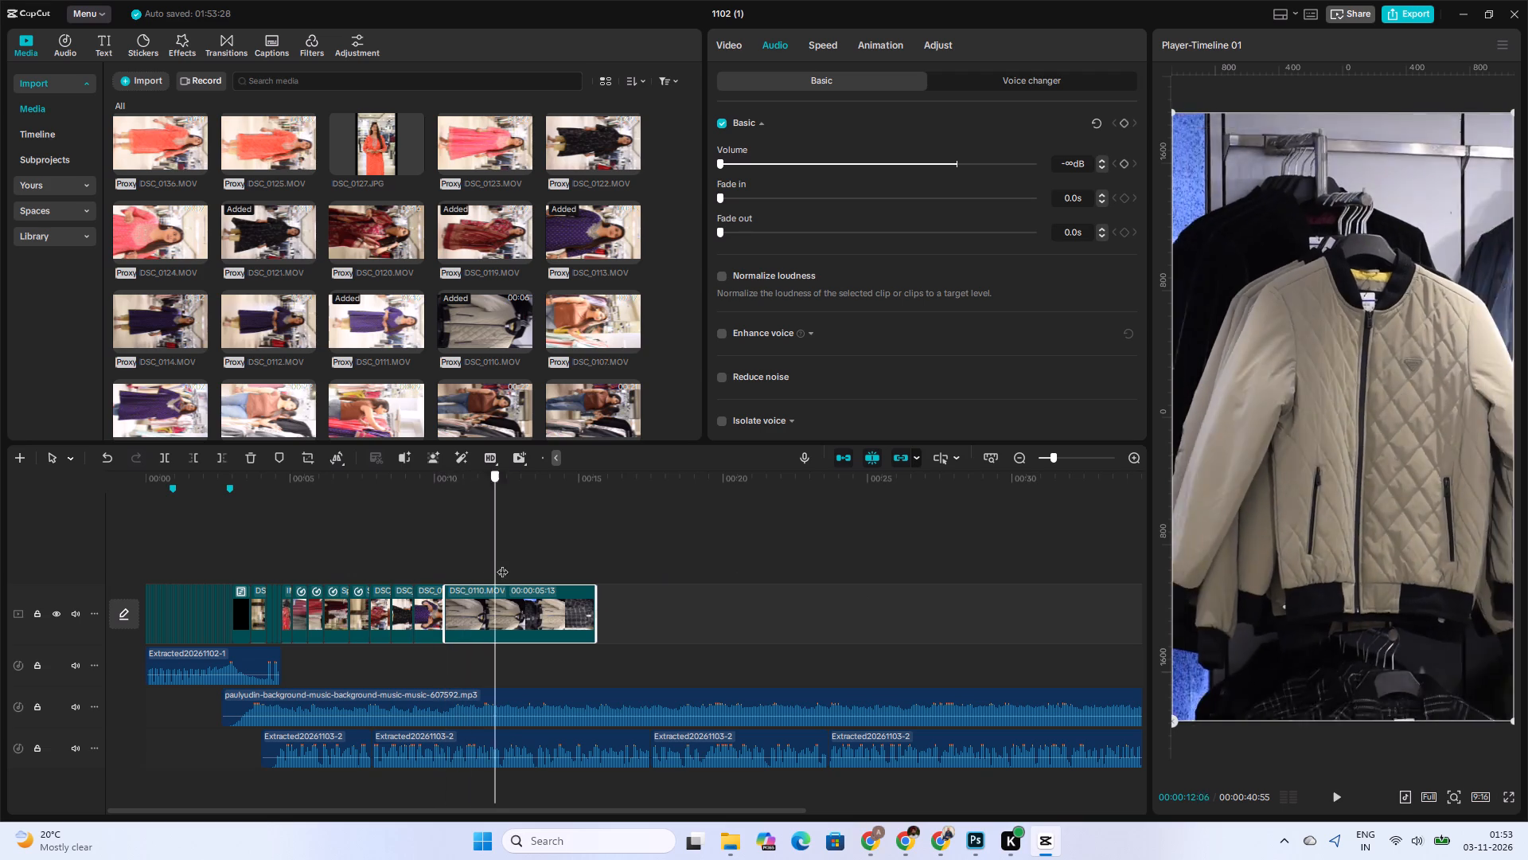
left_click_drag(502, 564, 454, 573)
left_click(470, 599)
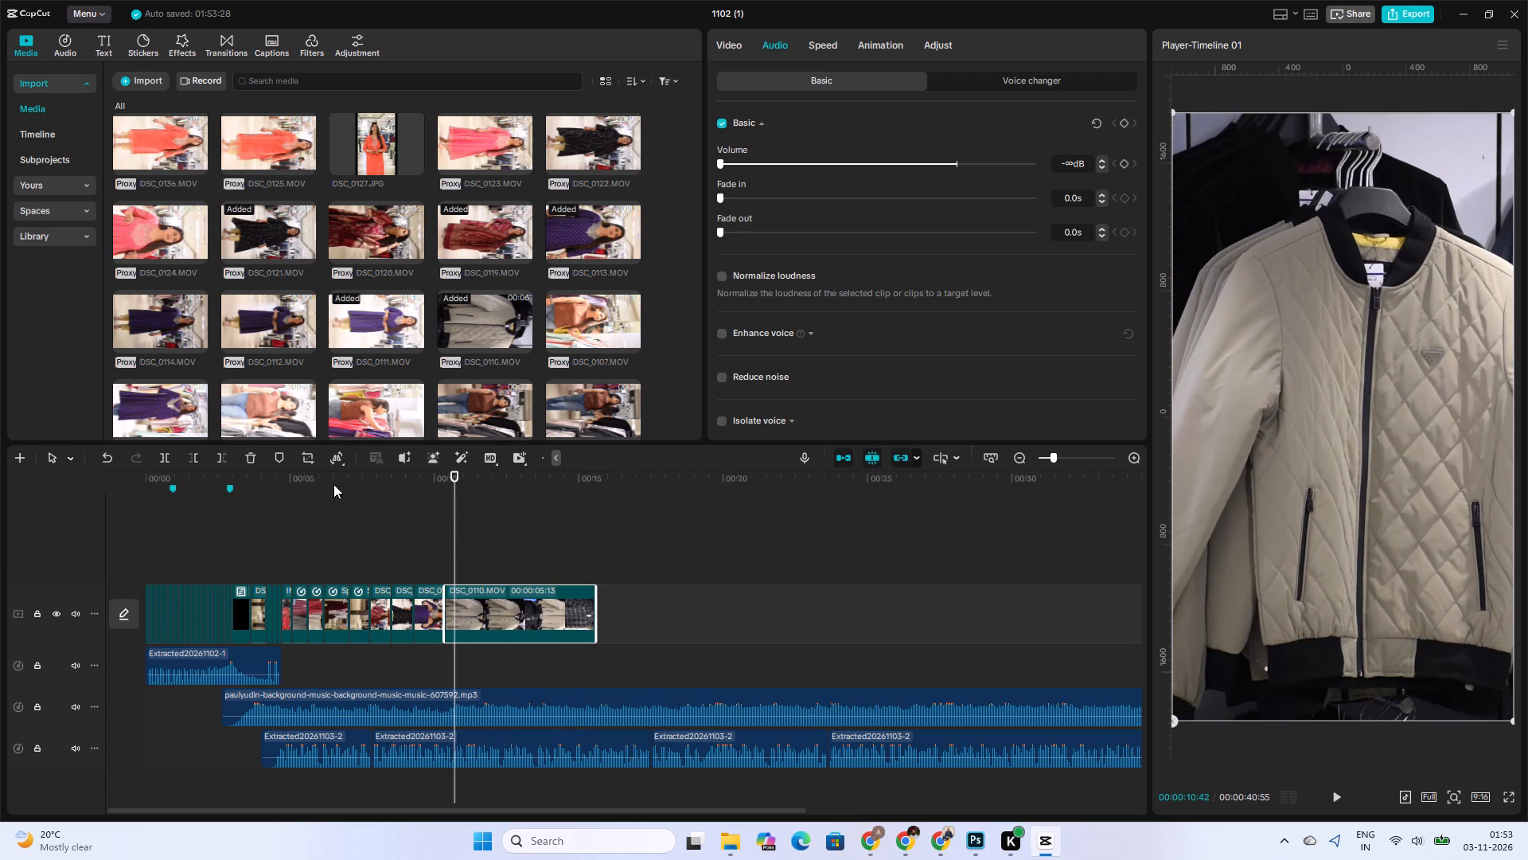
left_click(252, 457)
Add DSC_0105.MOV to the video track directly after the last outfit clip and play part of it.
left_click(496, 412)
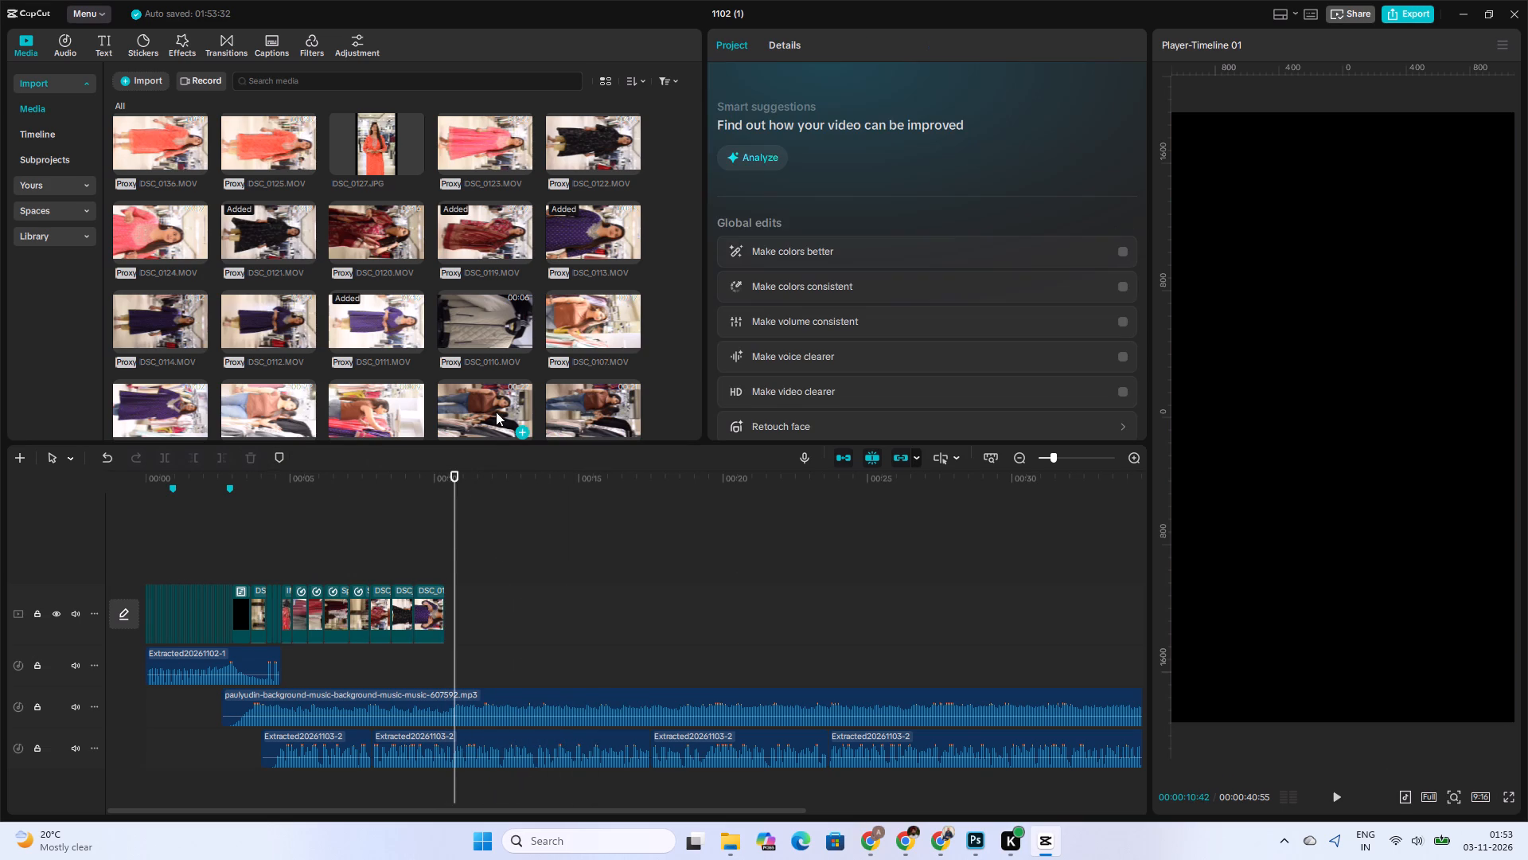
left_click_drag(496, 409, 460, 603)
left_click_drag(556, 637, 560, 652)
key("space")
key("space")
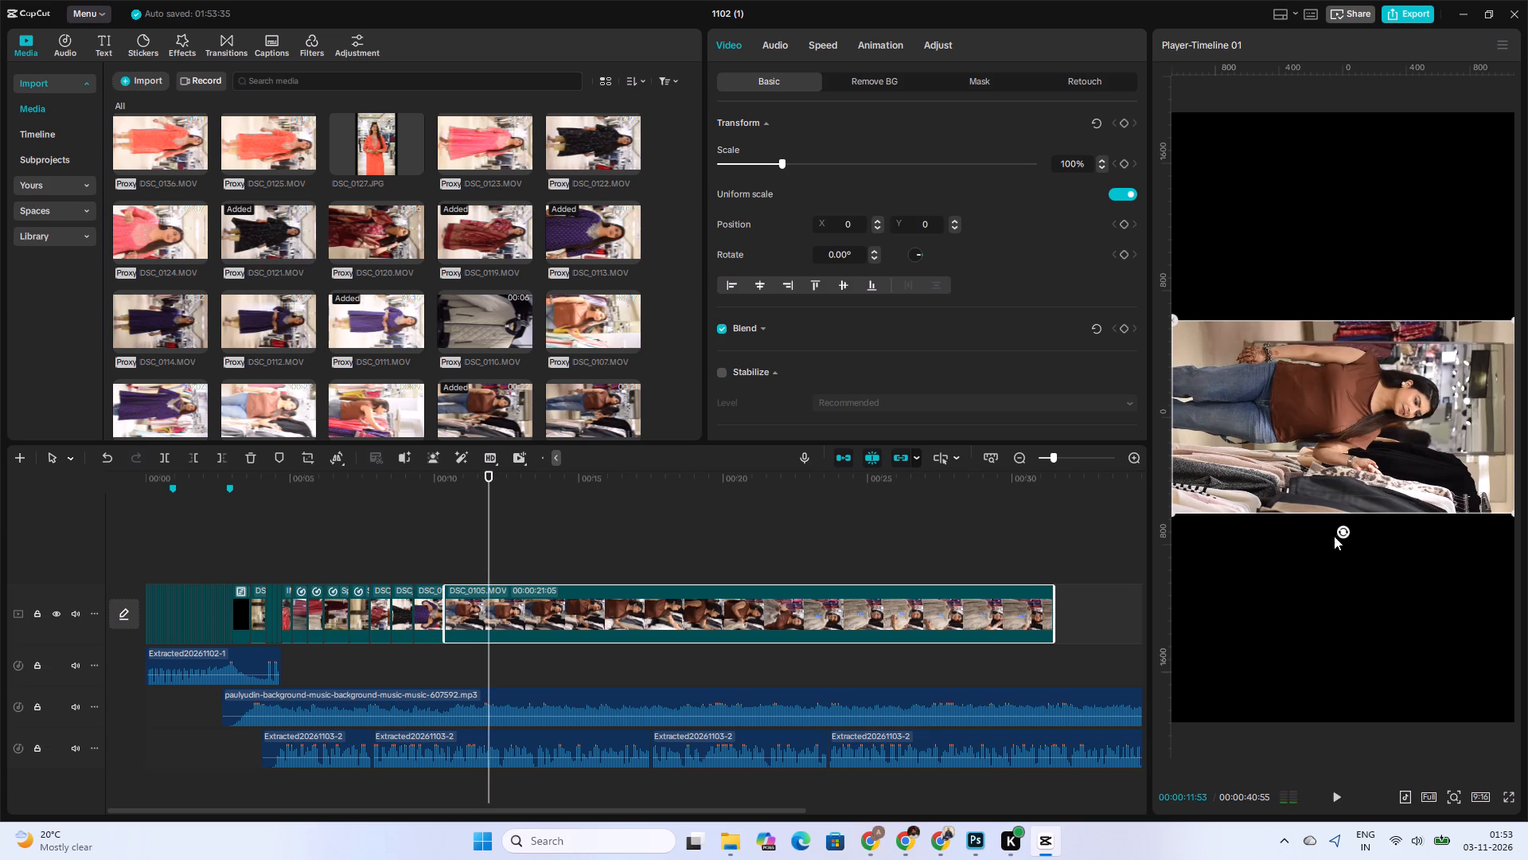
Rotate the DSC_0105.MOV clip to -90° and scale it to 178% to fill the vertical frame.
left_click_drag(1344, 529, 1444, 421)
left_click_drag(1437, 592, 1527, 805)
left_click(1527, 805)
Play through the DSC_0105.MOV clip, replay it from its start and split it at 00:00:11:27.
key("space")
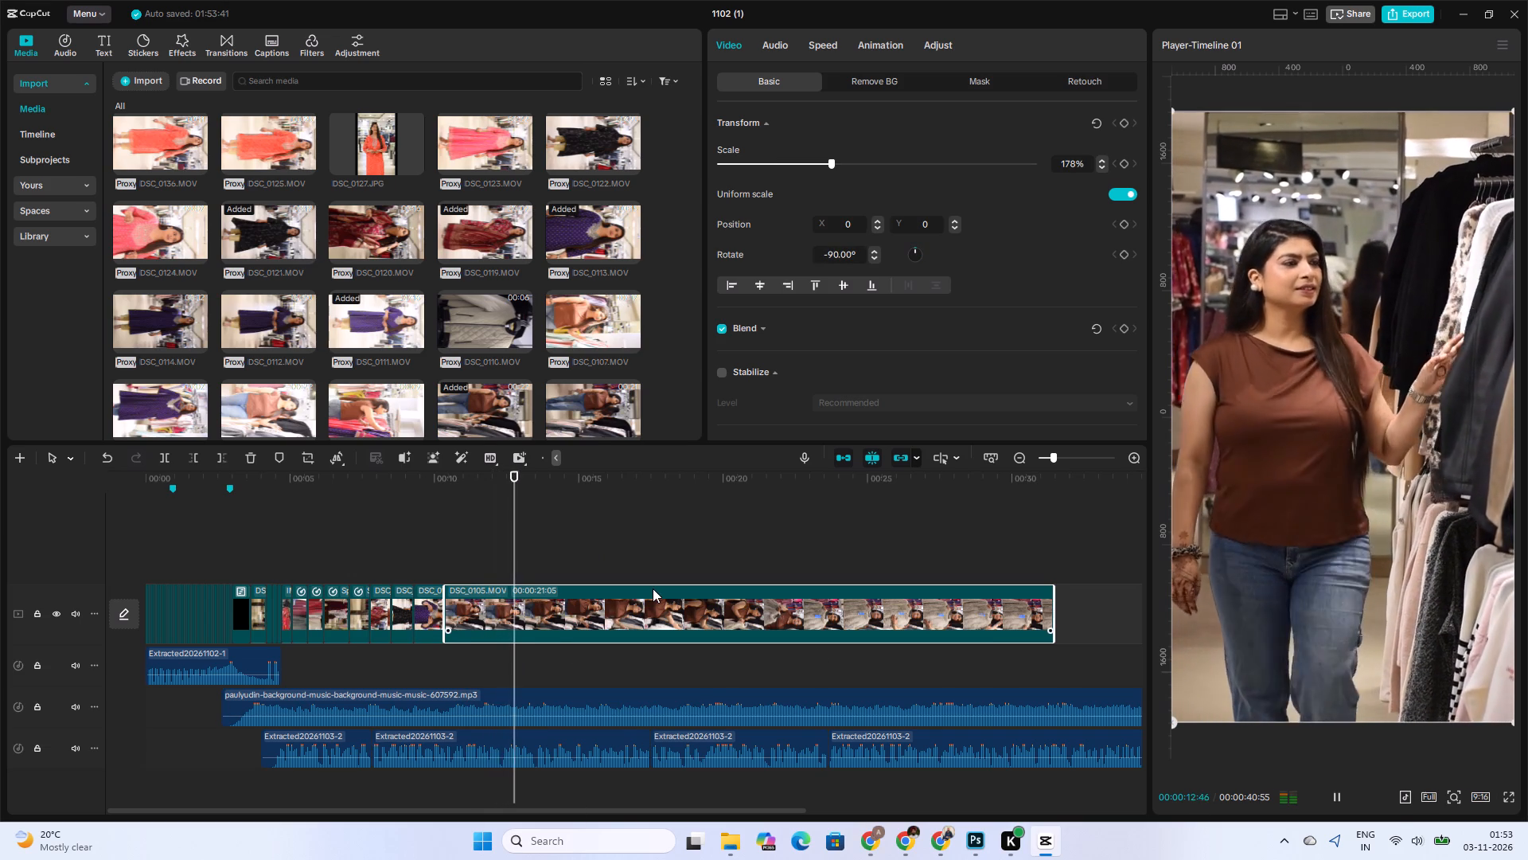
left_click(748, 528)
key("space")
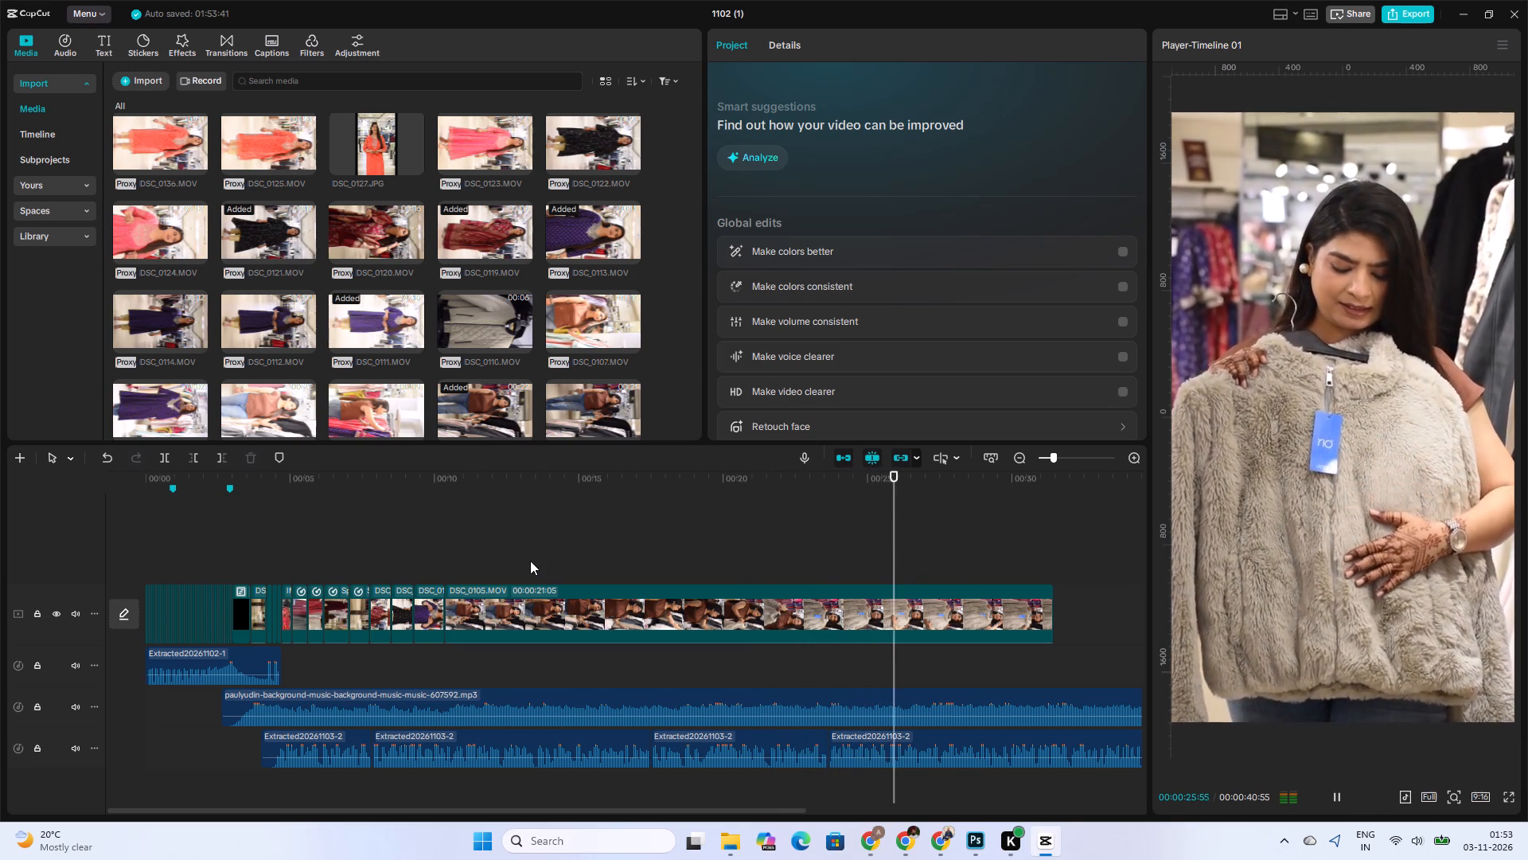
left_click(530, 561)
left_click(445, 561)
key("space")
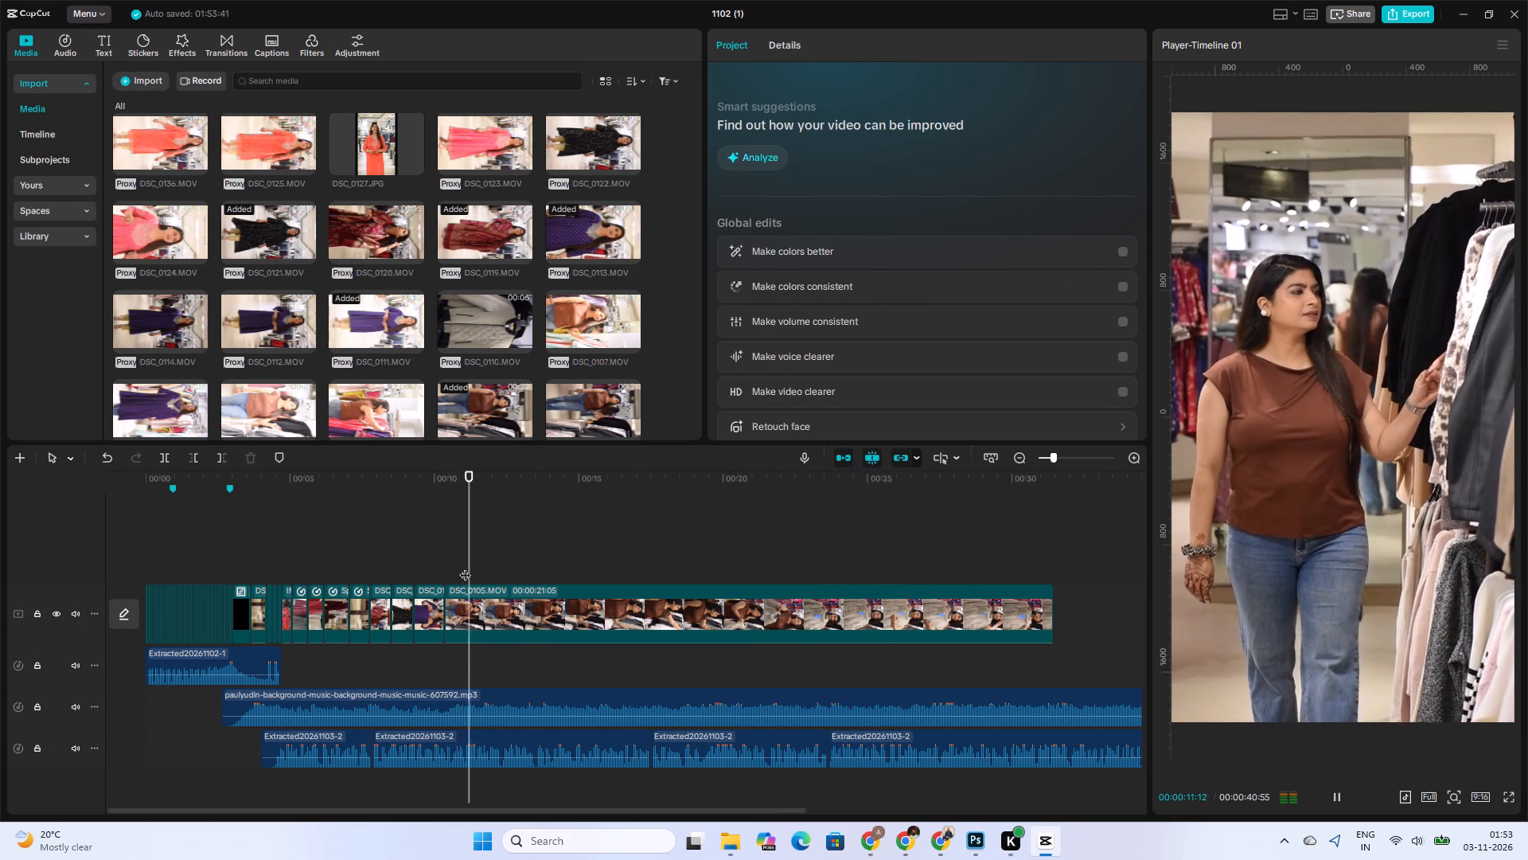
key("space")
left_click(478, 617)
left_click(166, 456)
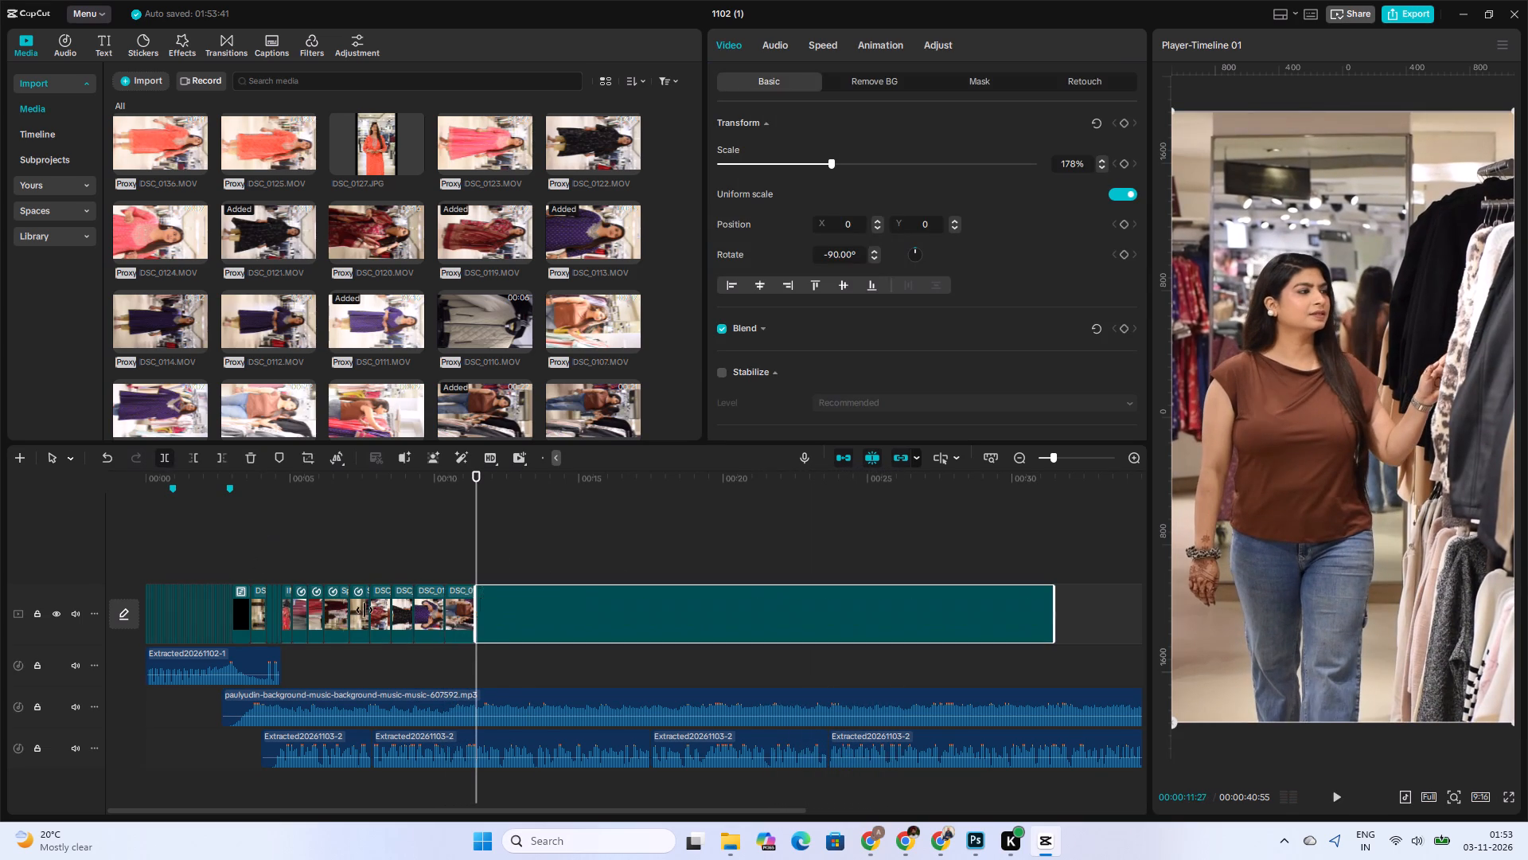
Delete the part of DSC_0105.MOV before the split and play the remaining clip.
left_click(465, 631)
left_click(249, 460)
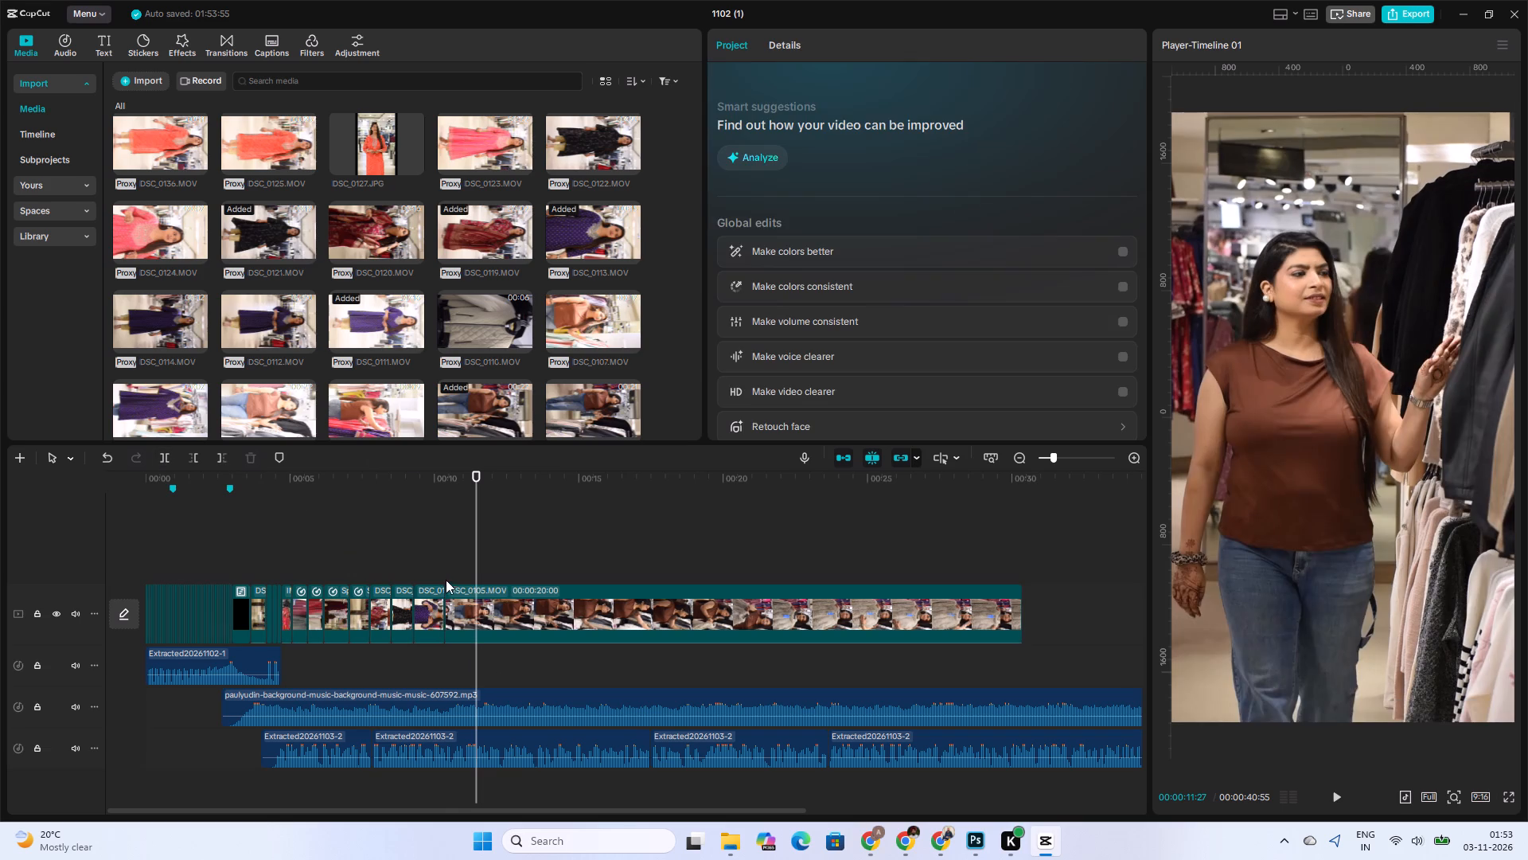
left_click(449, 577)
left_click(442, 573)
key("space")
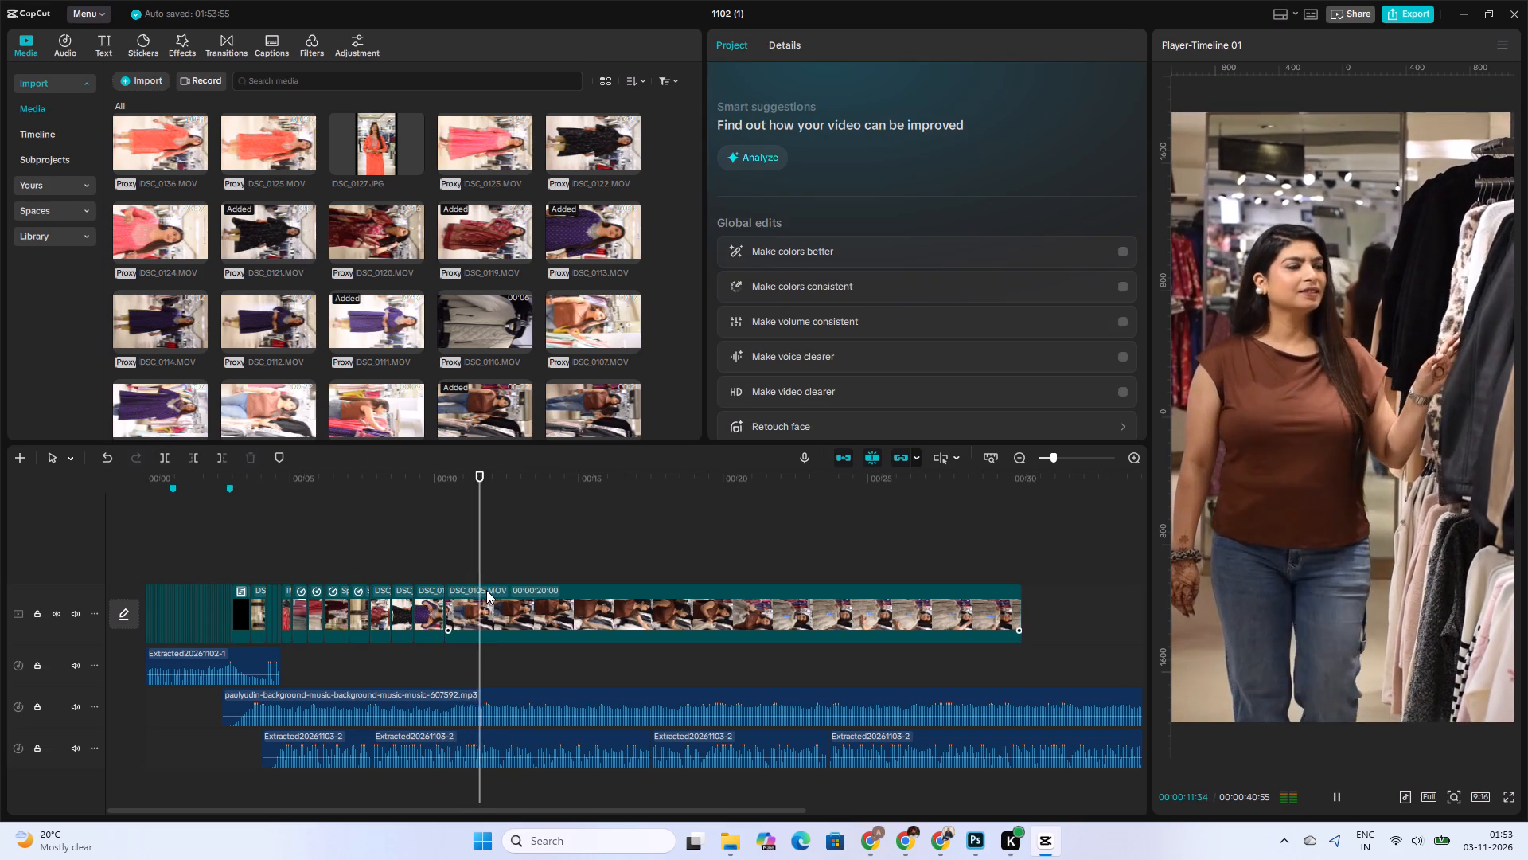
key("space")
key("space")
key("space")
Set the speed of the DSC_0105.MOV clip to 1.35x.
left_click(495, 608)
left_click(779, 41)
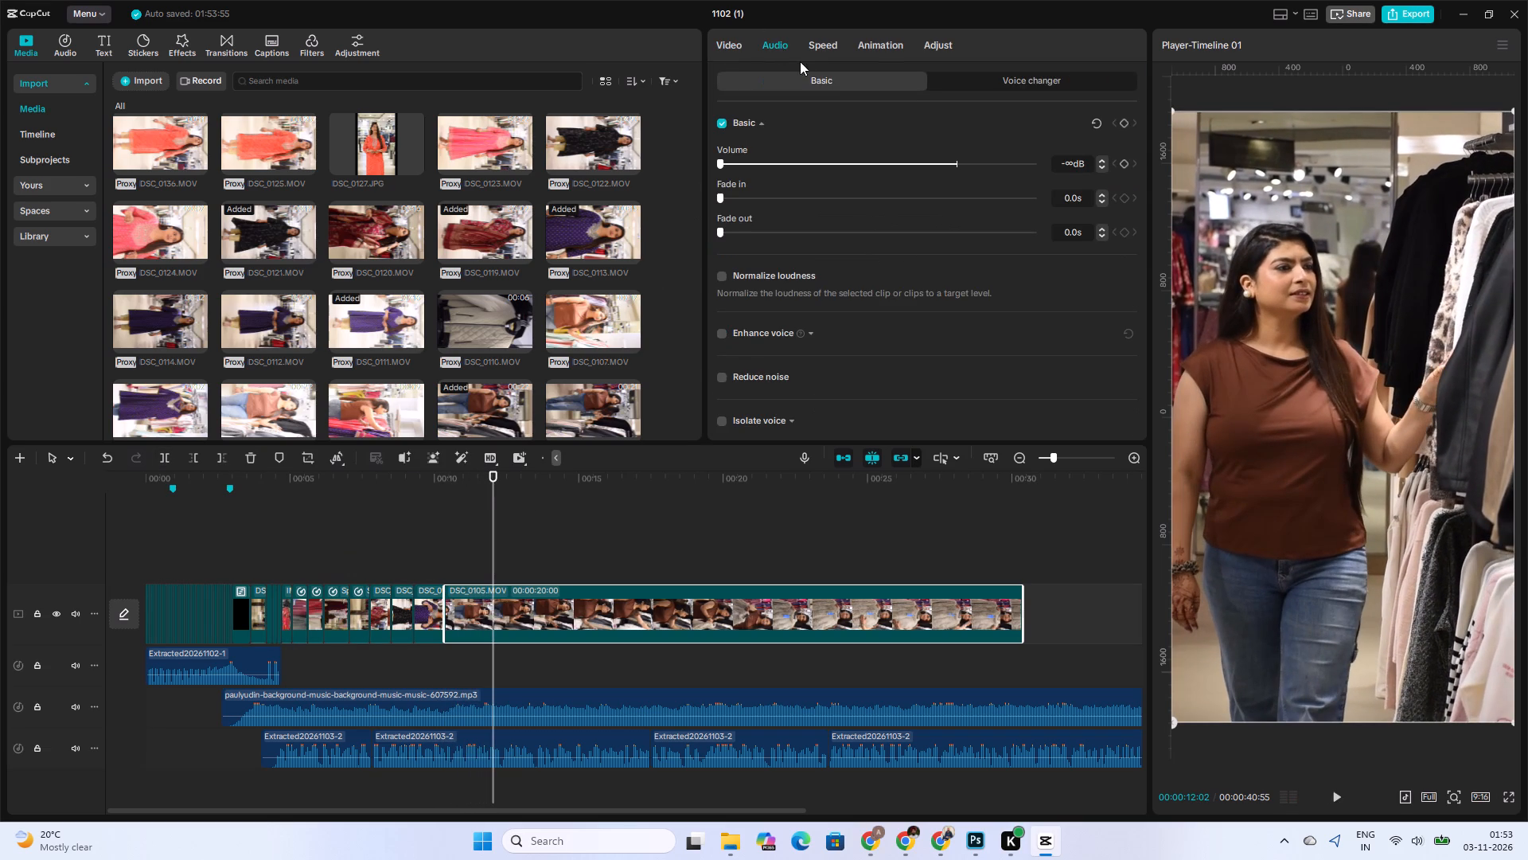
left_click(821, 50)
left_click(811, 146)
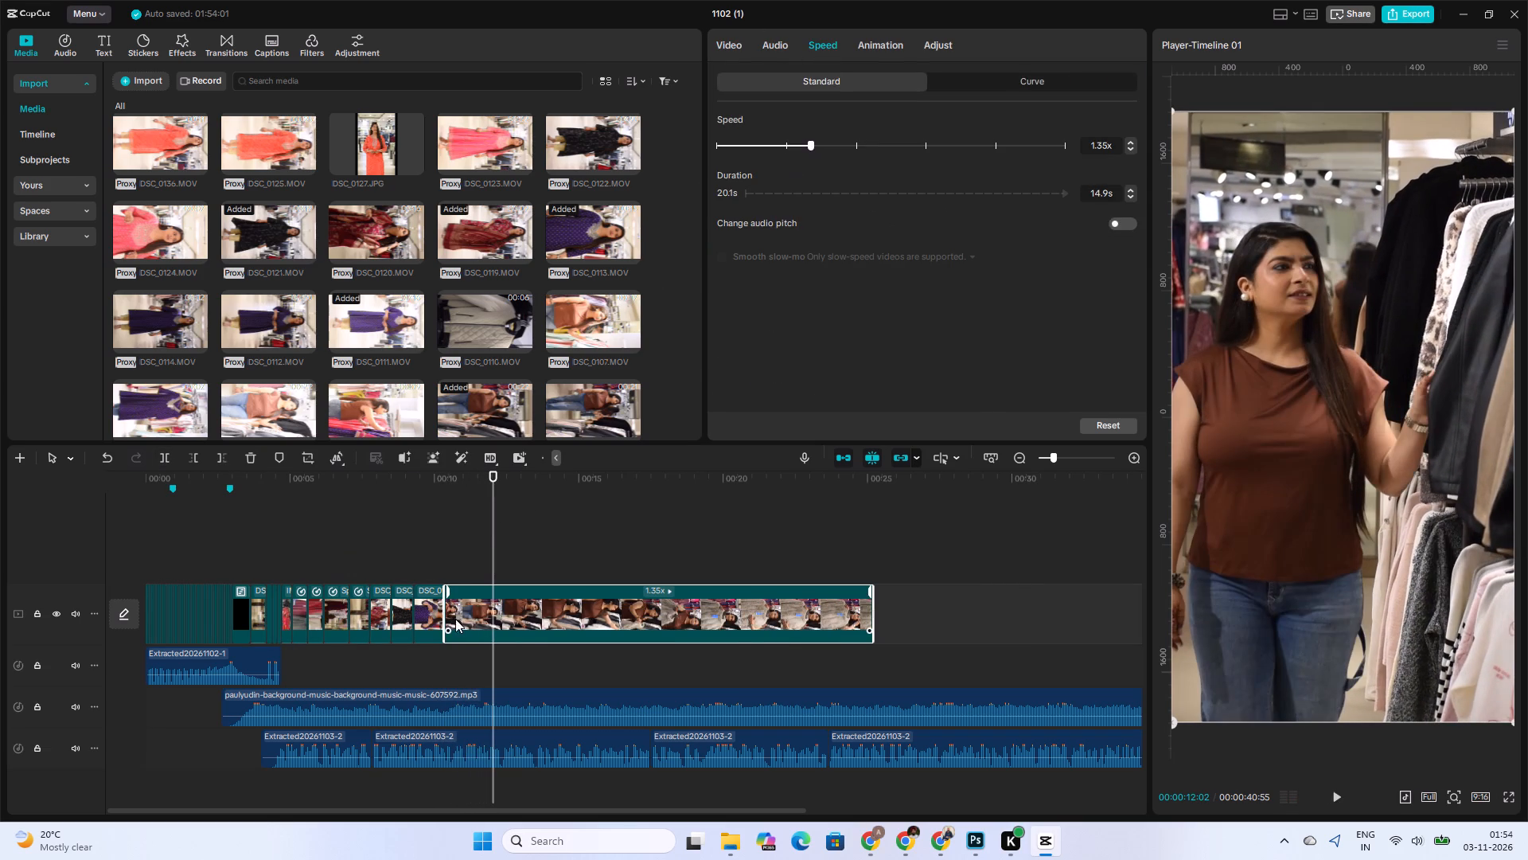
Play the DSC_0105.MOV clip from near its start, split it at 00:00:11:44 and delete the remainder.
left_click(450, 579)
key("space")
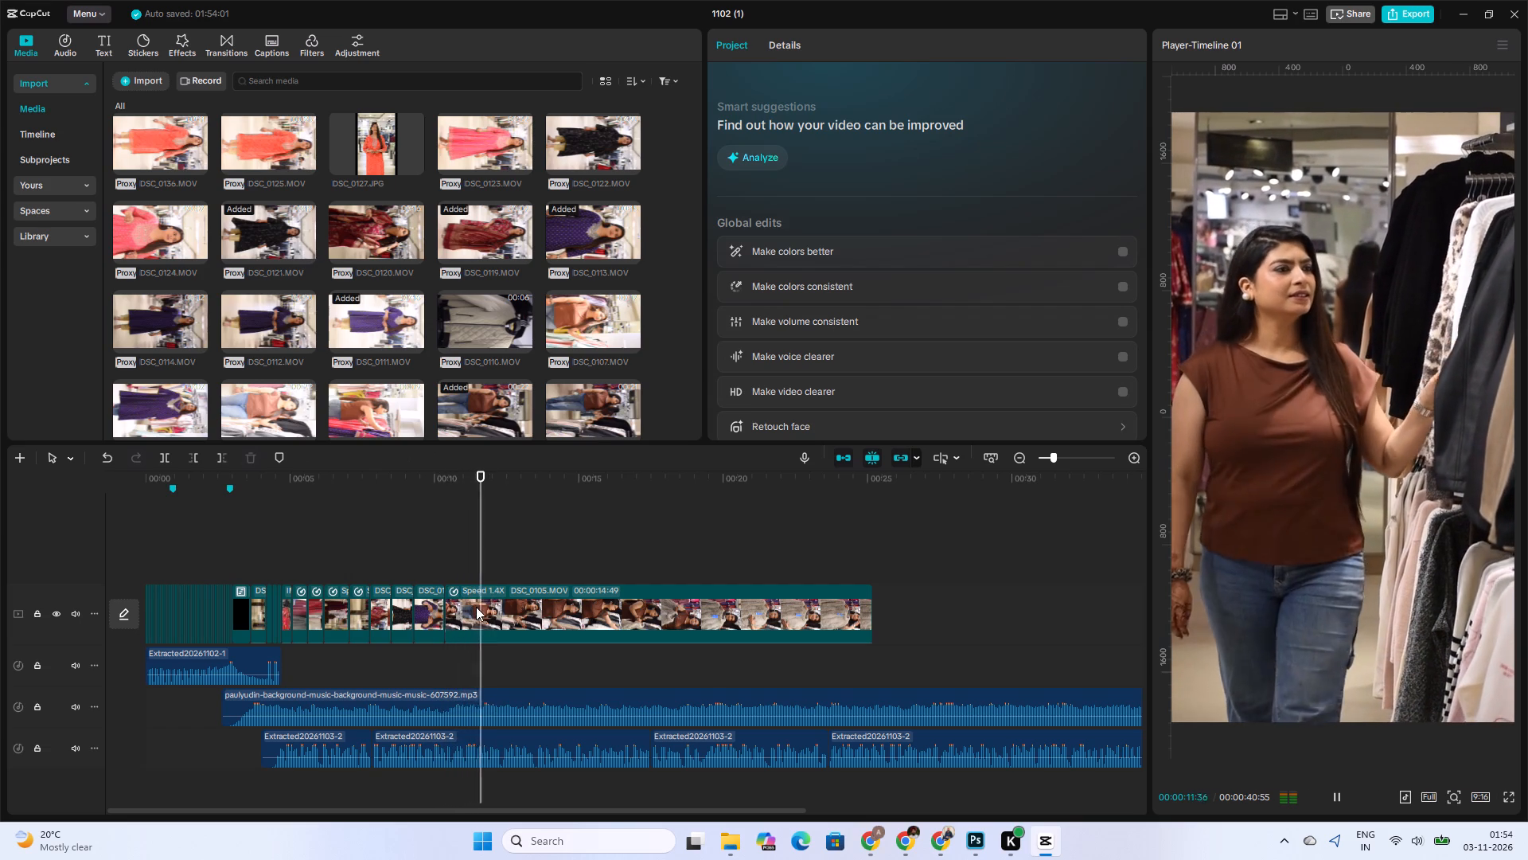
key("space")
left_click(476, 608)
left_click(166, 459)
left_click(251, 454)
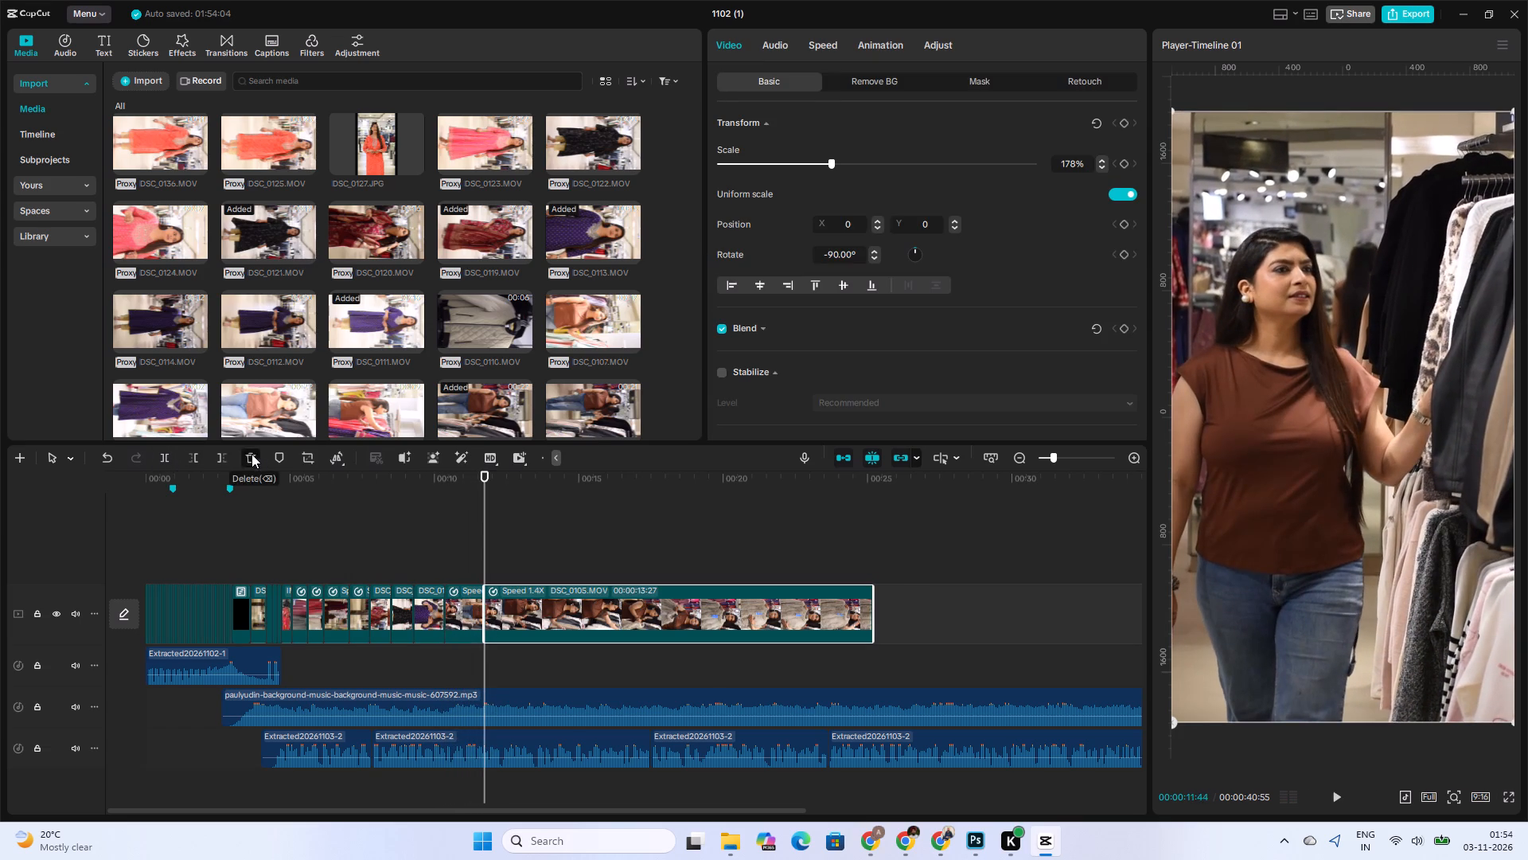
Trim the end of the DSC_0105.MOV clip back to 00:00:11:32.
left_click(452, 569)
left_click(478, 597)
left_click_drag(484, 608, 481, 608)
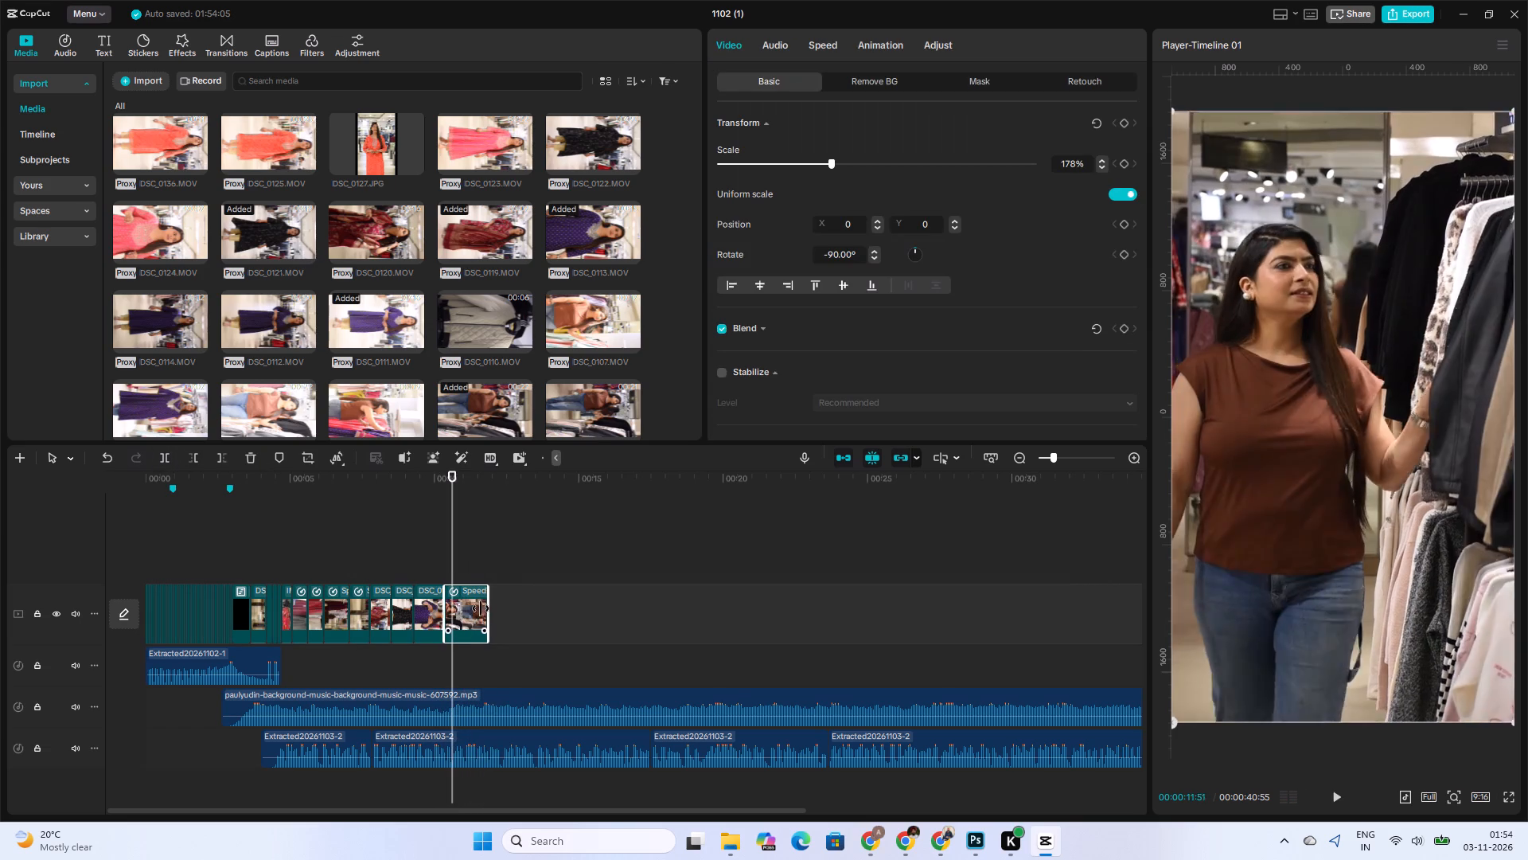
left_click_drag(481, 608, 474, 615)
left_click(470, 553)
left_click(476, 580)
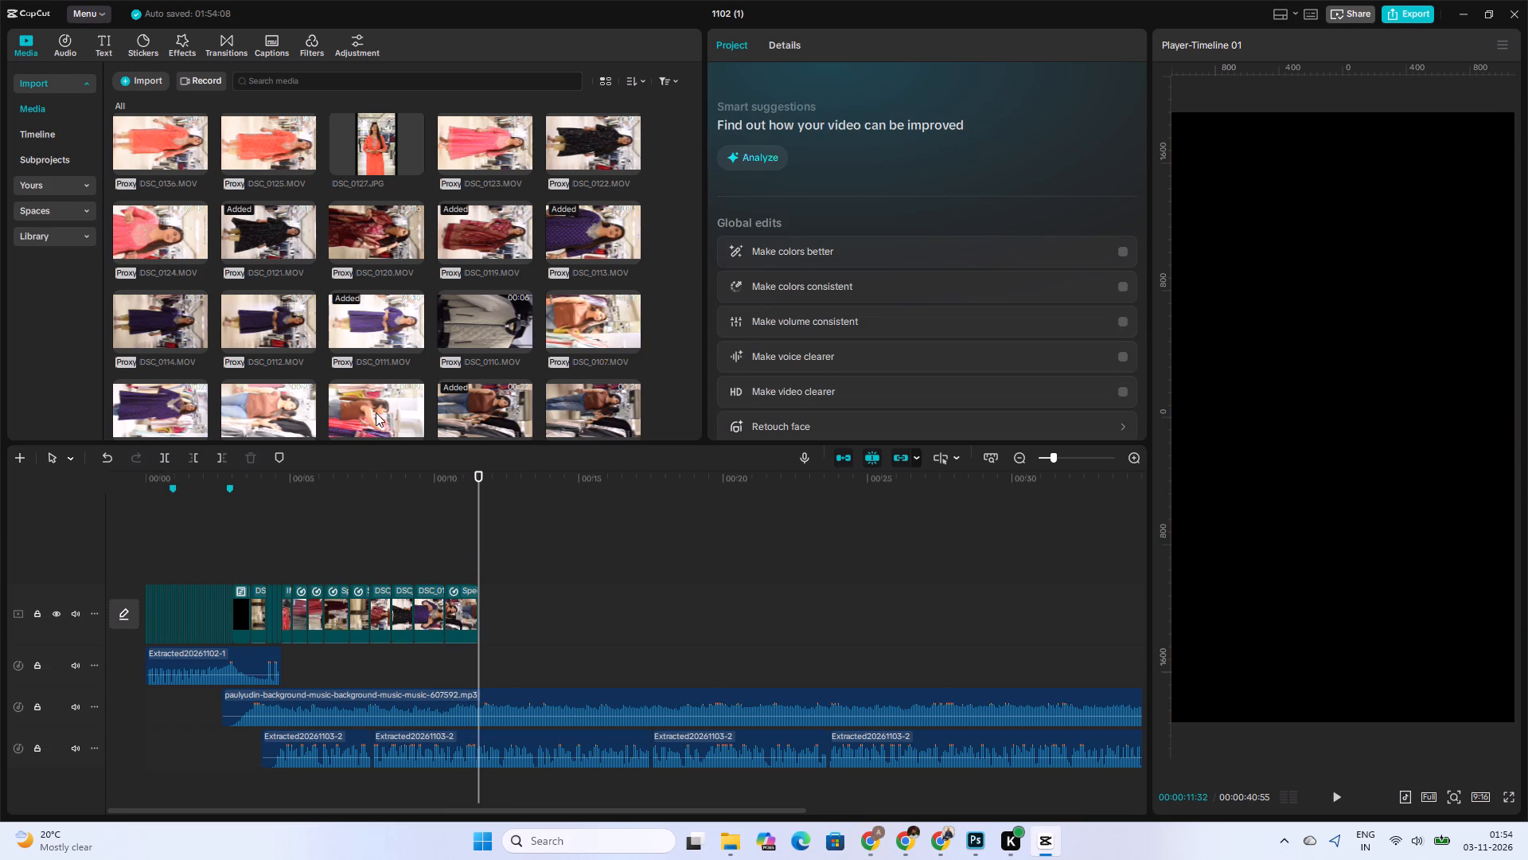
Add DSC_0108.MOV to the video track directly after the DSC_0105.MOV clip and play its beginning.
left_click(359, 397)
left_click_drag(368, 406, 466, 641)
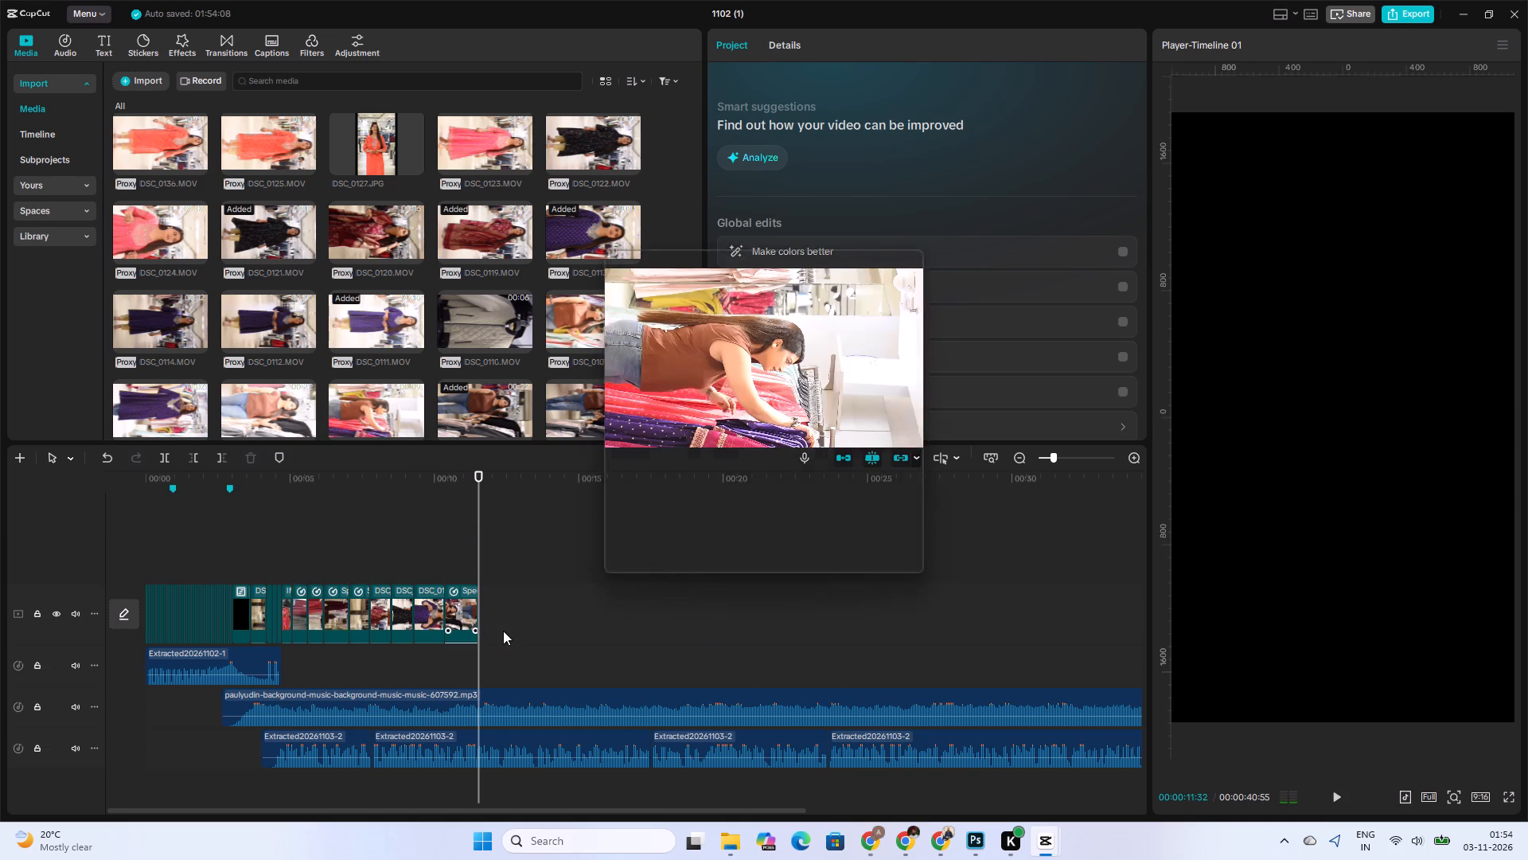
left_click(881, 542)
left_click_drag(378, 409, 518, 603)
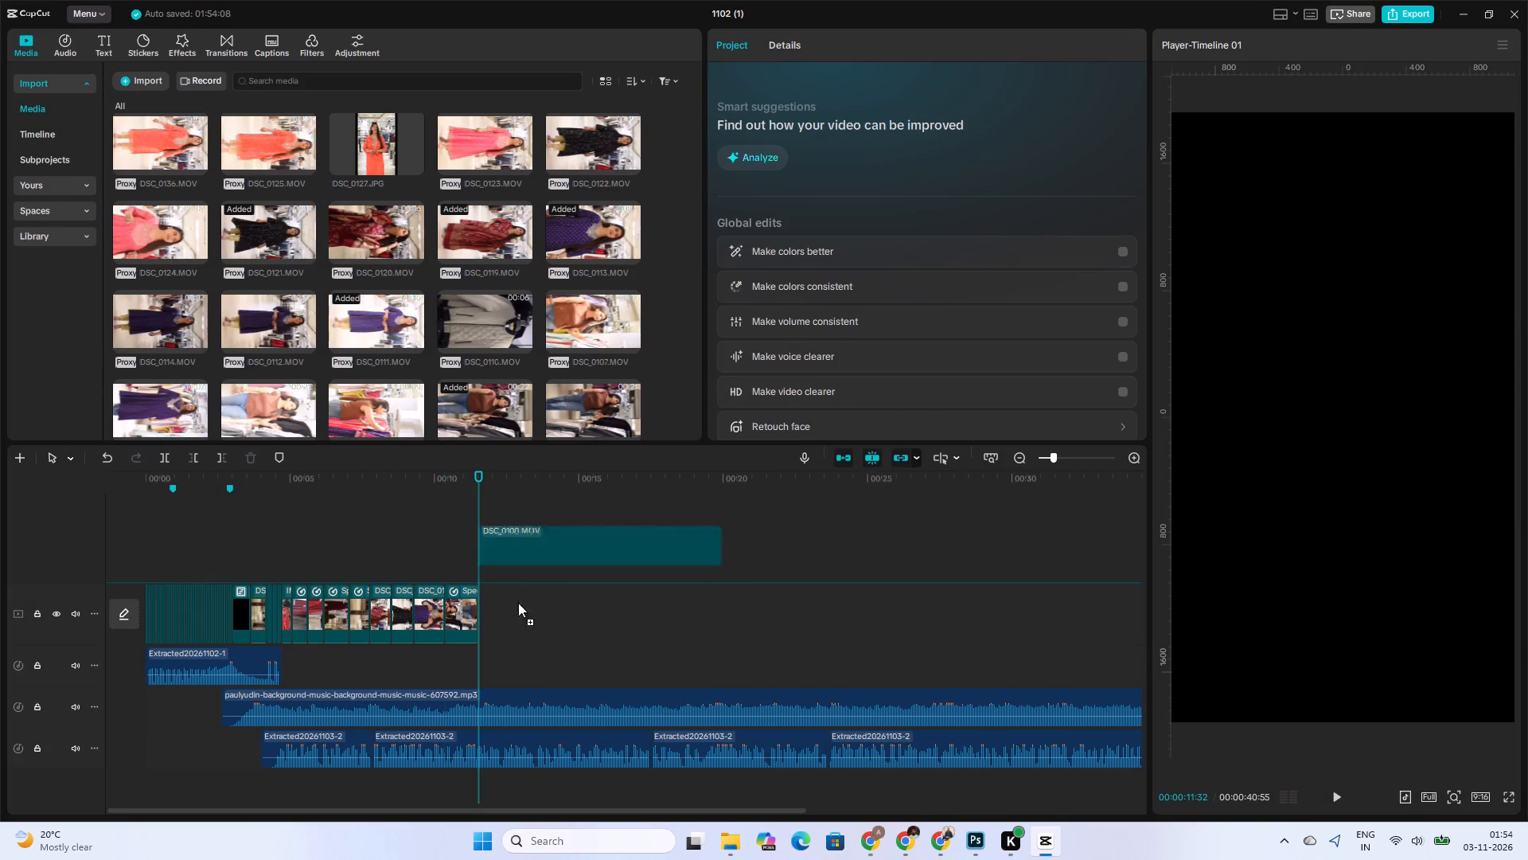
left_click_drag(518, 603, 480, 636)
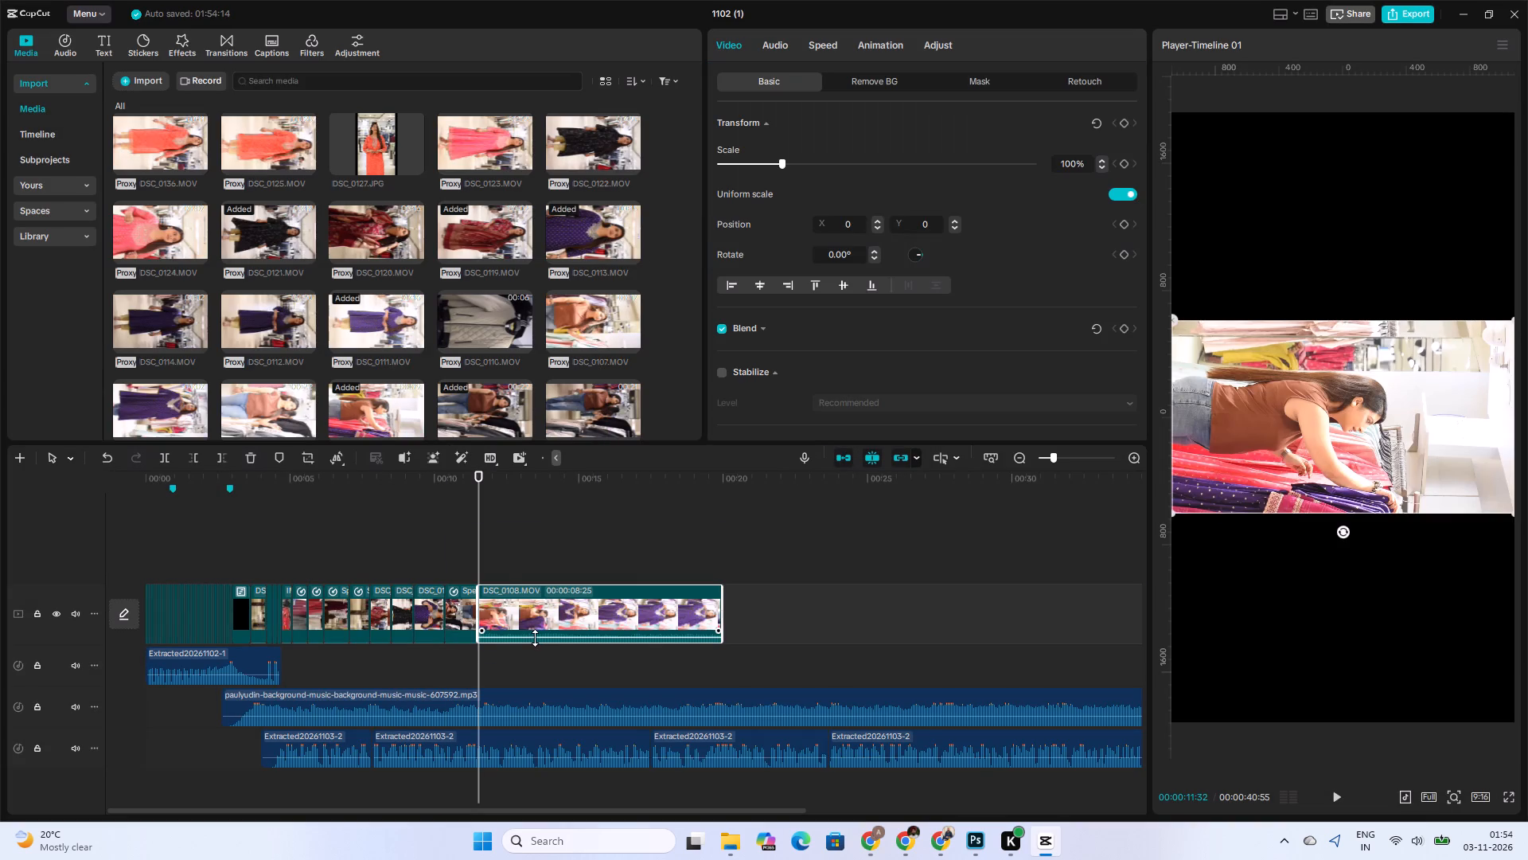
left_click_drag(535, 638, 540, 650)
key("space")
key("space")
key("space")
key("space")
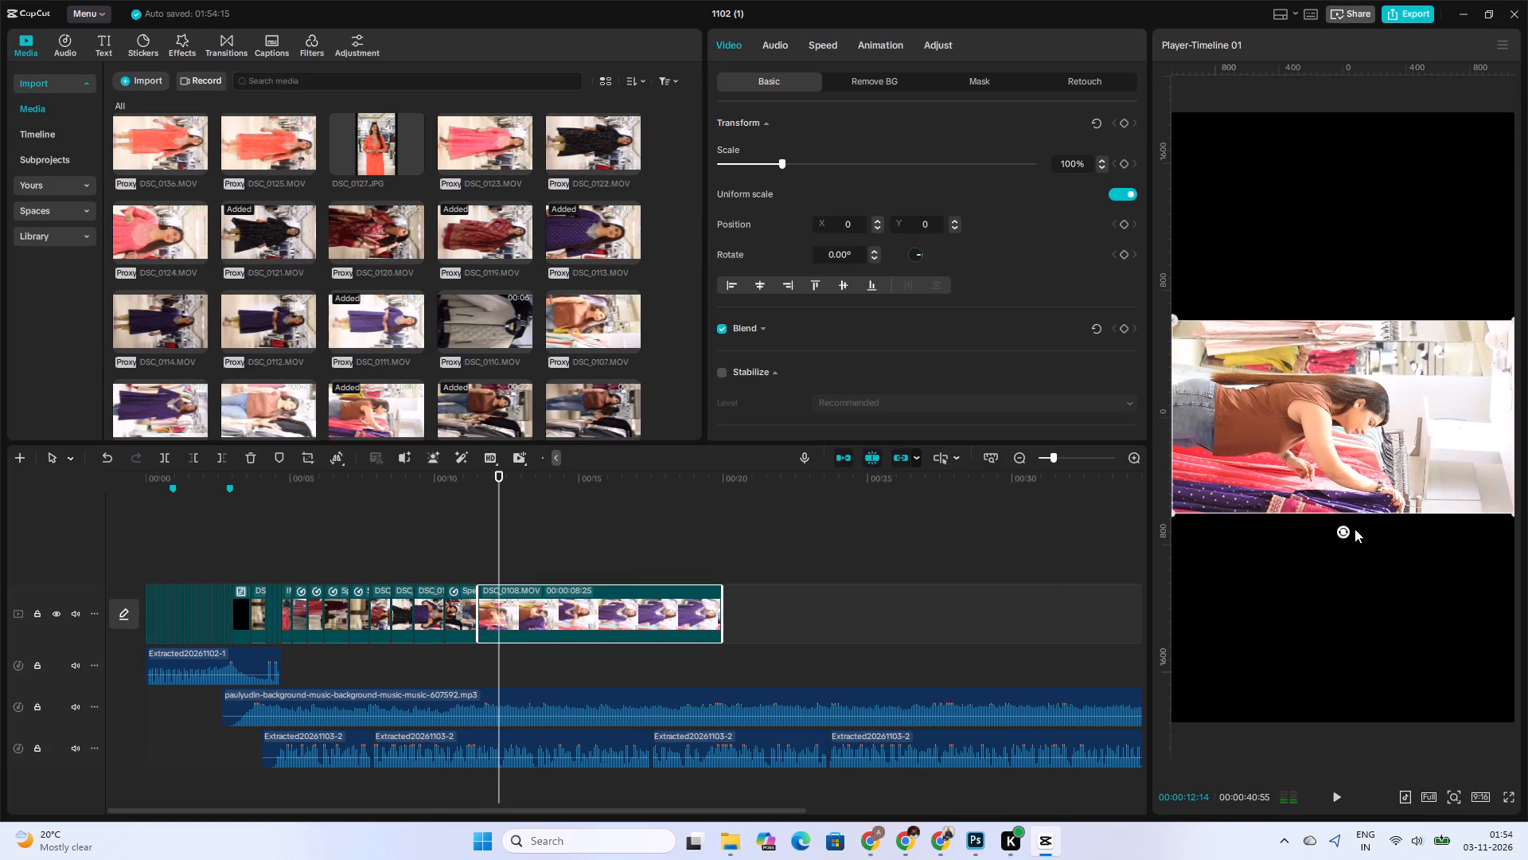
Rotate the DSC_0108.MOV clip to -90°, scale it to 178% to fill the vertical frame and play it.
left_click_drag(1349, 531, 1451, 415)
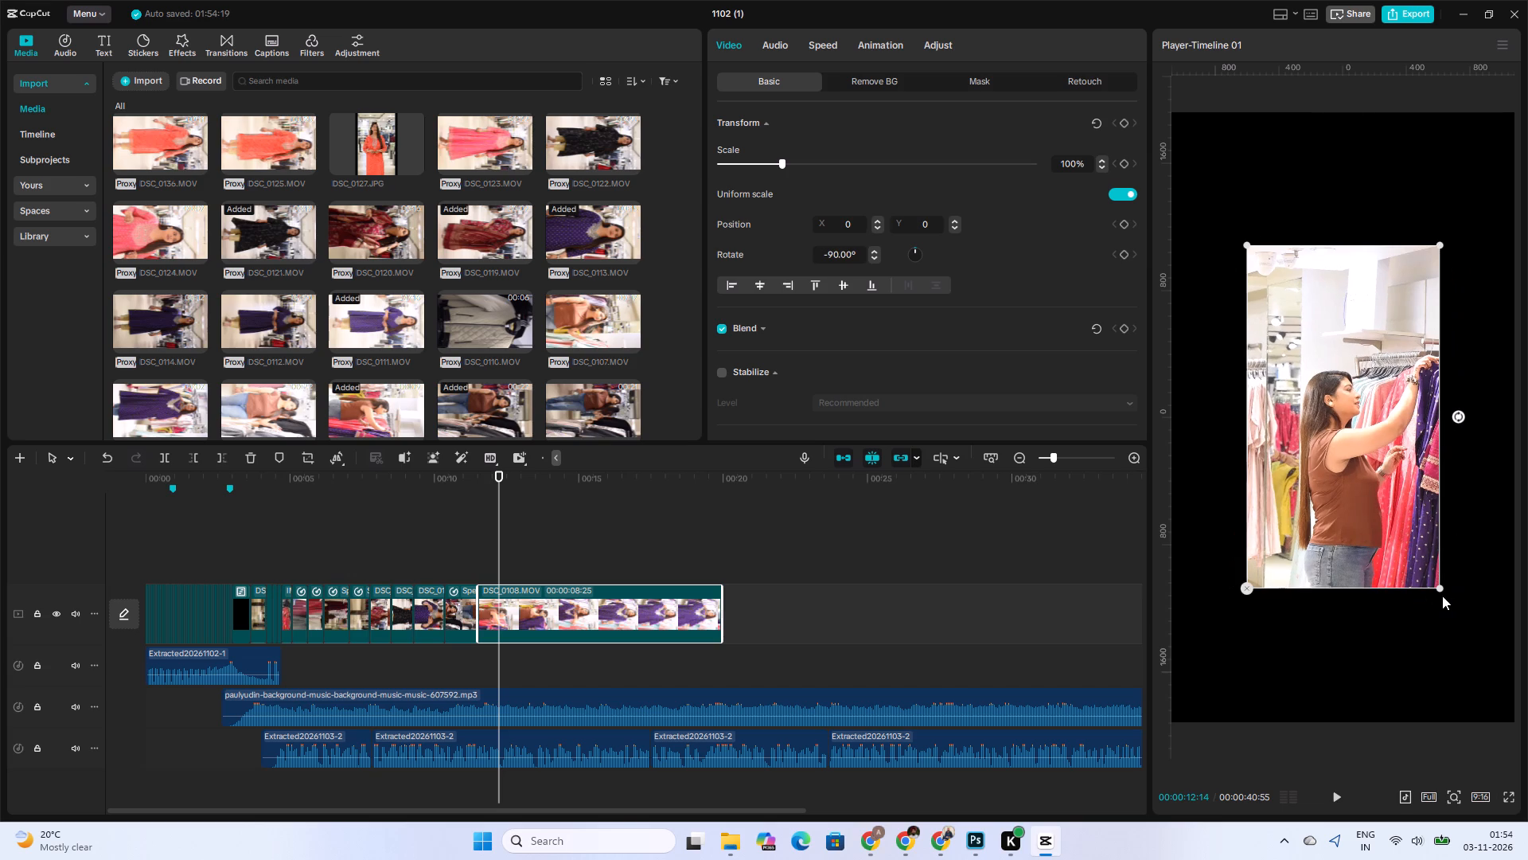
left_click_drag(1440, 589, 1527, 792)
key("space")
key("space")
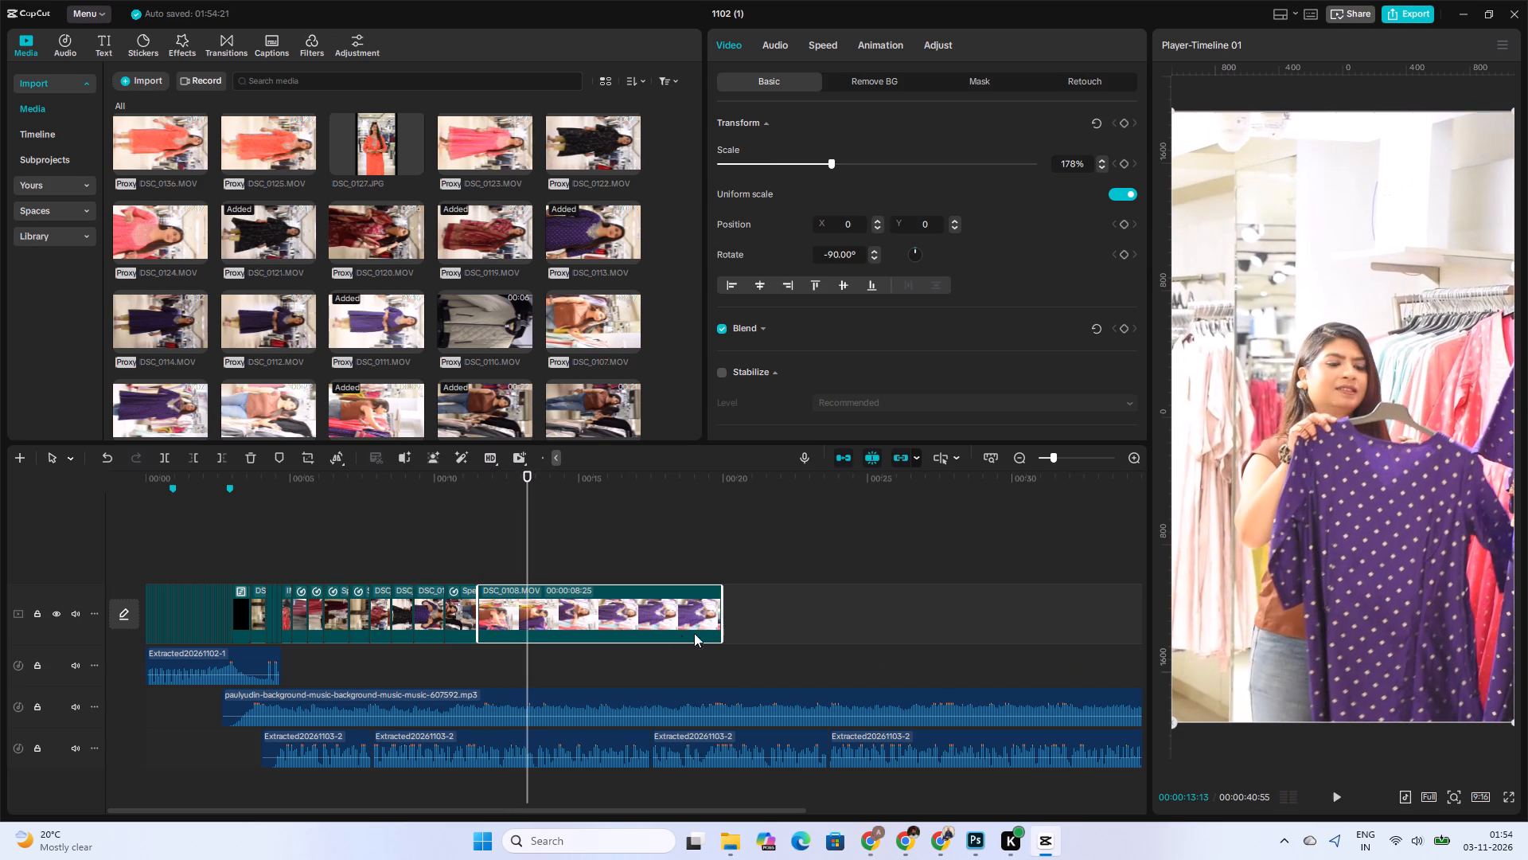
key("space")
key("space")
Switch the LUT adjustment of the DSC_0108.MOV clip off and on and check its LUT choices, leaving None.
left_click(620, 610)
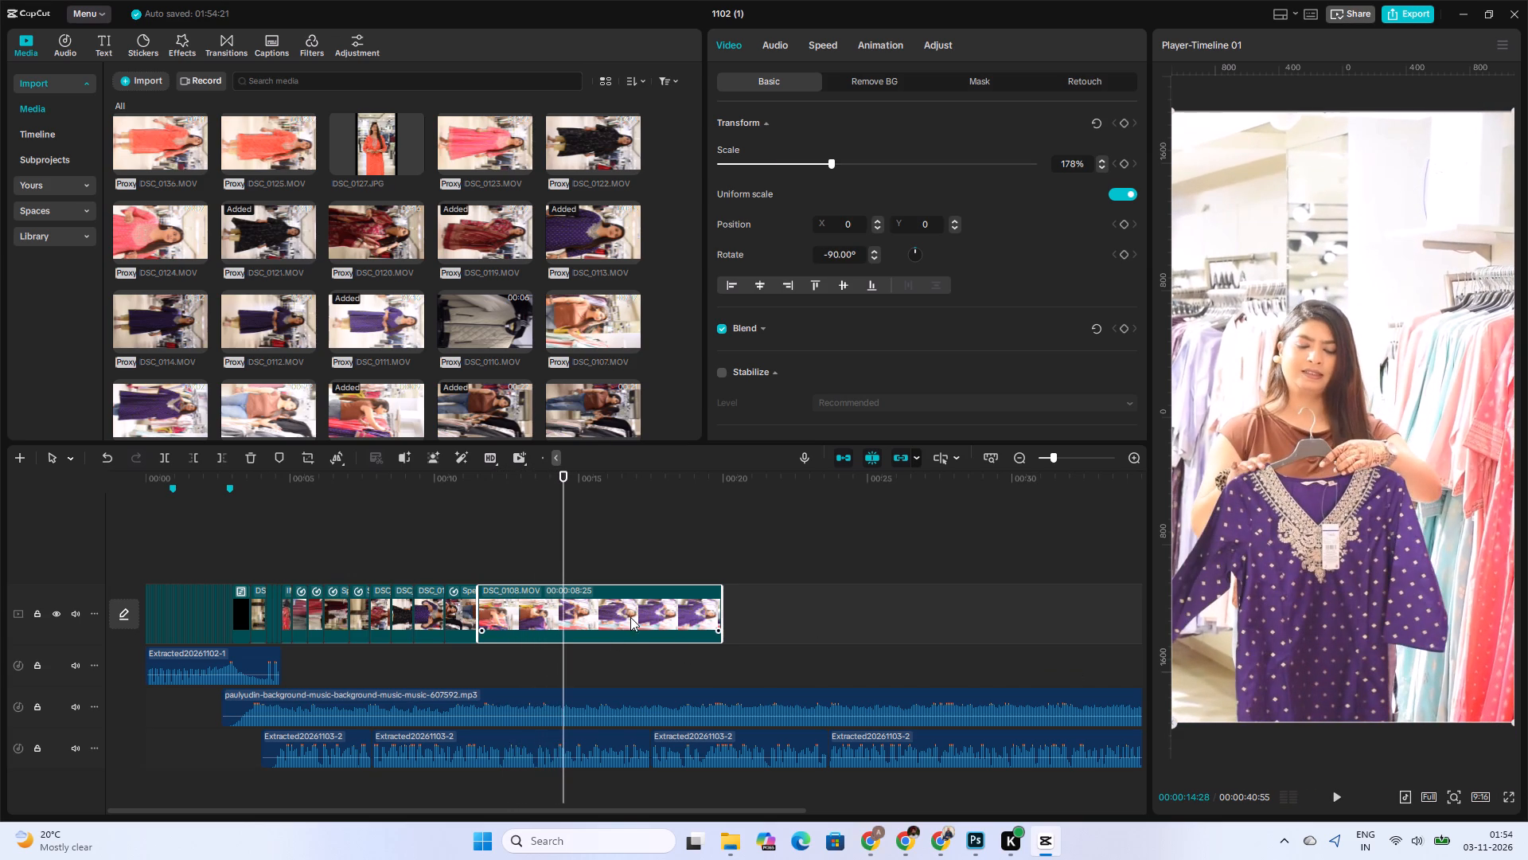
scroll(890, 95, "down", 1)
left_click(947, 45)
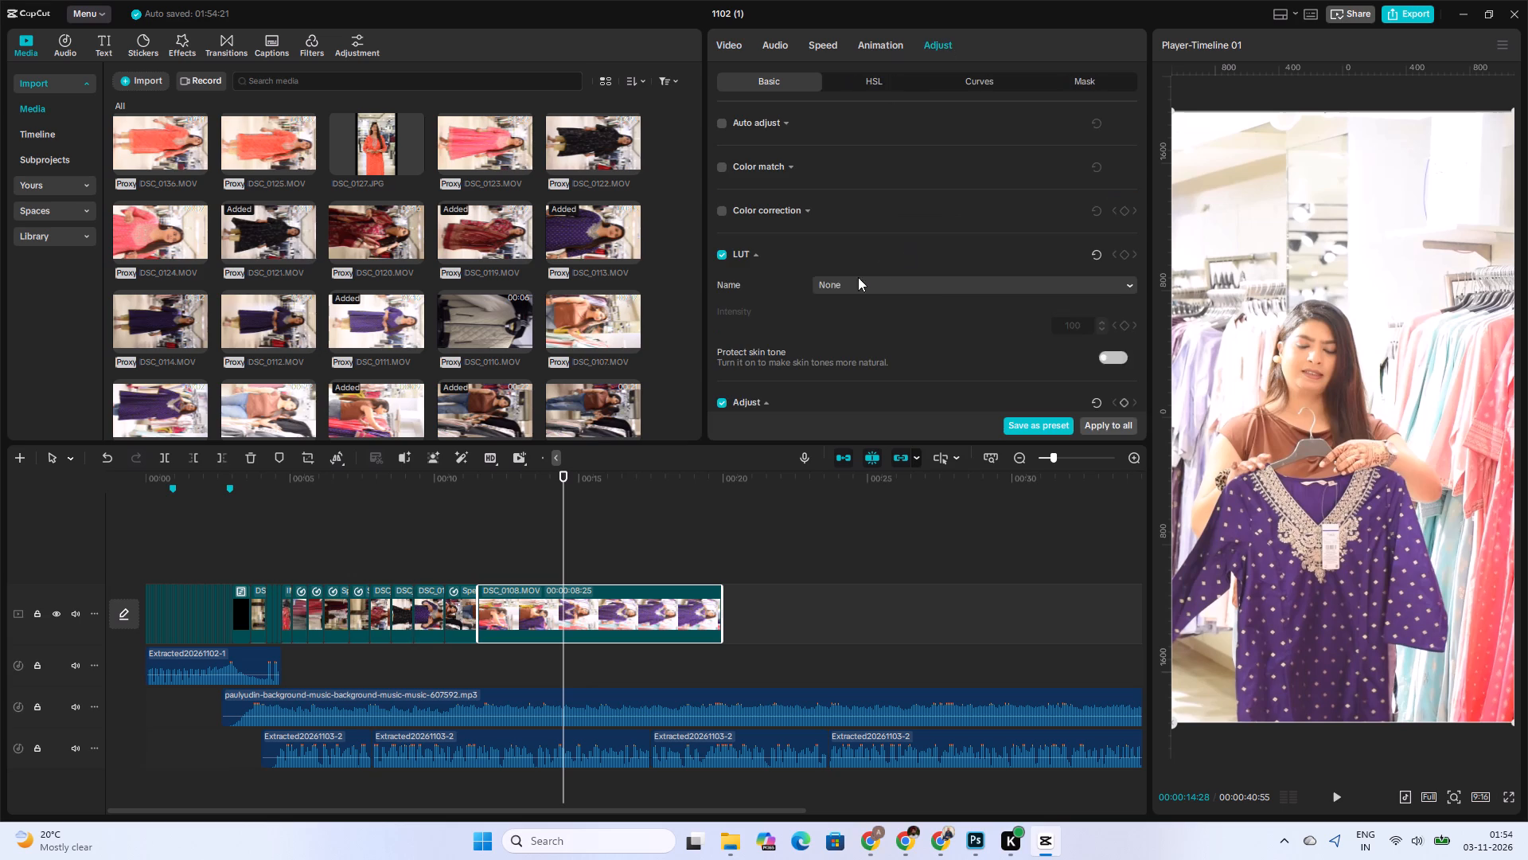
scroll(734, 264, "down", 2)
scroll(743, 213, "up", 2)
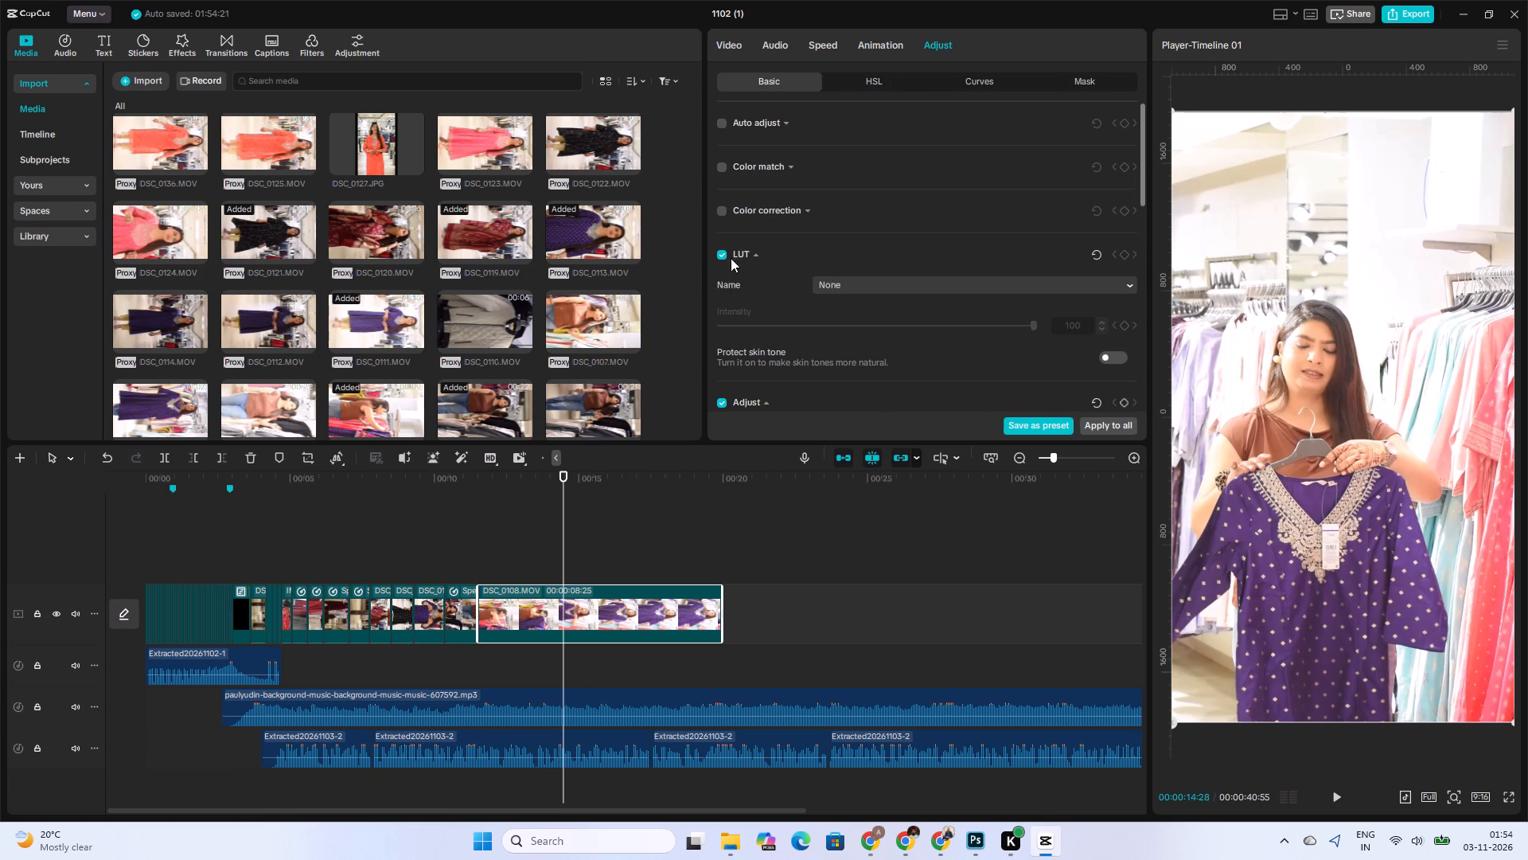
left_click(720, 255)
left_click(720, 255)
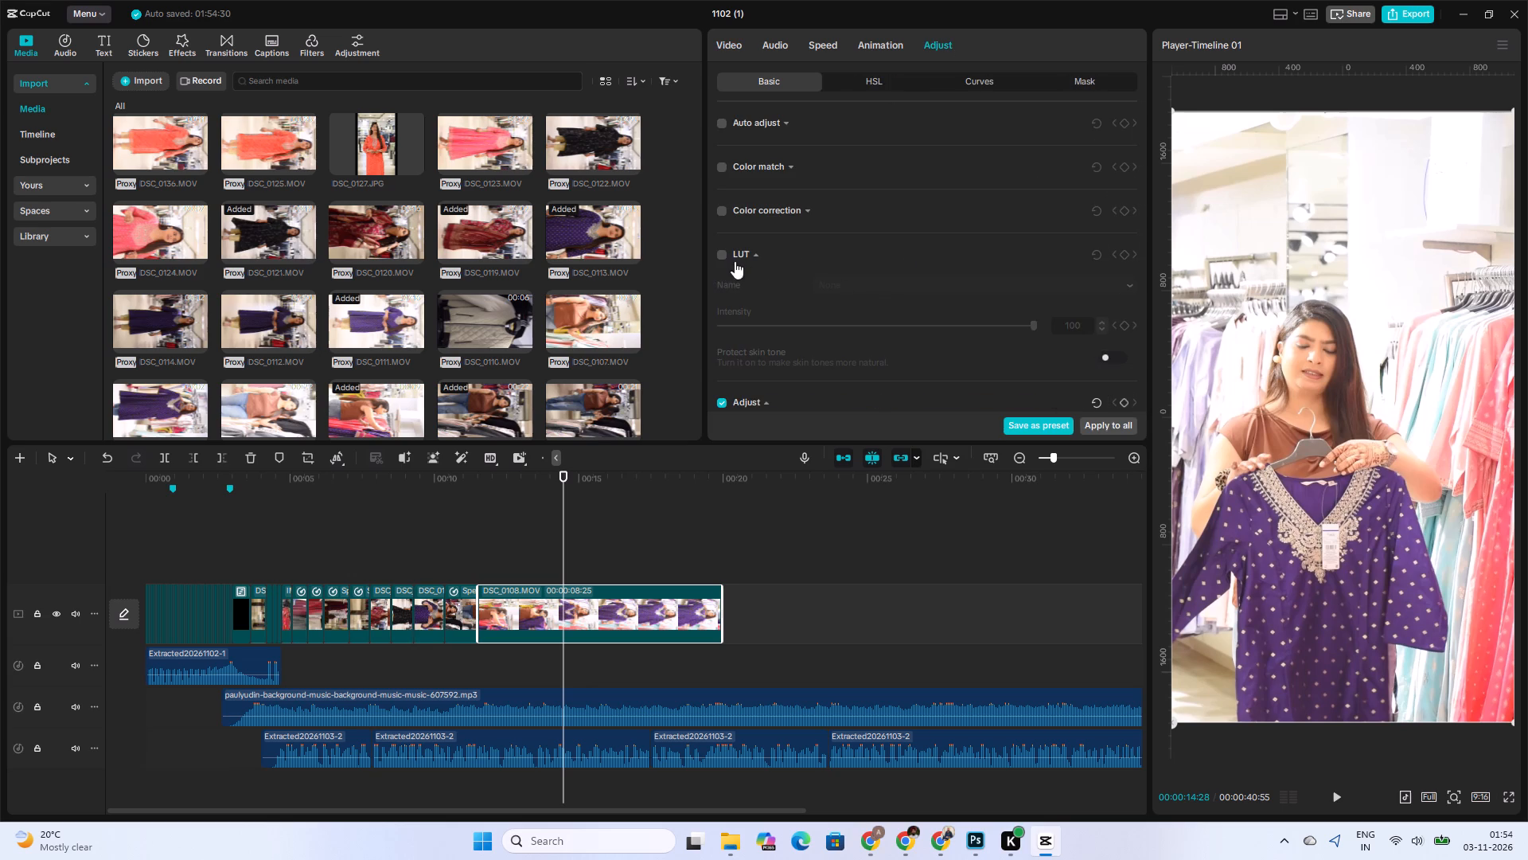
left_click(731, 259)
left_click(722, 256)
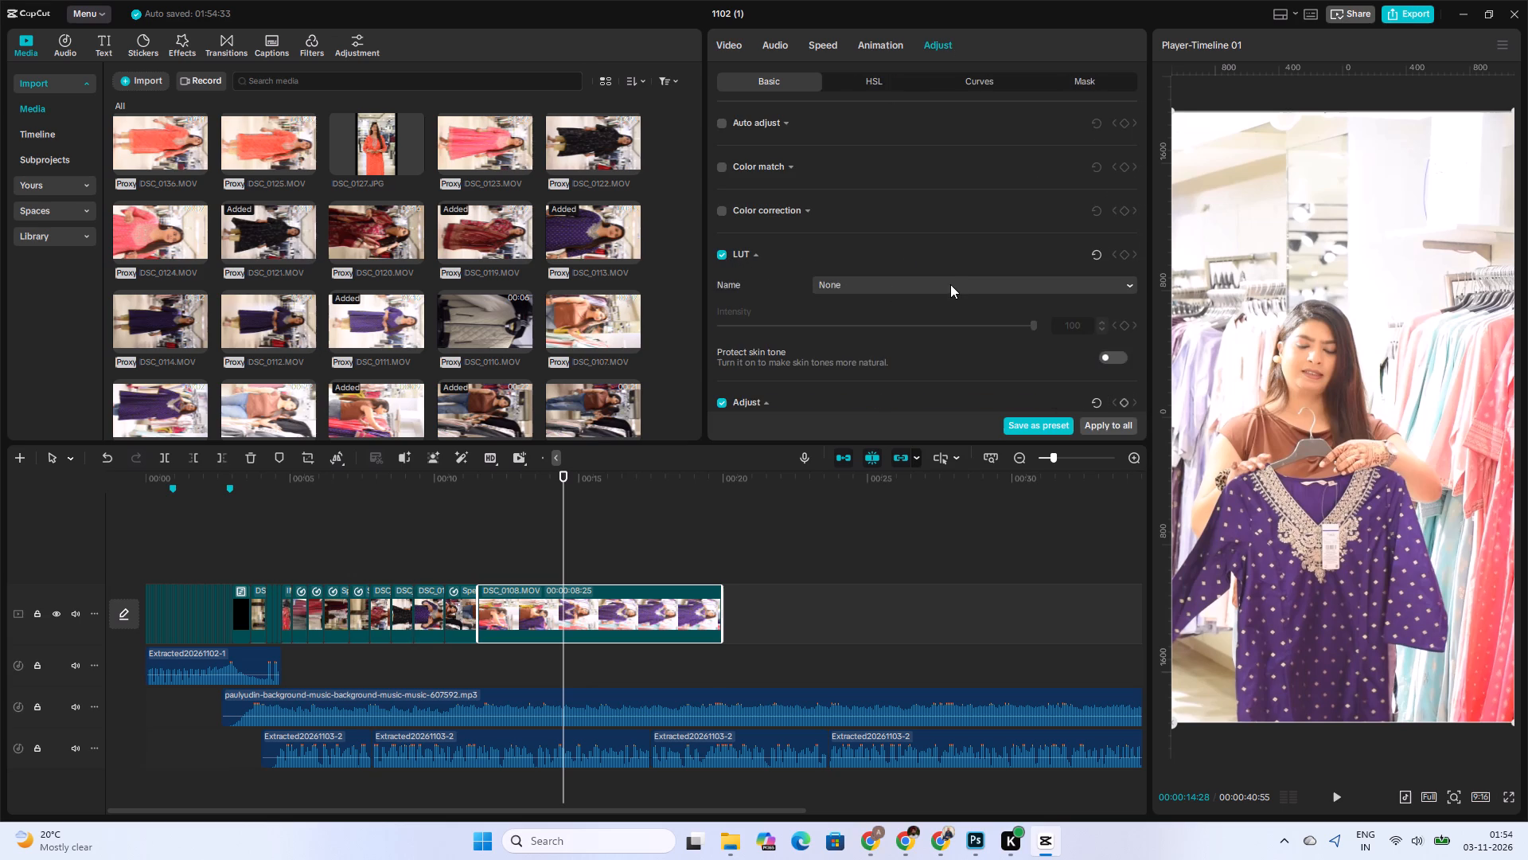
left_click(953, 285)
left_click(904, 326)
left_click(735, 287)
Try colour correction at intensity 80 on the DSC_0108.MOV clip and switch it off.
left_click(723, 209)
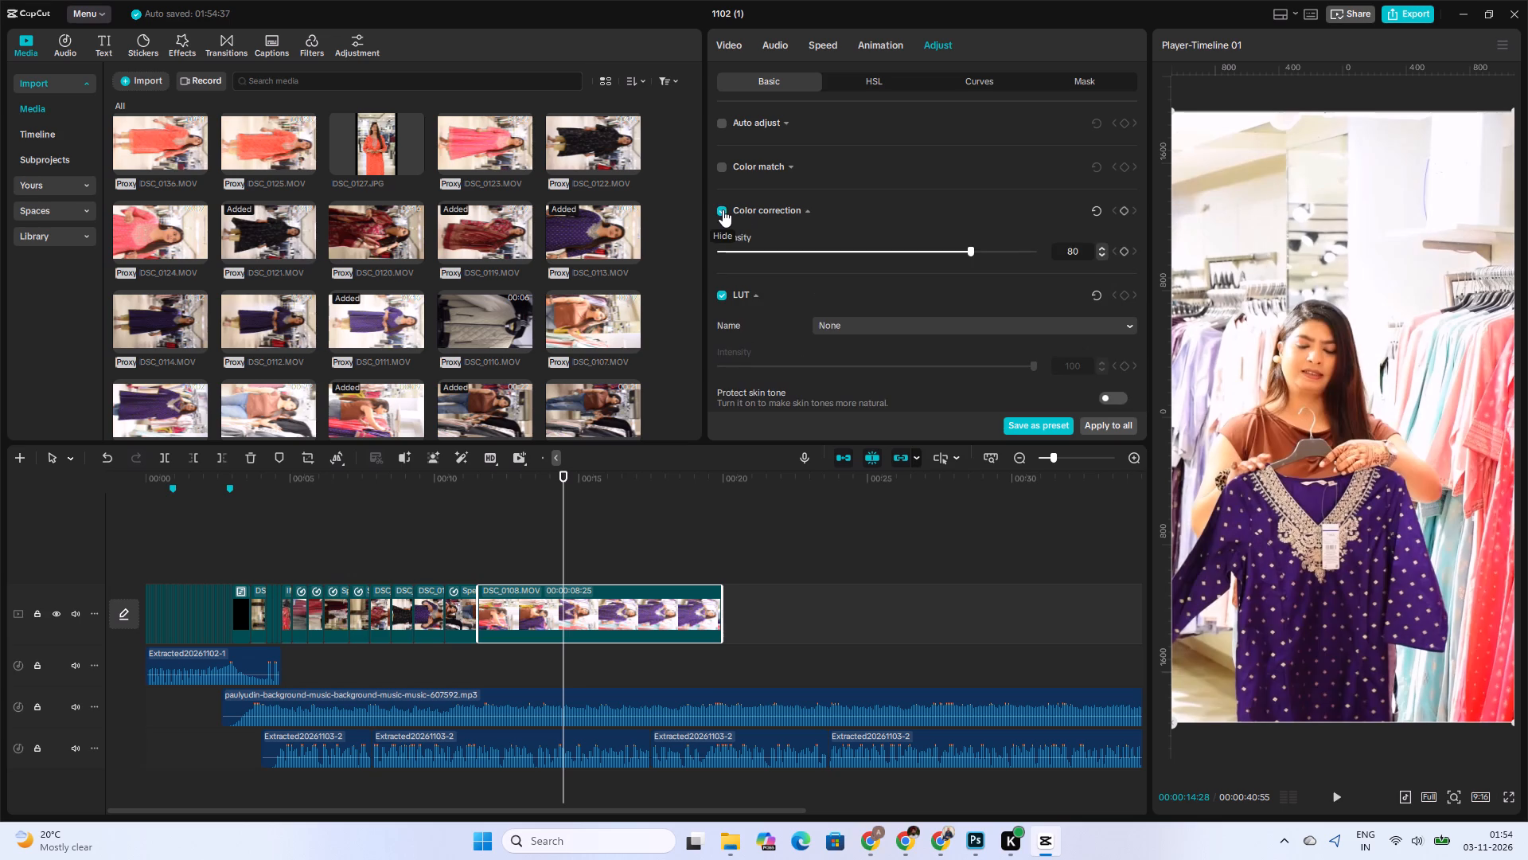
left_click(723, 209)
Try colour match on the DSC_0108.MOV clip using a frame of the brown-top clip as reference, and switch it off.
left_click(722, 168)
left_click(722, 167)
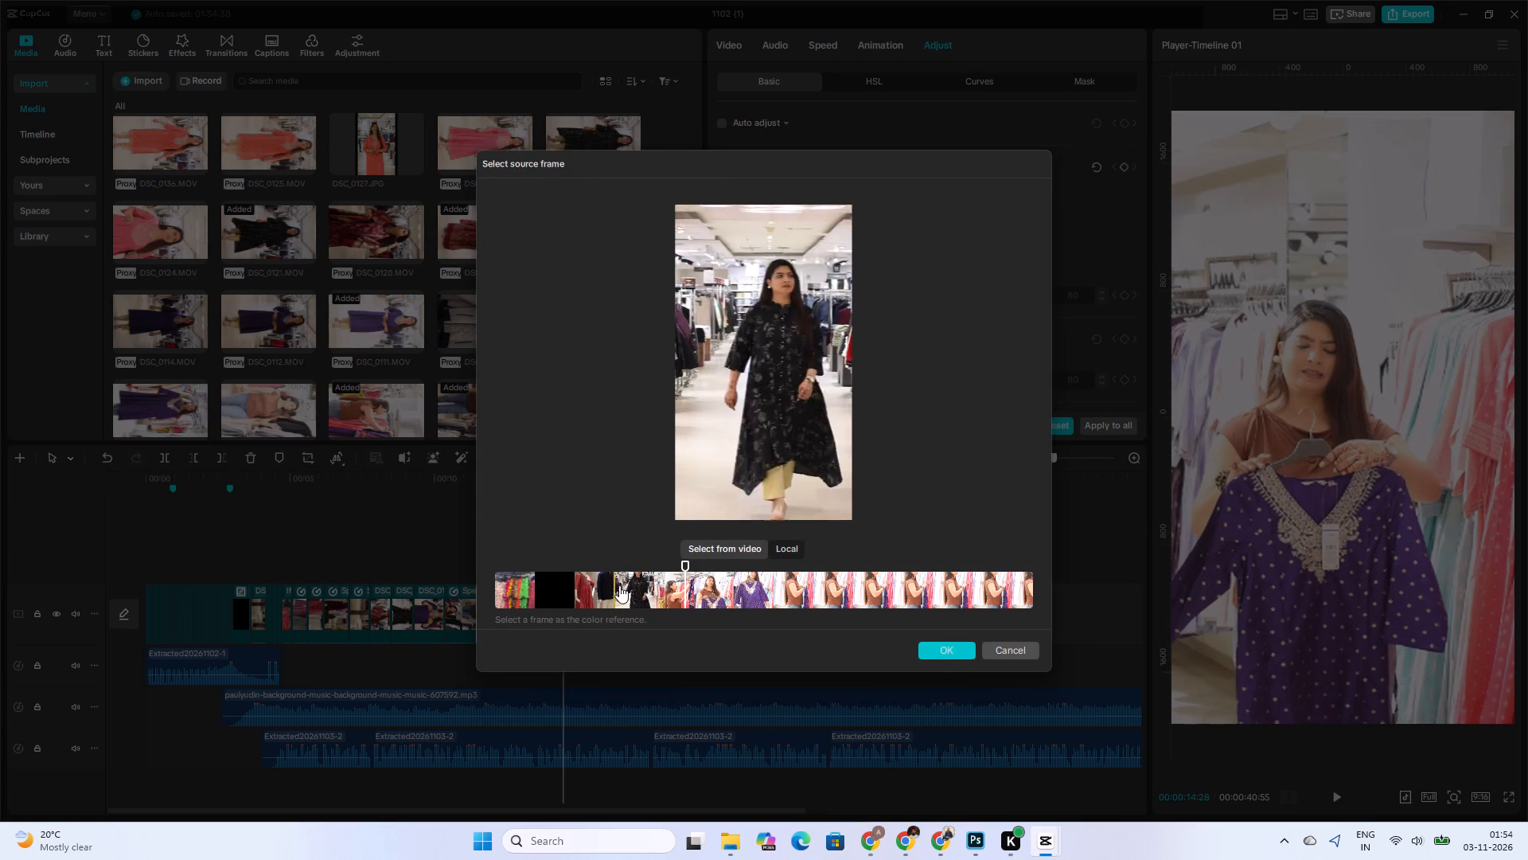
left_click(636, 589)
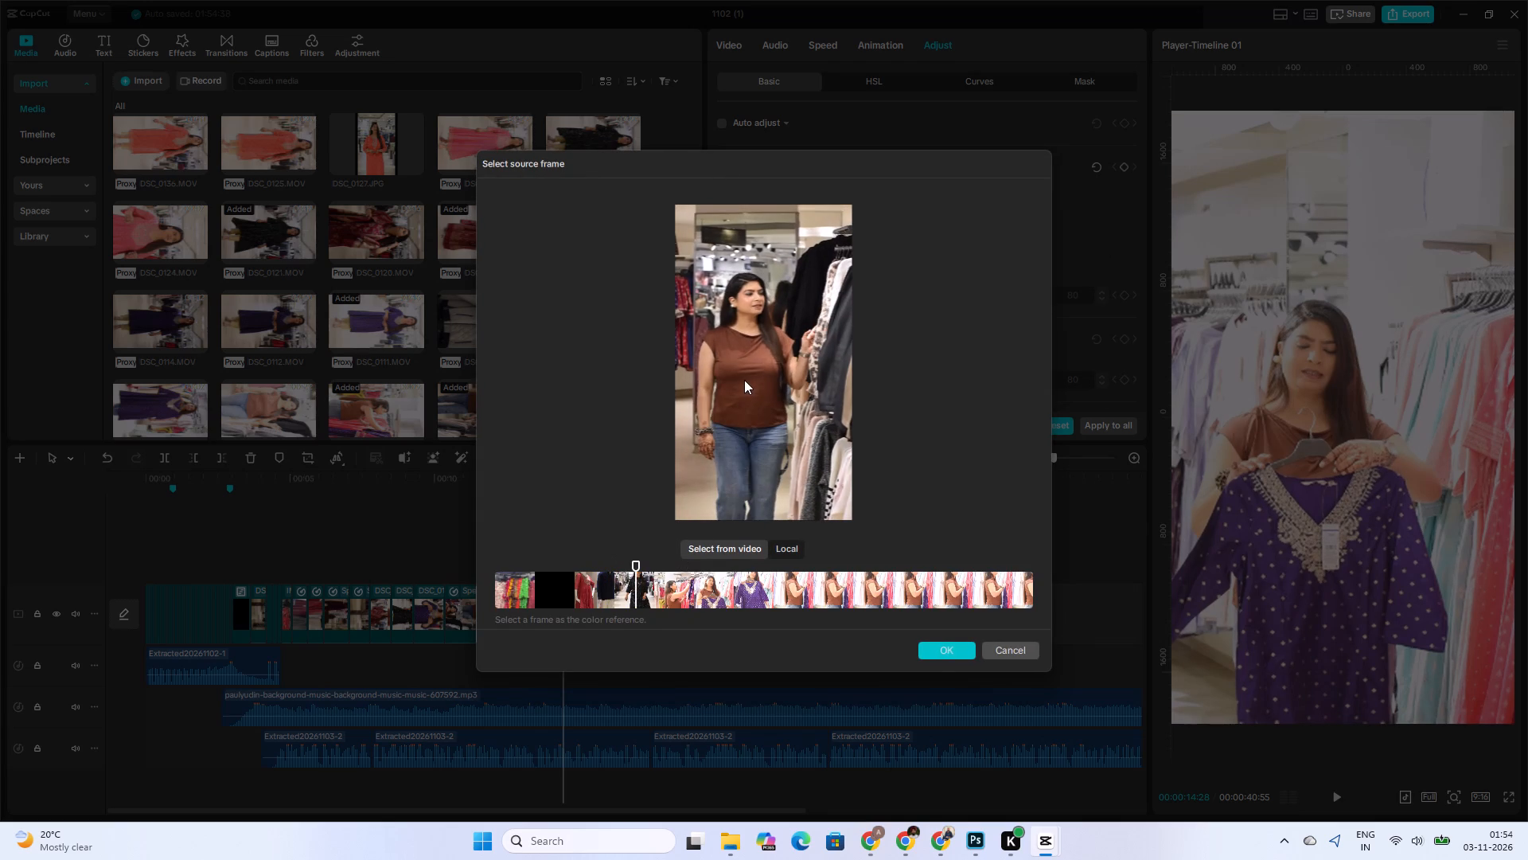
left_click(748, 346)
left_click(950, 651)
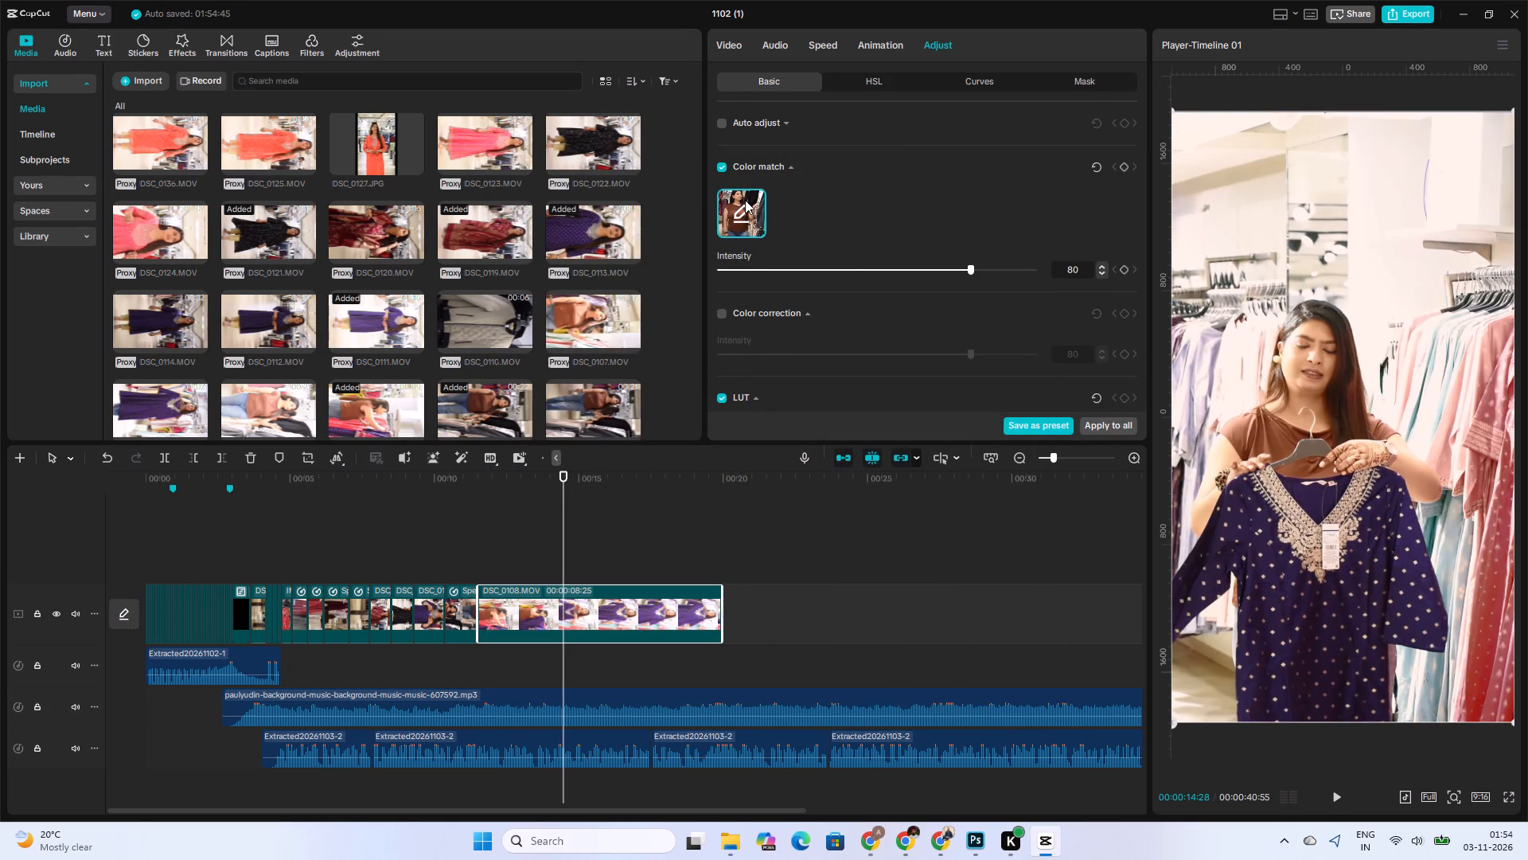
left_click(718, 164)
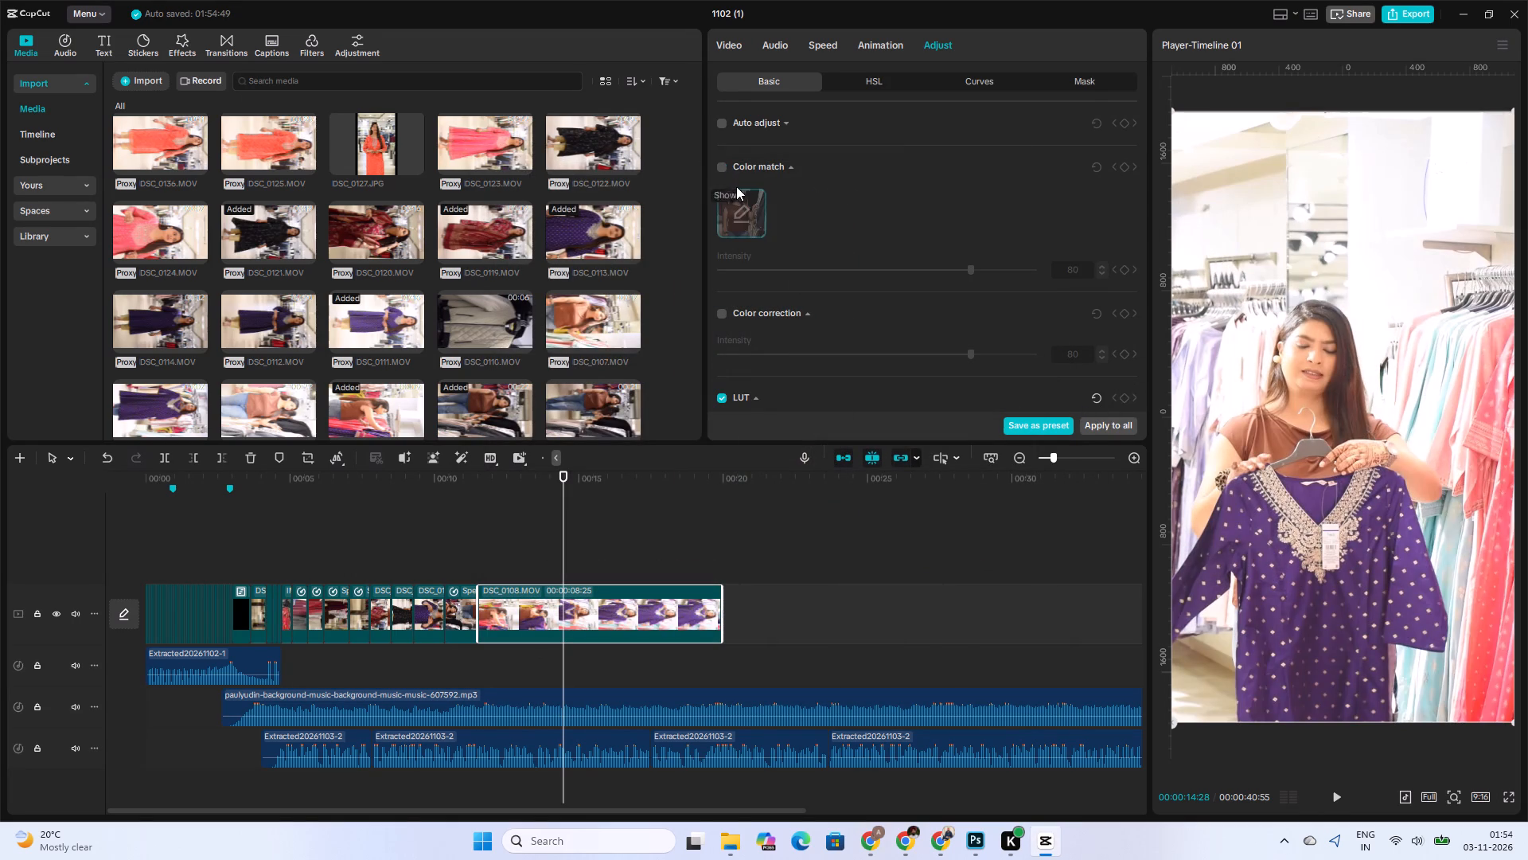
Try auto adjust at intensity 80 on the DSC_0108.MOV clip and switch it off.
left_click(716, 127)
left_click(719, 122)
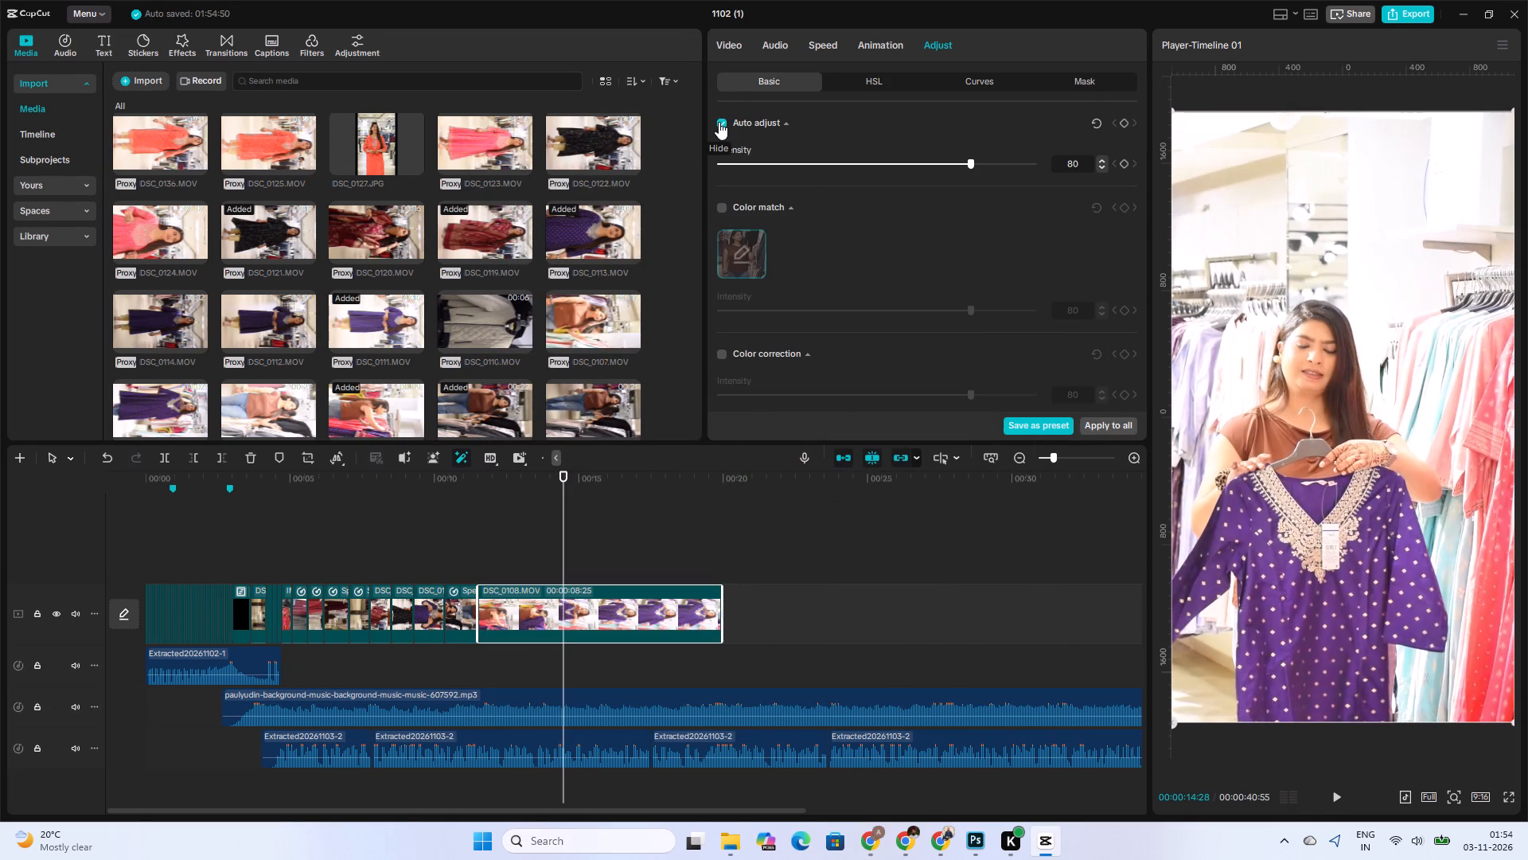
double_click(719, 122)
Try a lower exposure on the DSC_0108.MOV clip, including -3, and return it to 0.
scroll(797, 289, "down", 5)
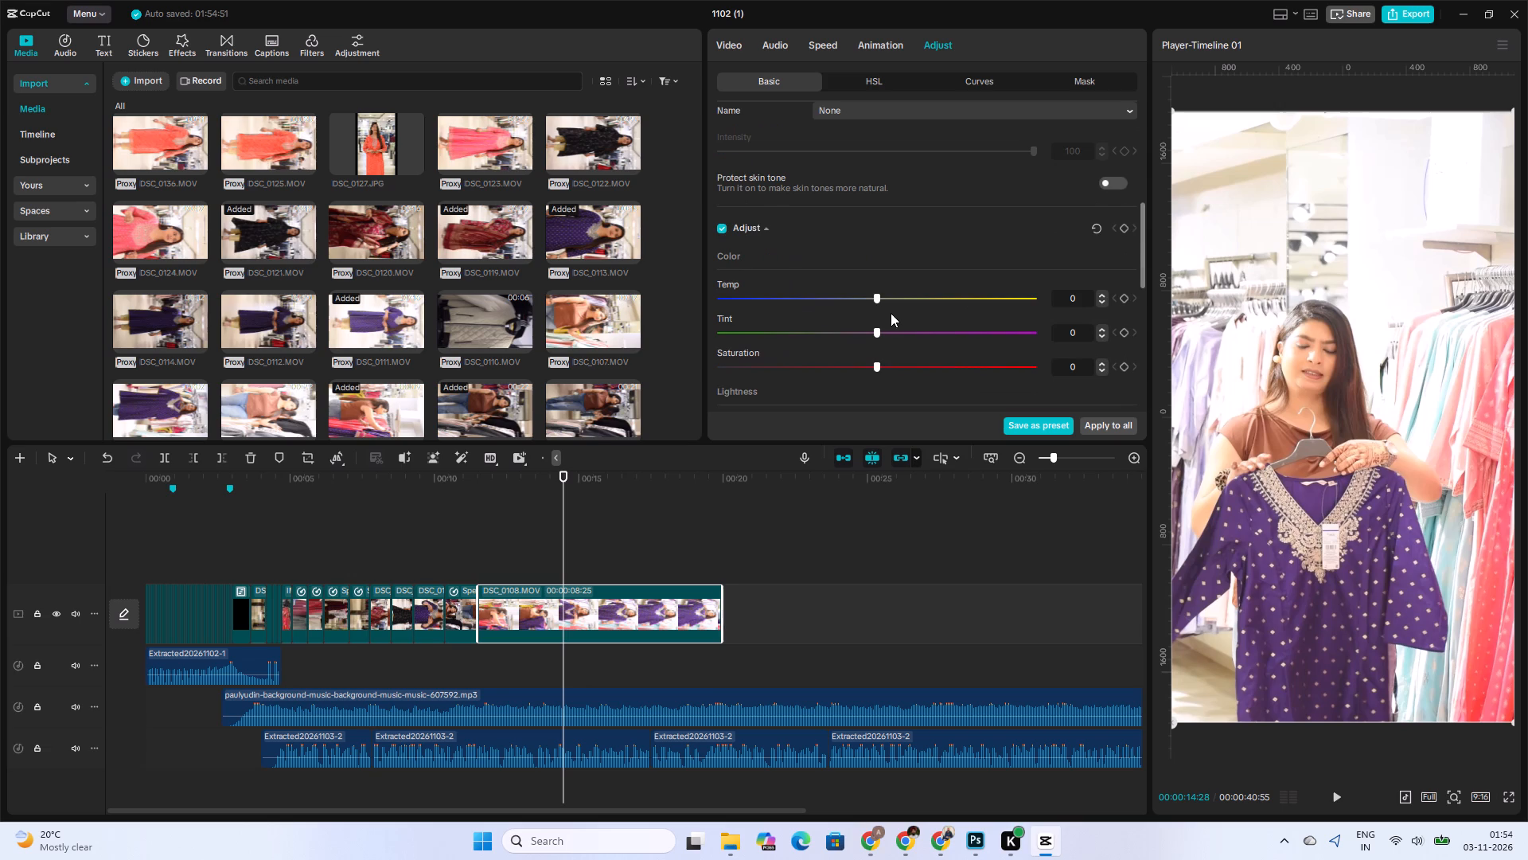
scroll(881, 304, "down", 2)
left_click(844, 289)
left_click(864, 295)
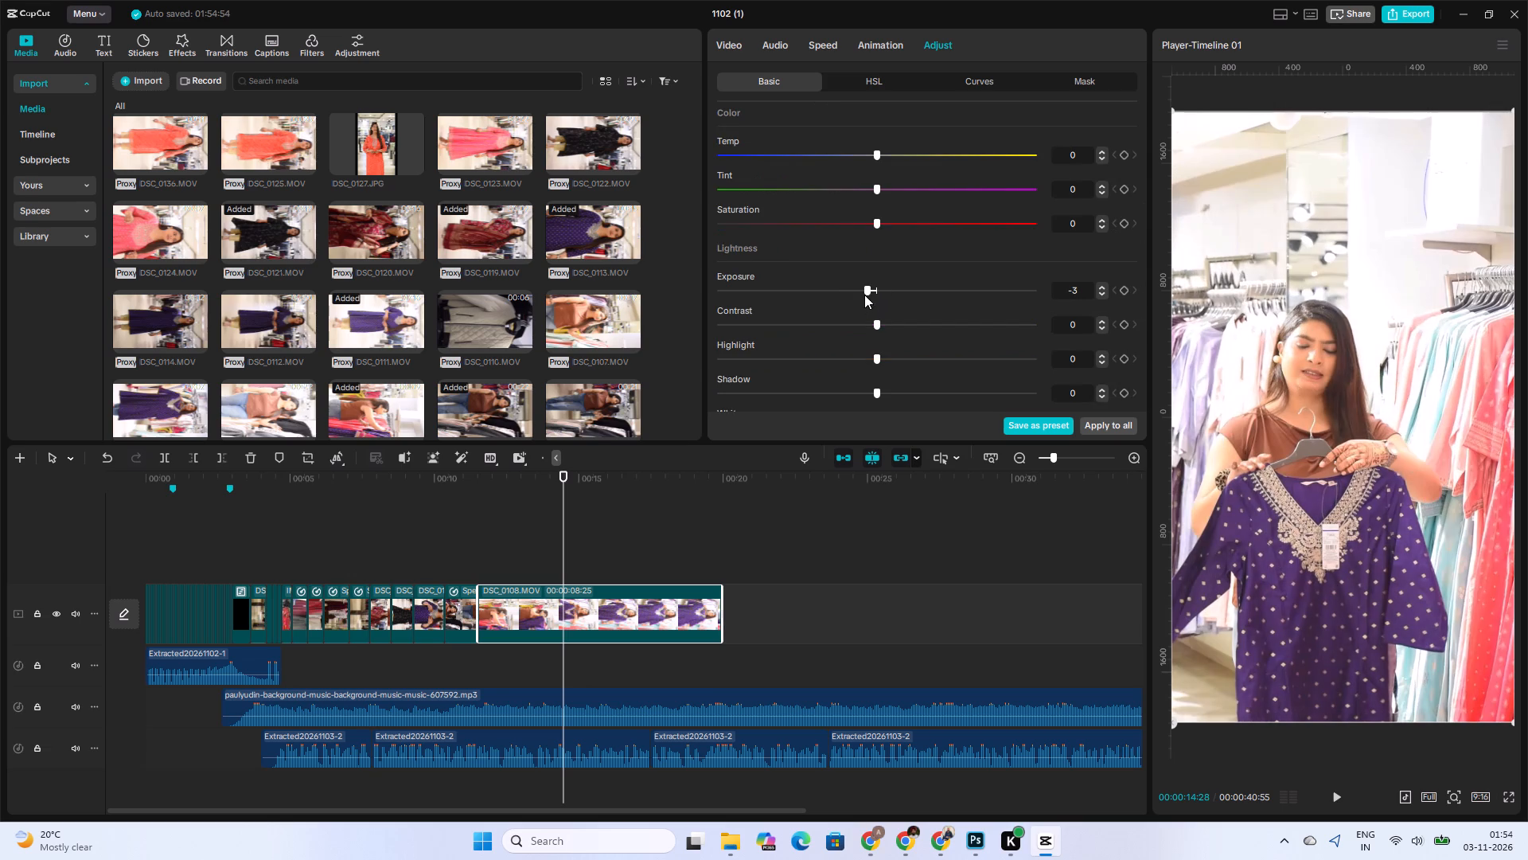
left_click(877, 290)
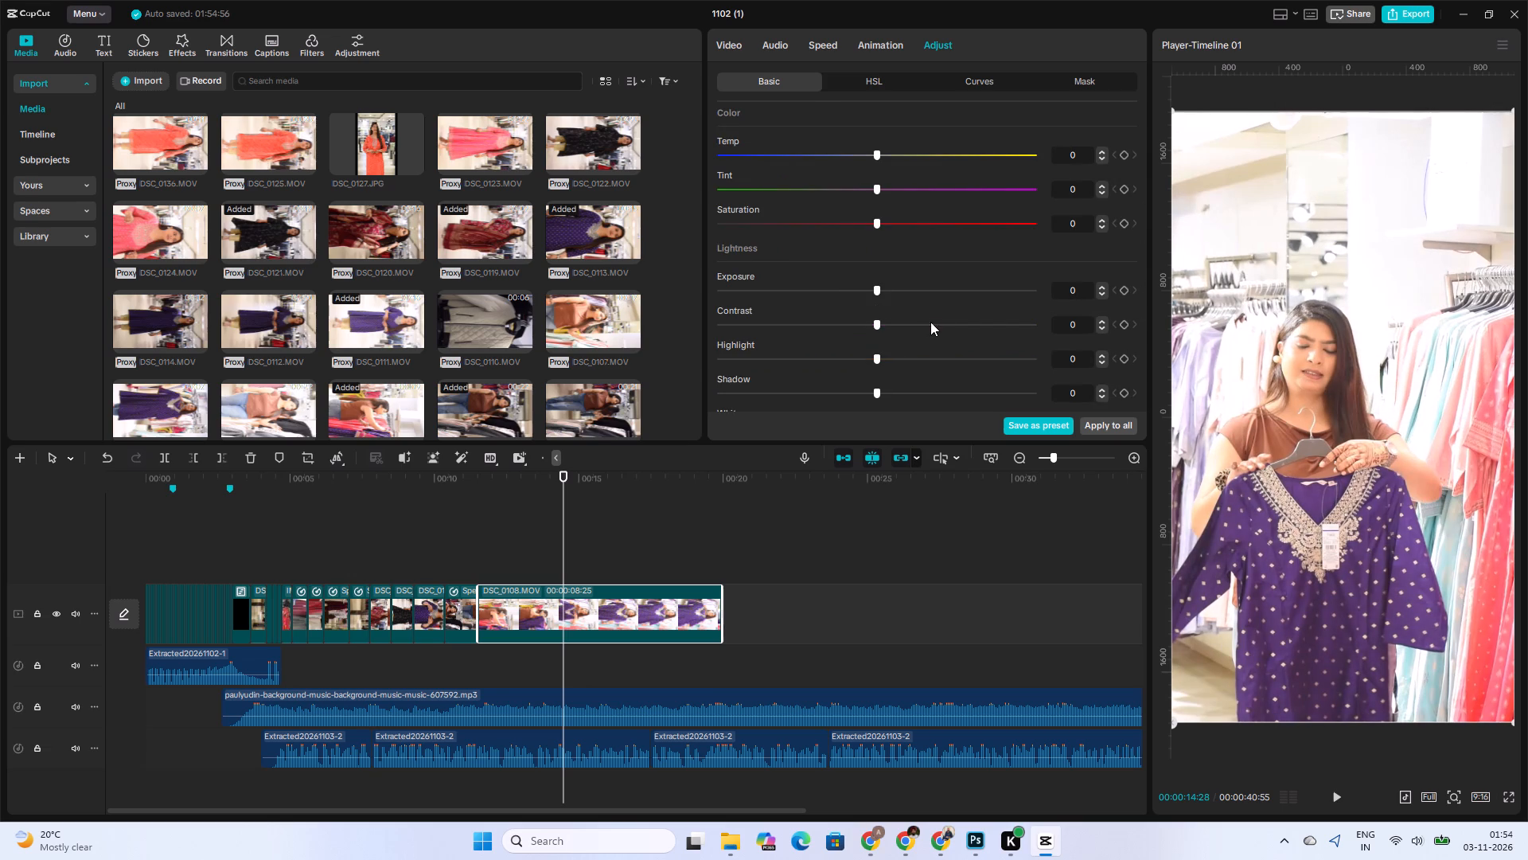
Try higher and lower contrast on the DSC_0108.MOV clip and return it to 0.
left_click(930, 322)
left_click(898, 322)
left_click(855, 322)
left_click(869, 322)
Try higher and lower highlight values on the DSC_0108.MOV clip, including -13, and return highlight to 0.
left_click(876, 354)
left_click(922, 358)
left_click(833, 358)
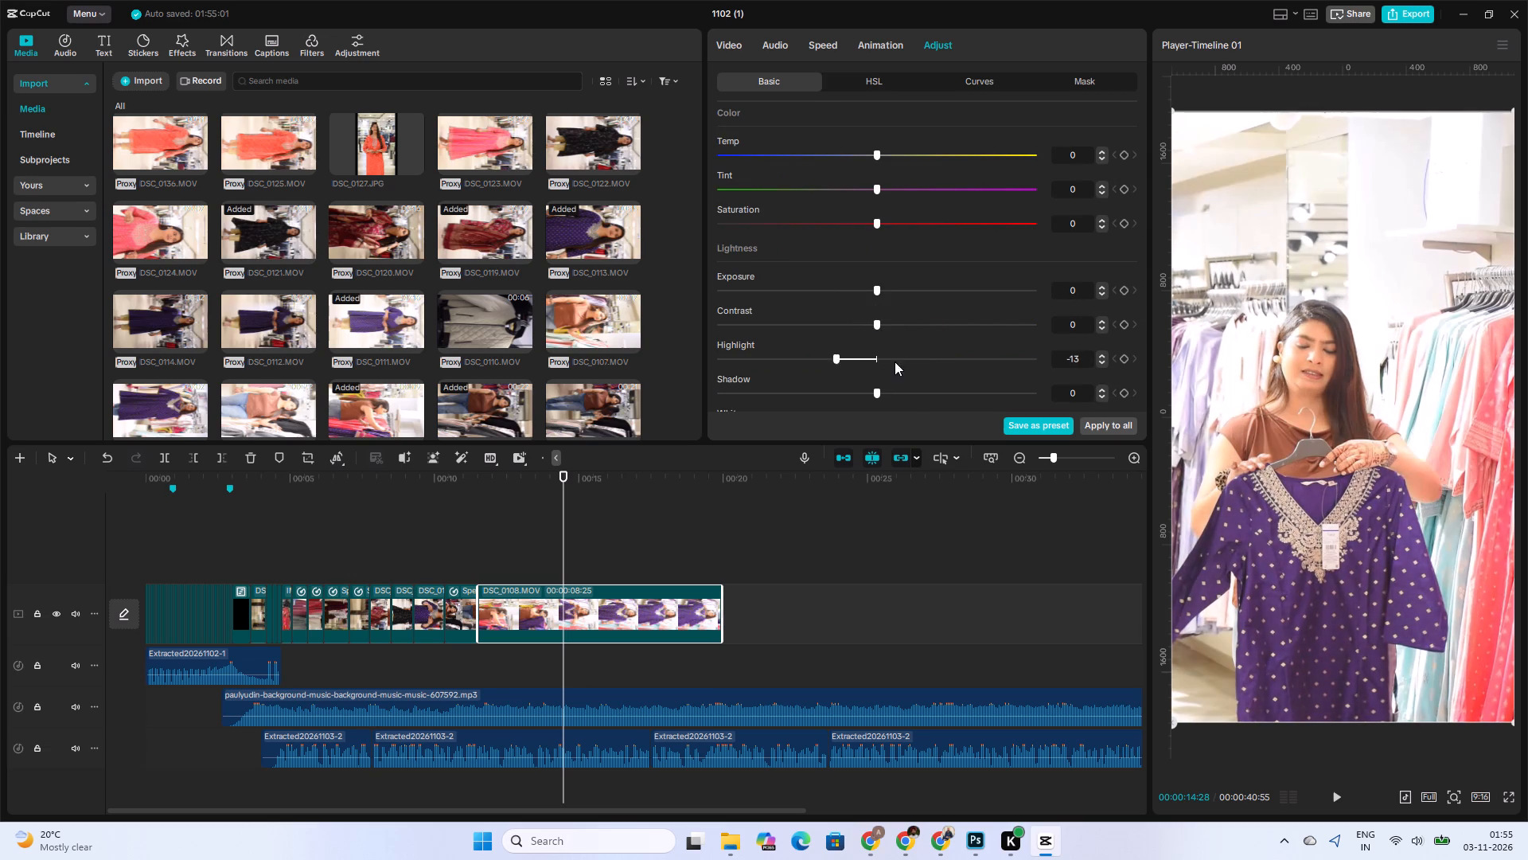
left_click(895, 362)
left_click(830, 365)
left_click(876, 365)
Set the blacks of the DSC_0108.MOV clip to -7.
scroll(865, 389, "down", 1)
left_click(852, 392)
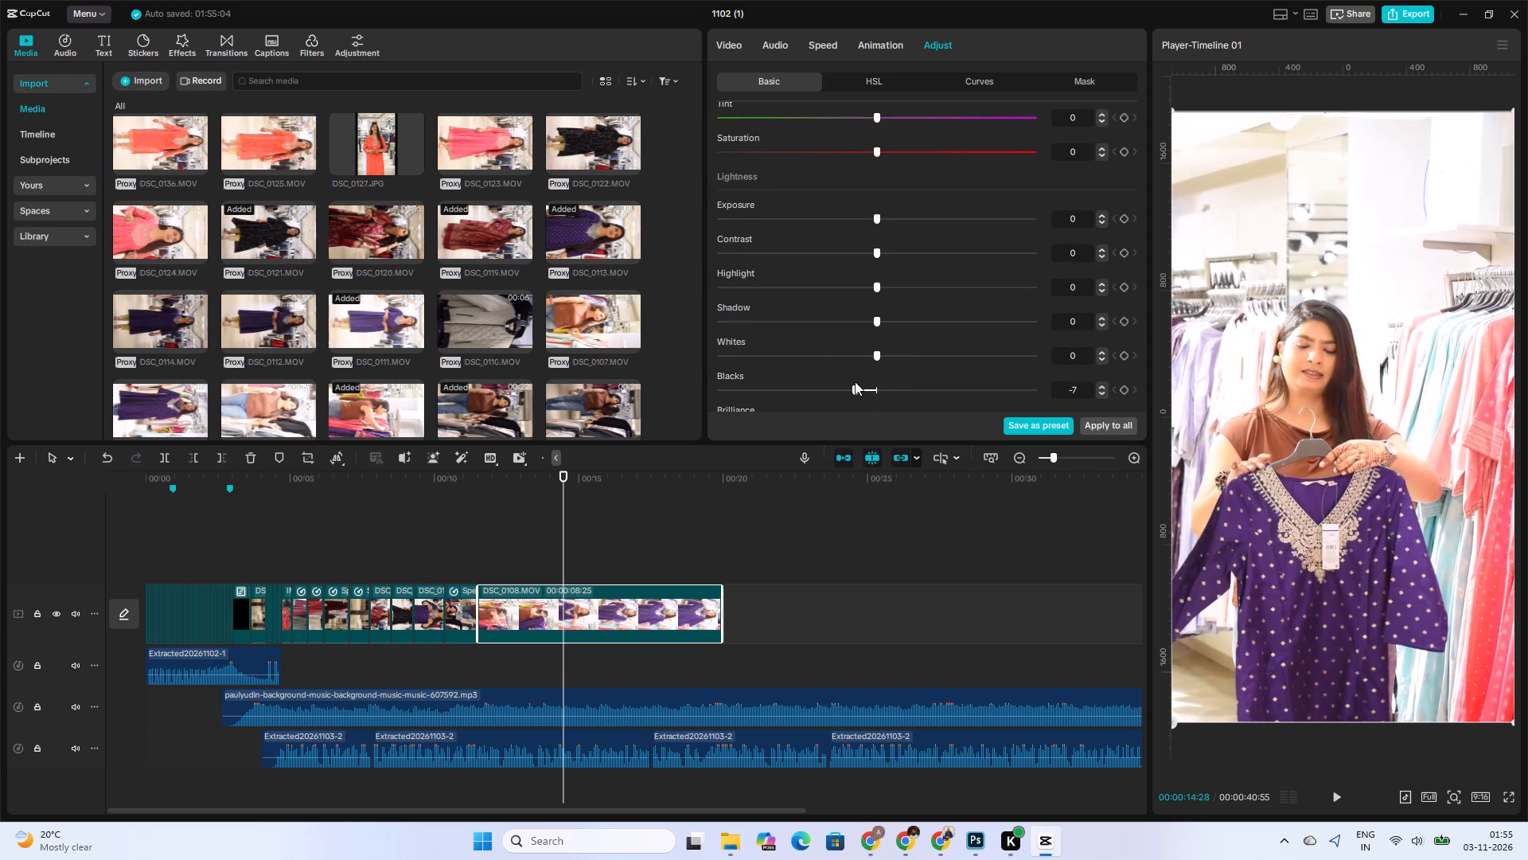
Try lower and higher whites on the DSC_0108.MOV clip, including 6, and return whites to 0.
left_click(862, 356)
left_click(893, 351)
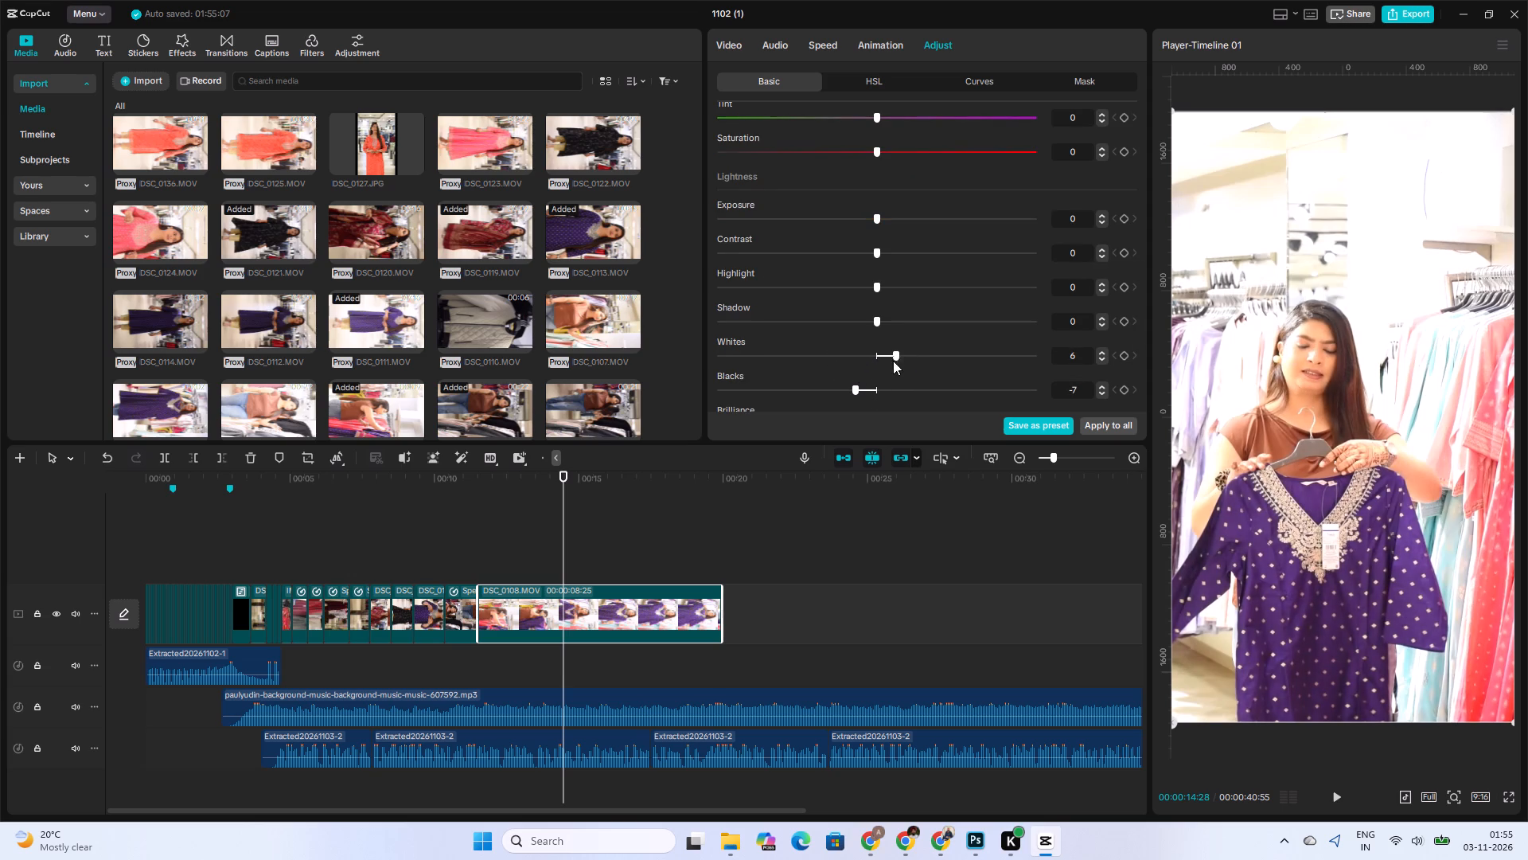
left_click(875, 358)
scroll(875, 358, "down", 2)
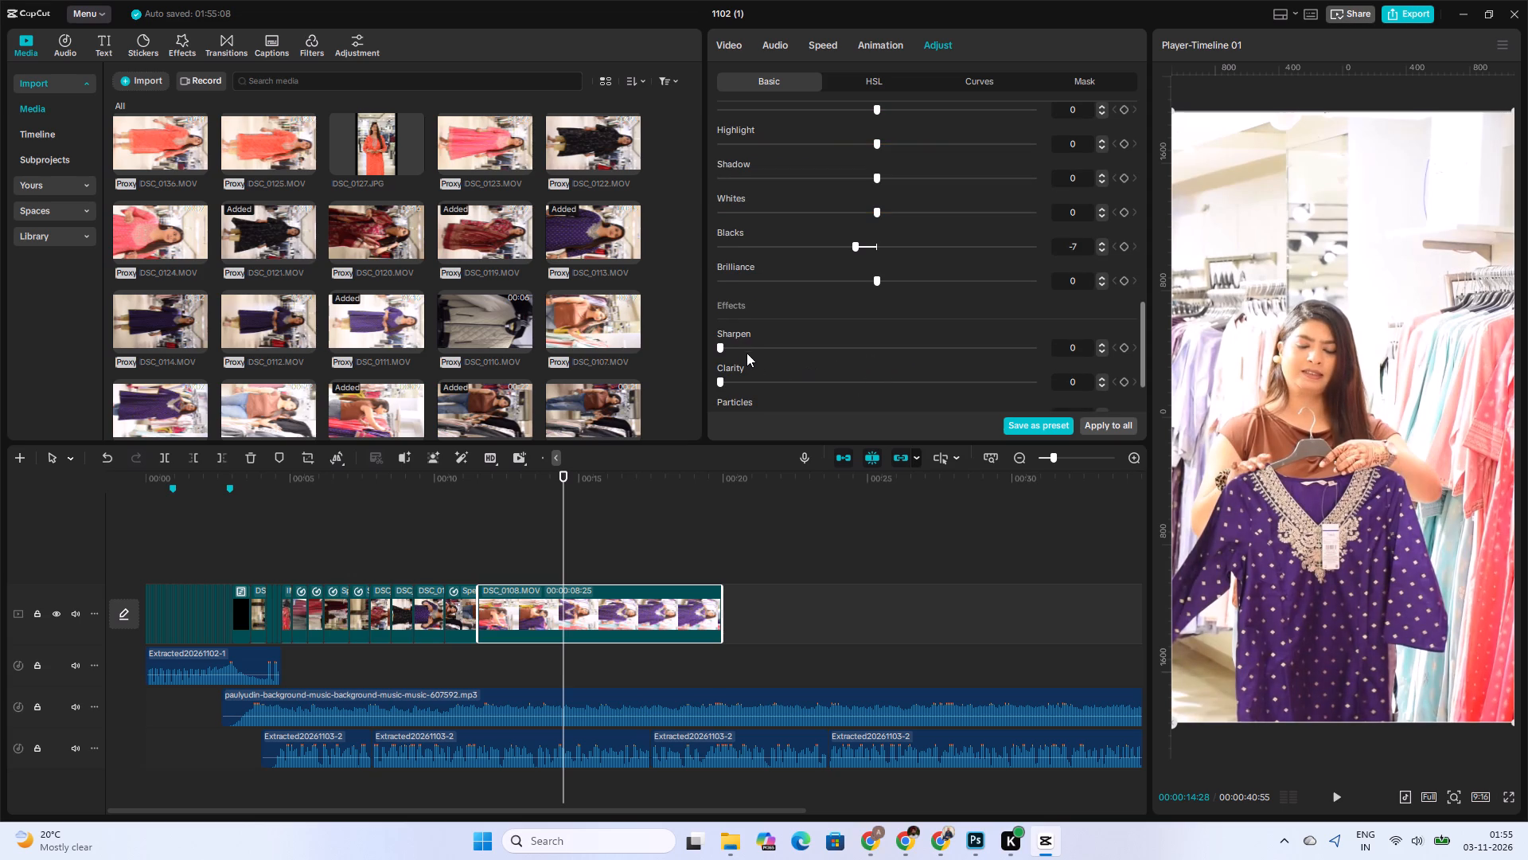
Delete the DSC_0108.MOV clip from the end of the main video track.
left_click(501, 555)
left_click(645, 575)
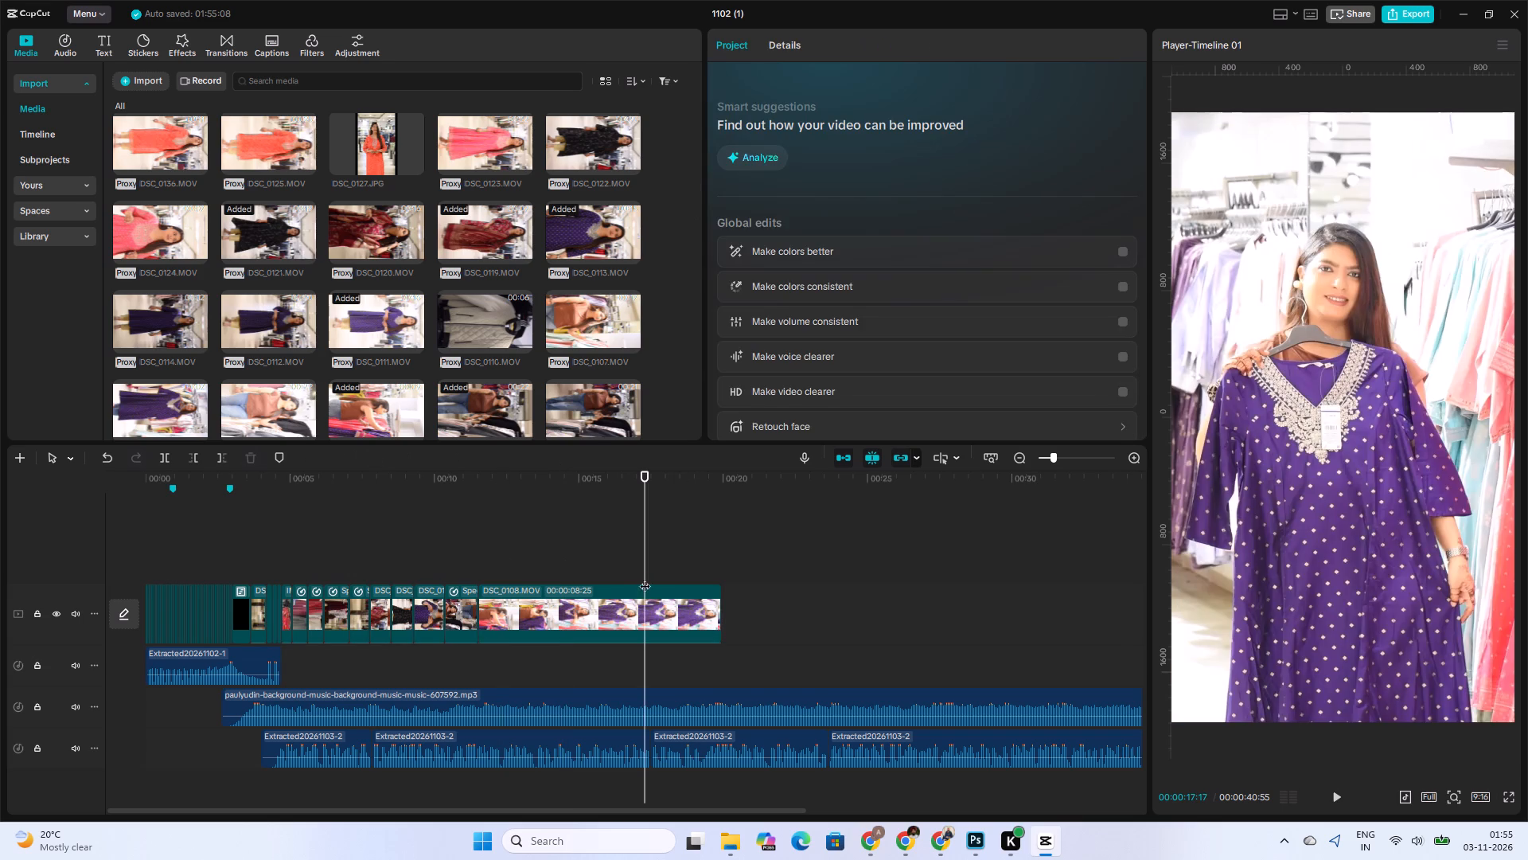
left_click(646, 604)
key("space")
left_click(639, 627)
key("space")
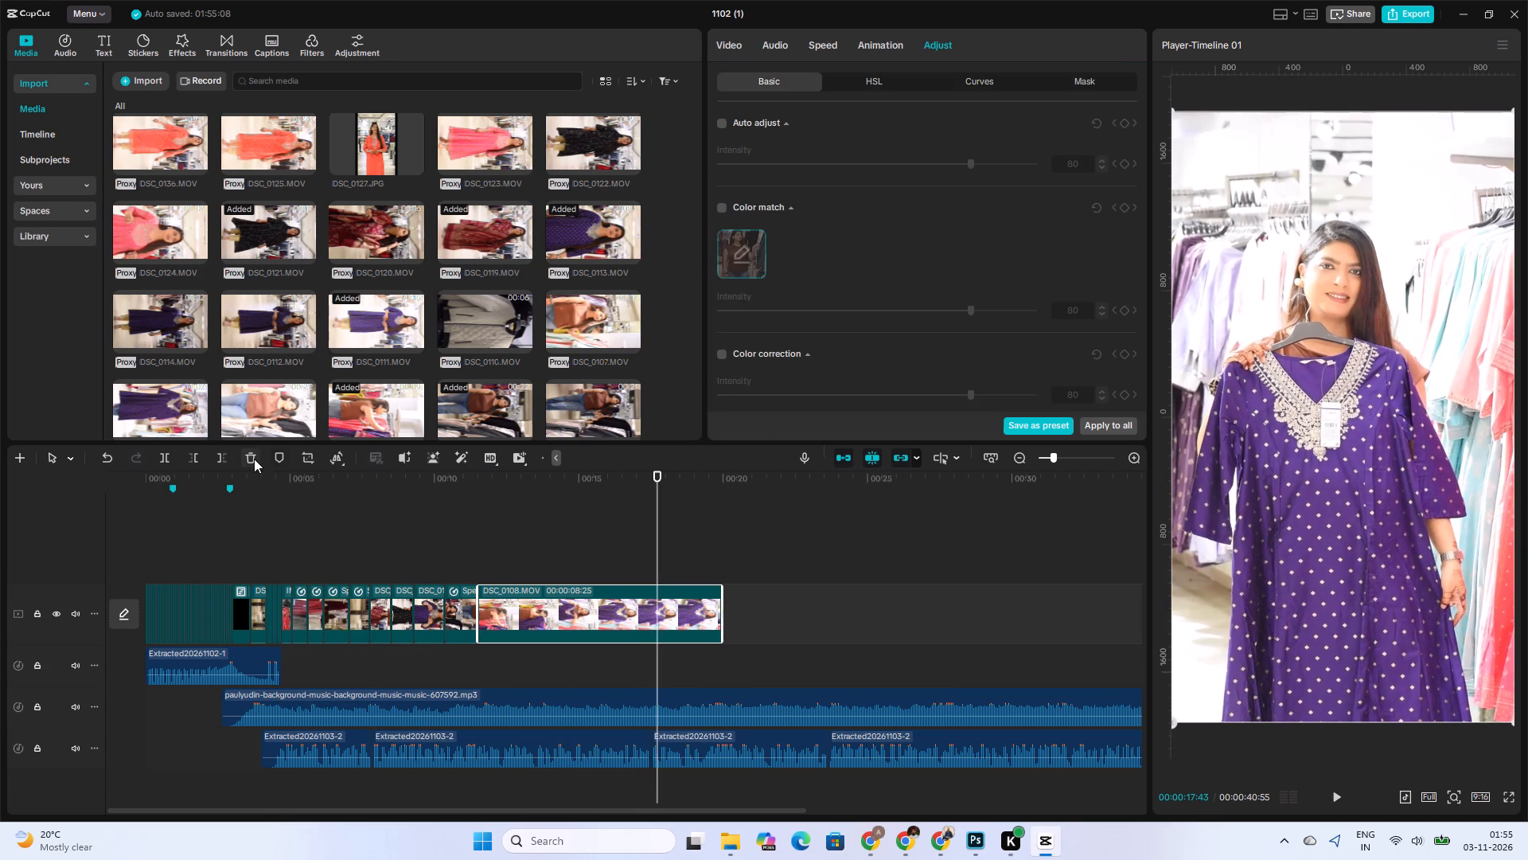
left_click(254, 459)
Preview the DSC_0108.MOV, DSC_0104.MOV and DSC_0112.MOV clips in the media library.
scroll(381, 396, "down", 1)
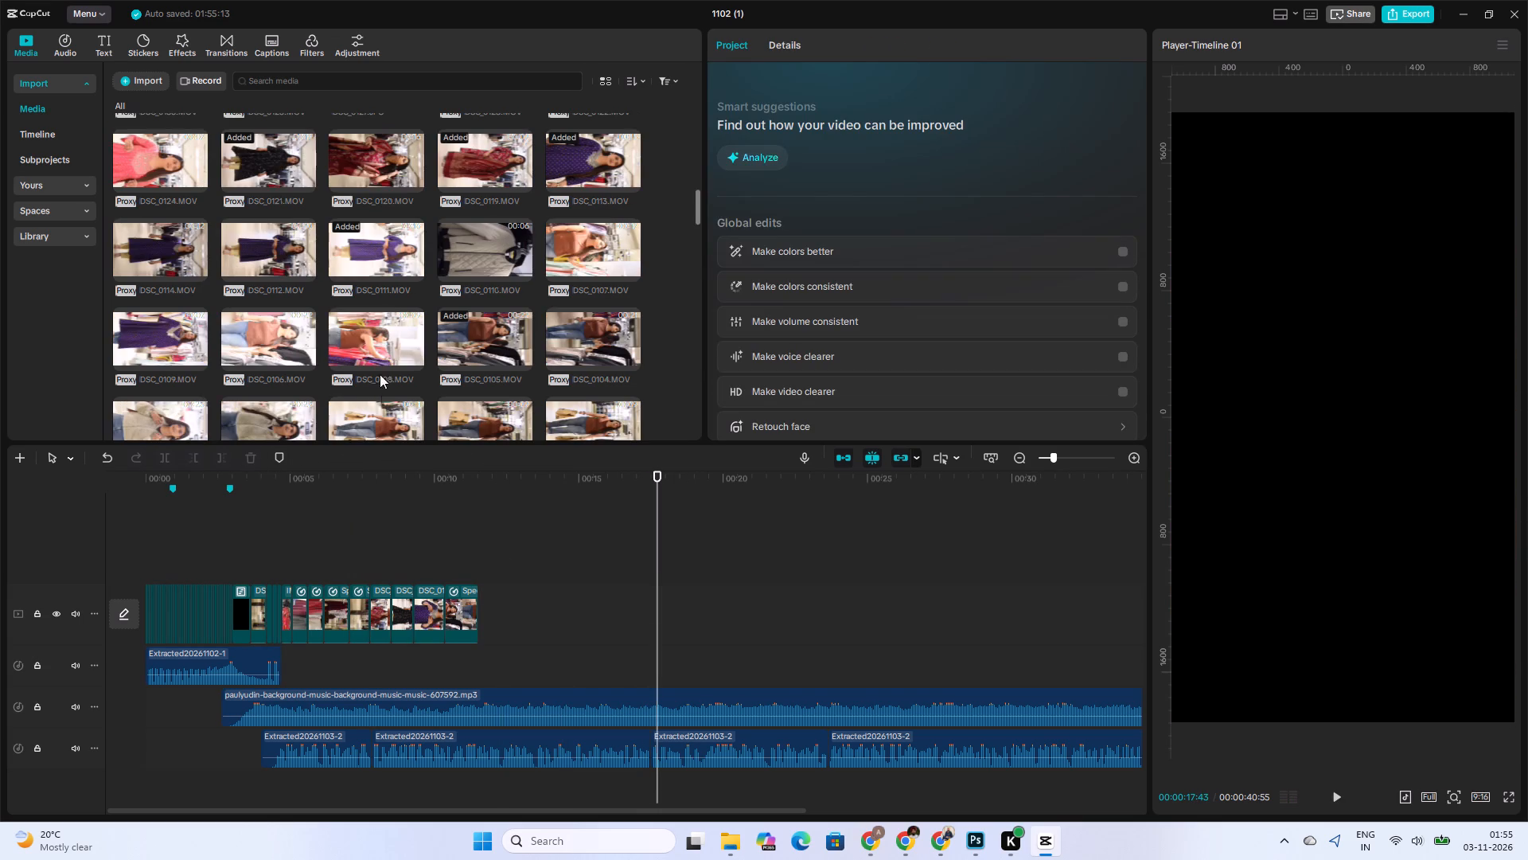
left_click(376, 354)
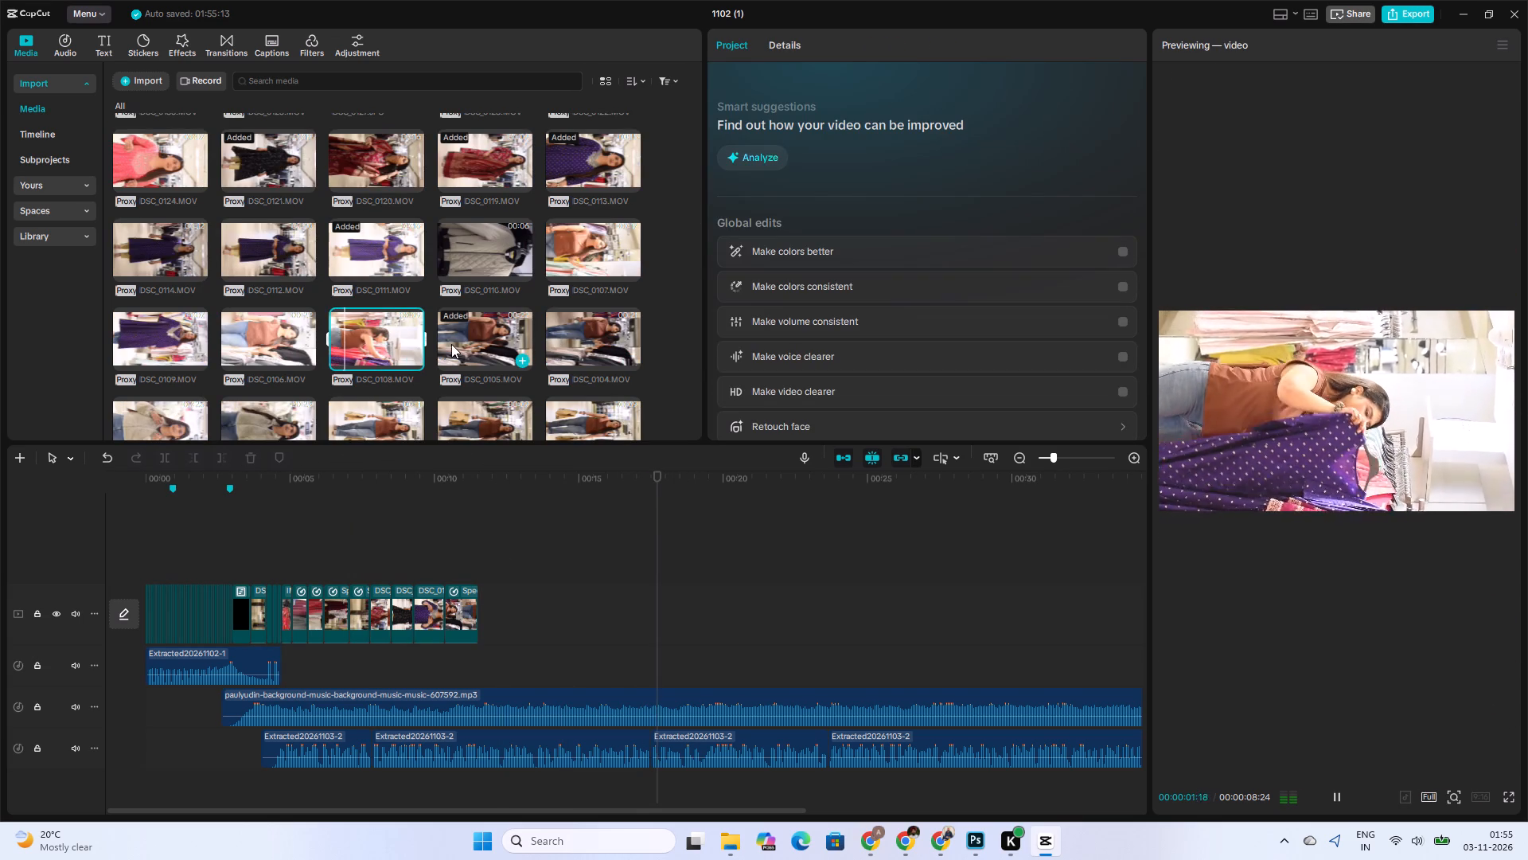
left_click(405, 337)
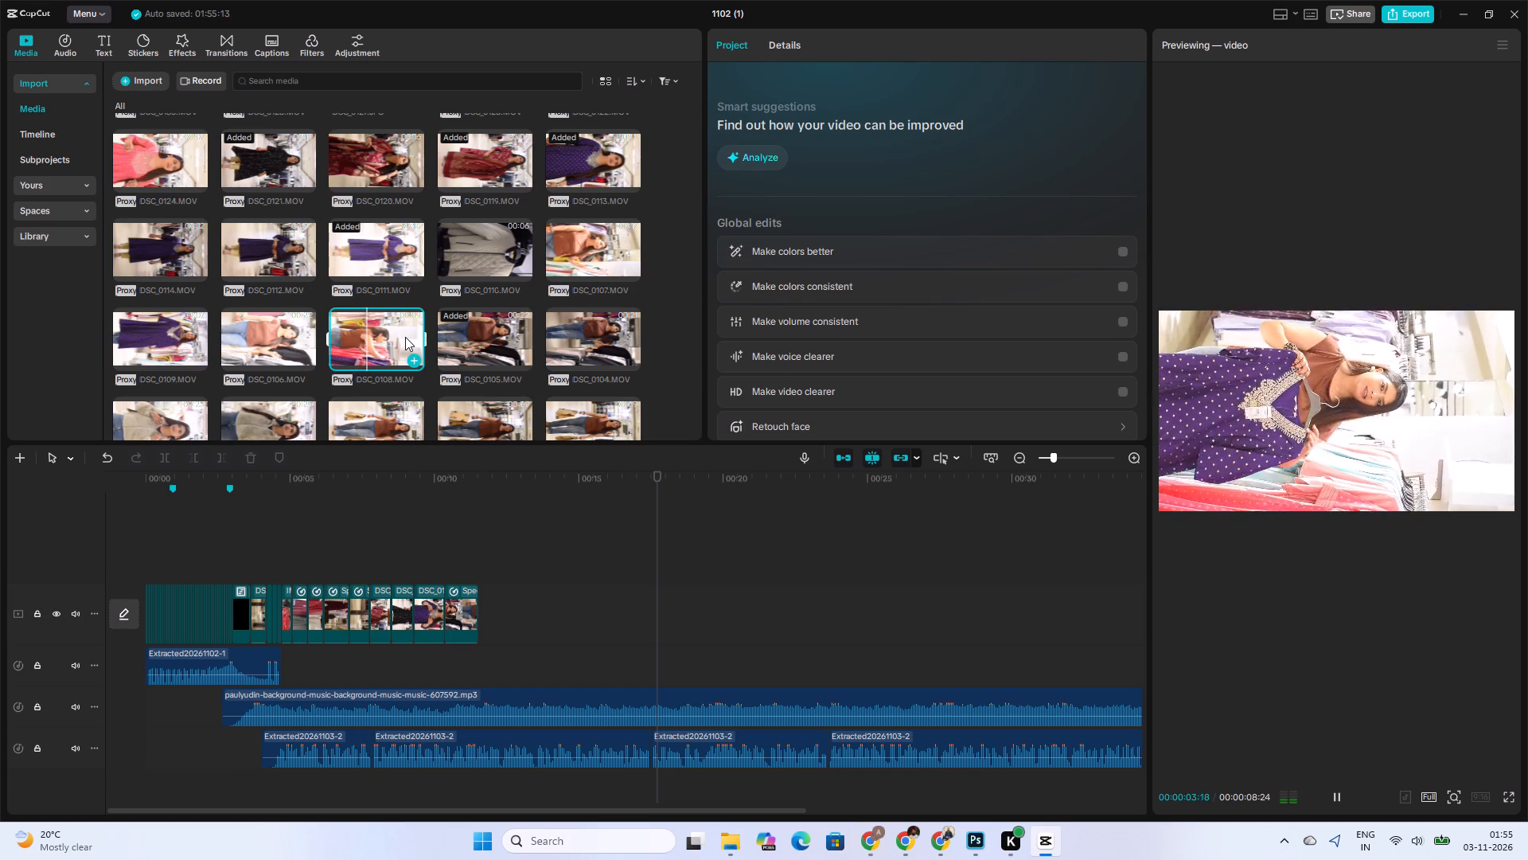
key("space")
key("space")
left_click(587, 334)
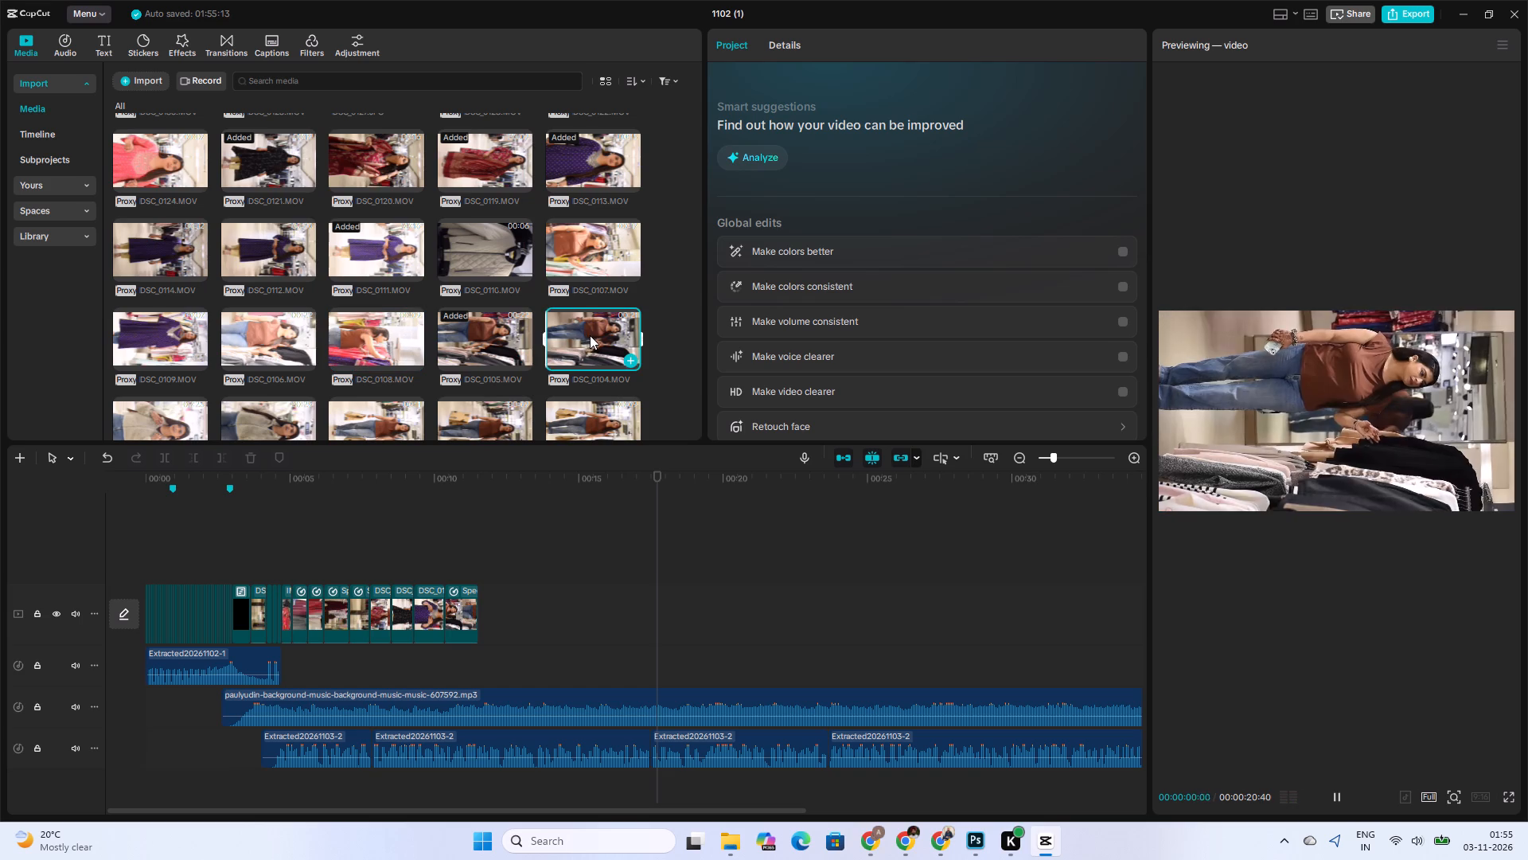
left_click(592, 342)
left_click(616, 351)
key("space")
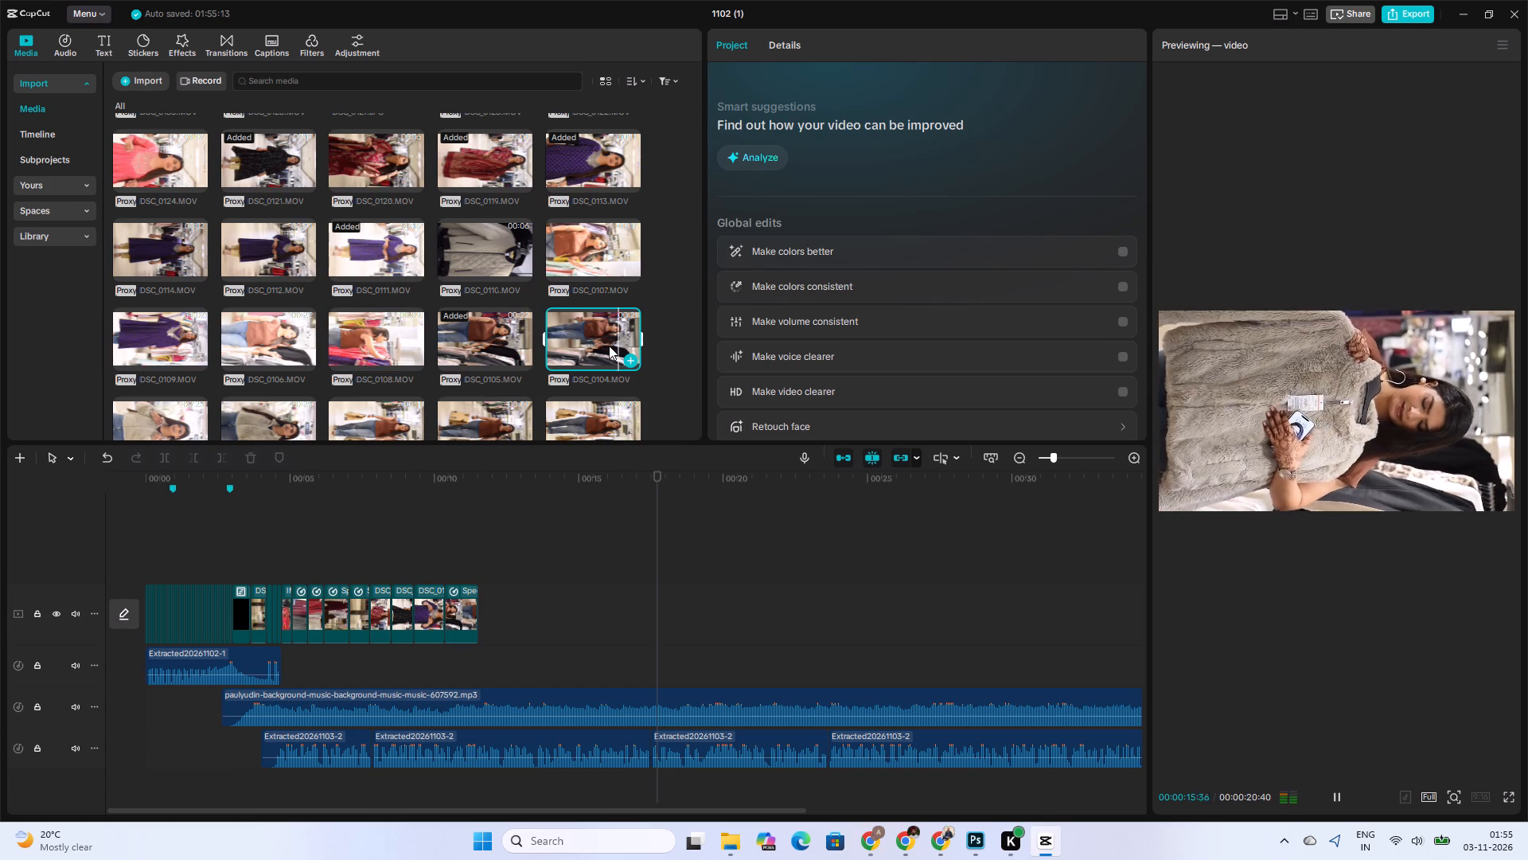
key("space")
scroll(589, 305, "up", 2)
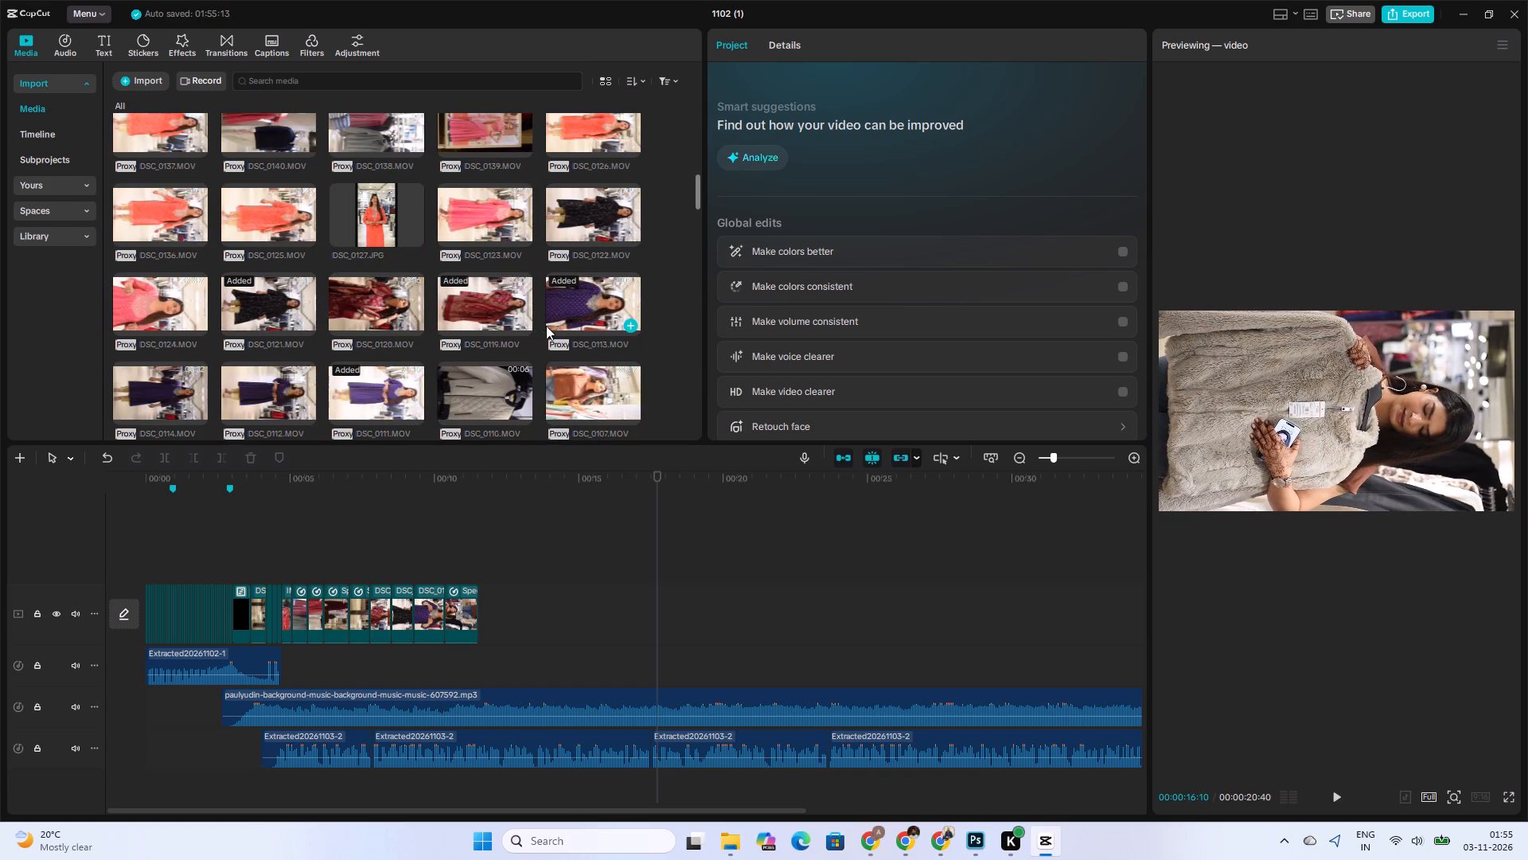
left_click(262, 392)
key("space")
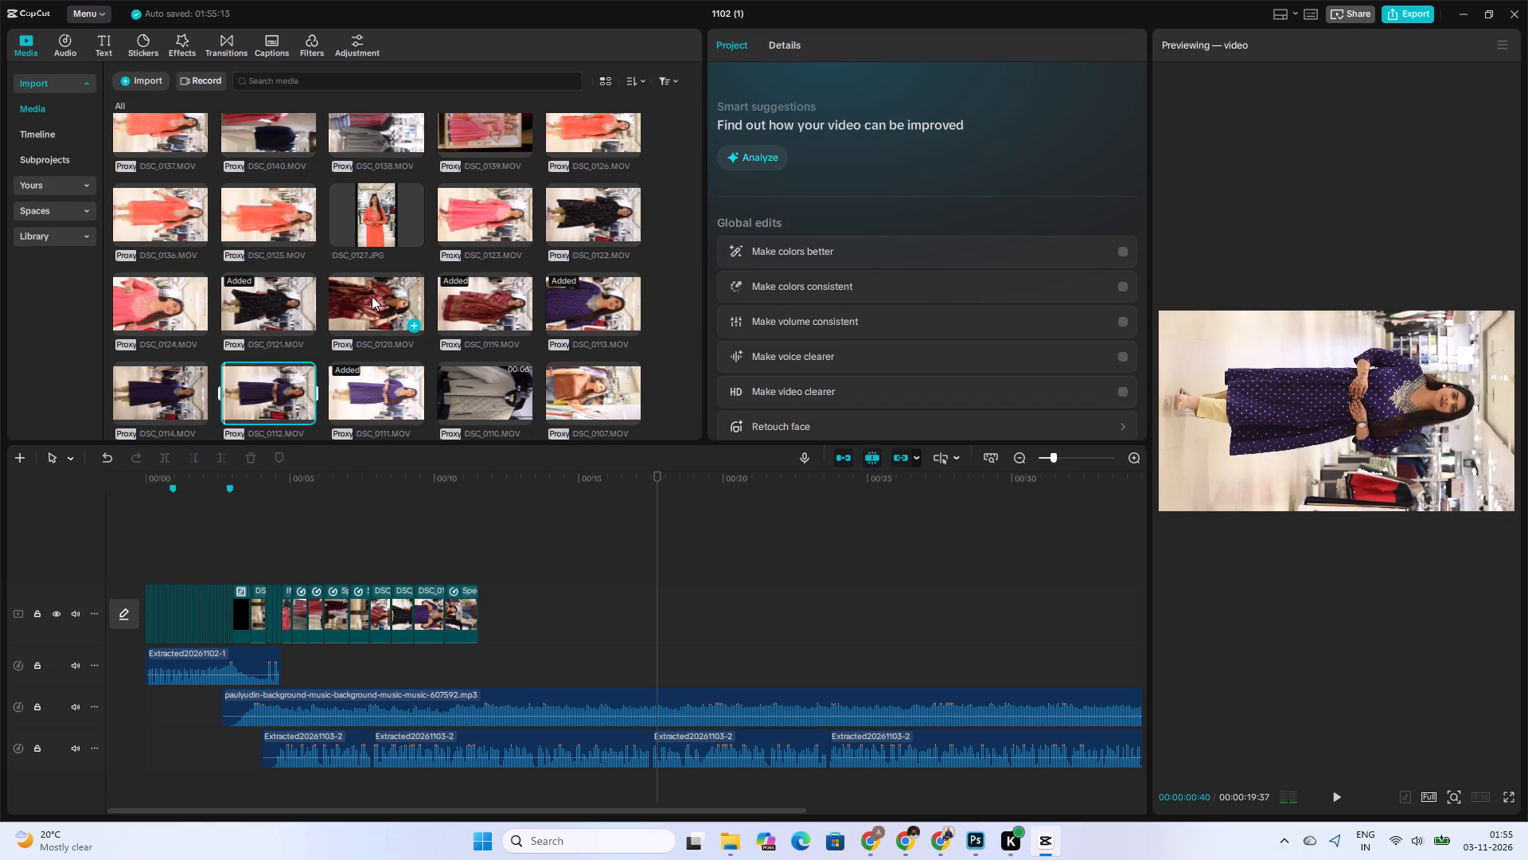
Add the DSC_0138.MOV clothing-rack clip from the media library to the end of the main video track.
scroll(371, 292, "up", 2)
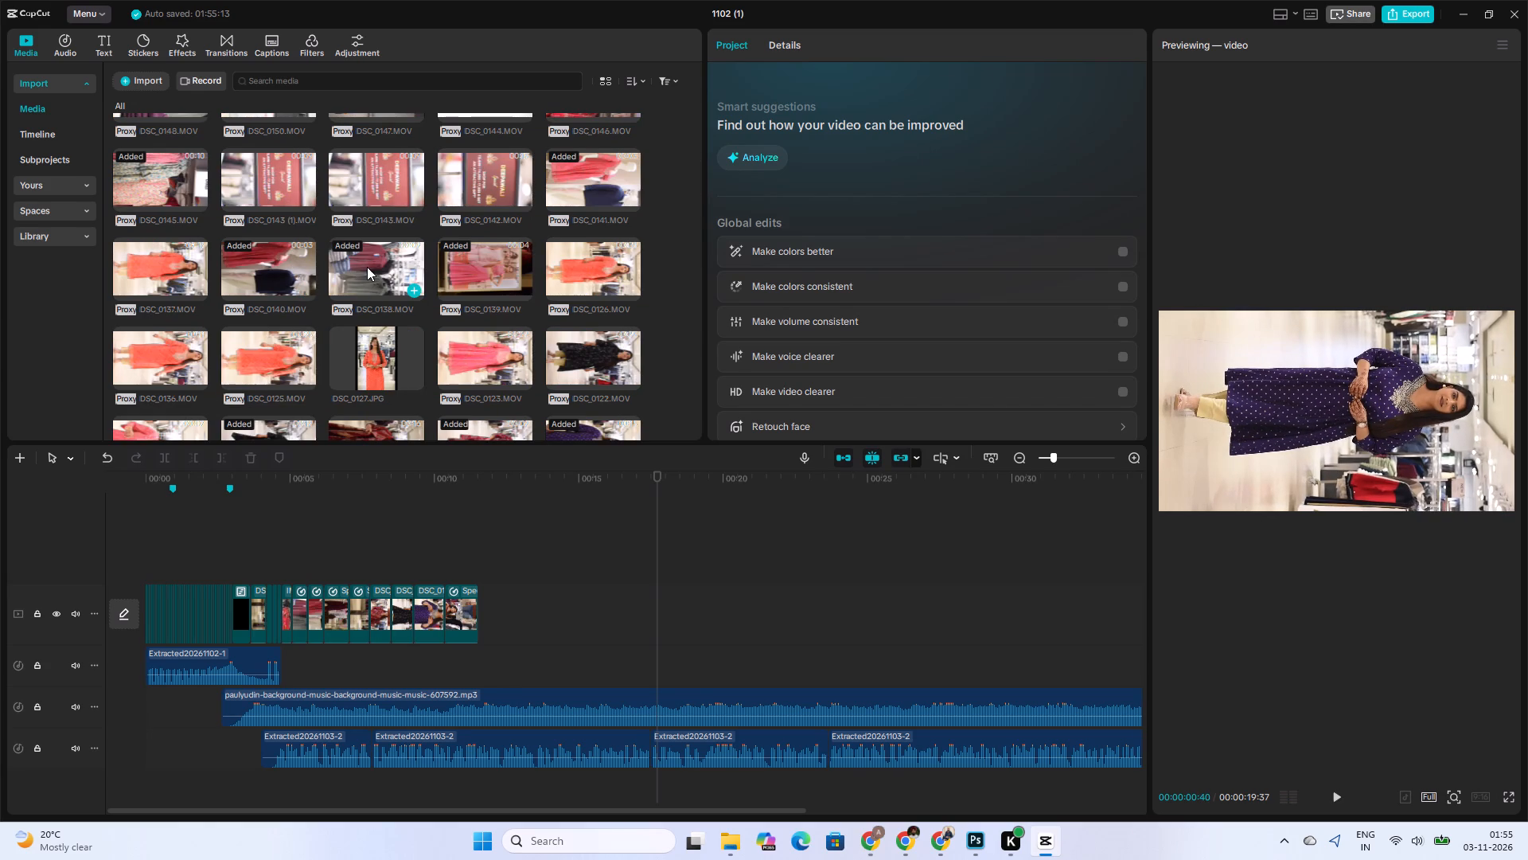
left_click(369, 267)
left_click_drag(370, 268, 488, 594)
left_click(465, 553)
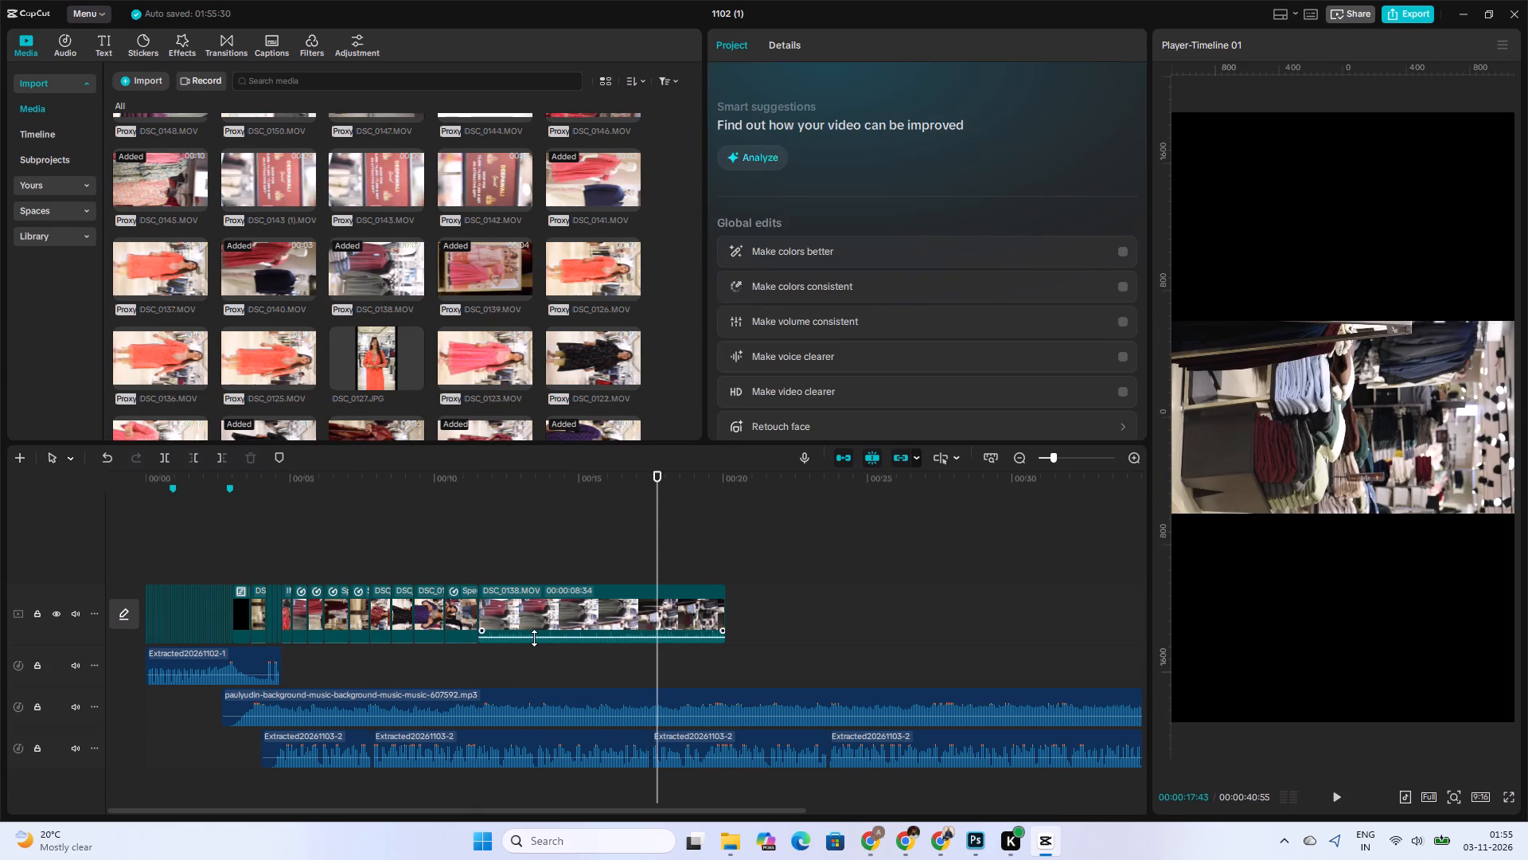
Lower the audio volume of the DSC_0138.MOV clip at the end of the main track.
left_click(534, 638)
left_click(477, 552)
left_click_drag(575, 636, 576, 645)
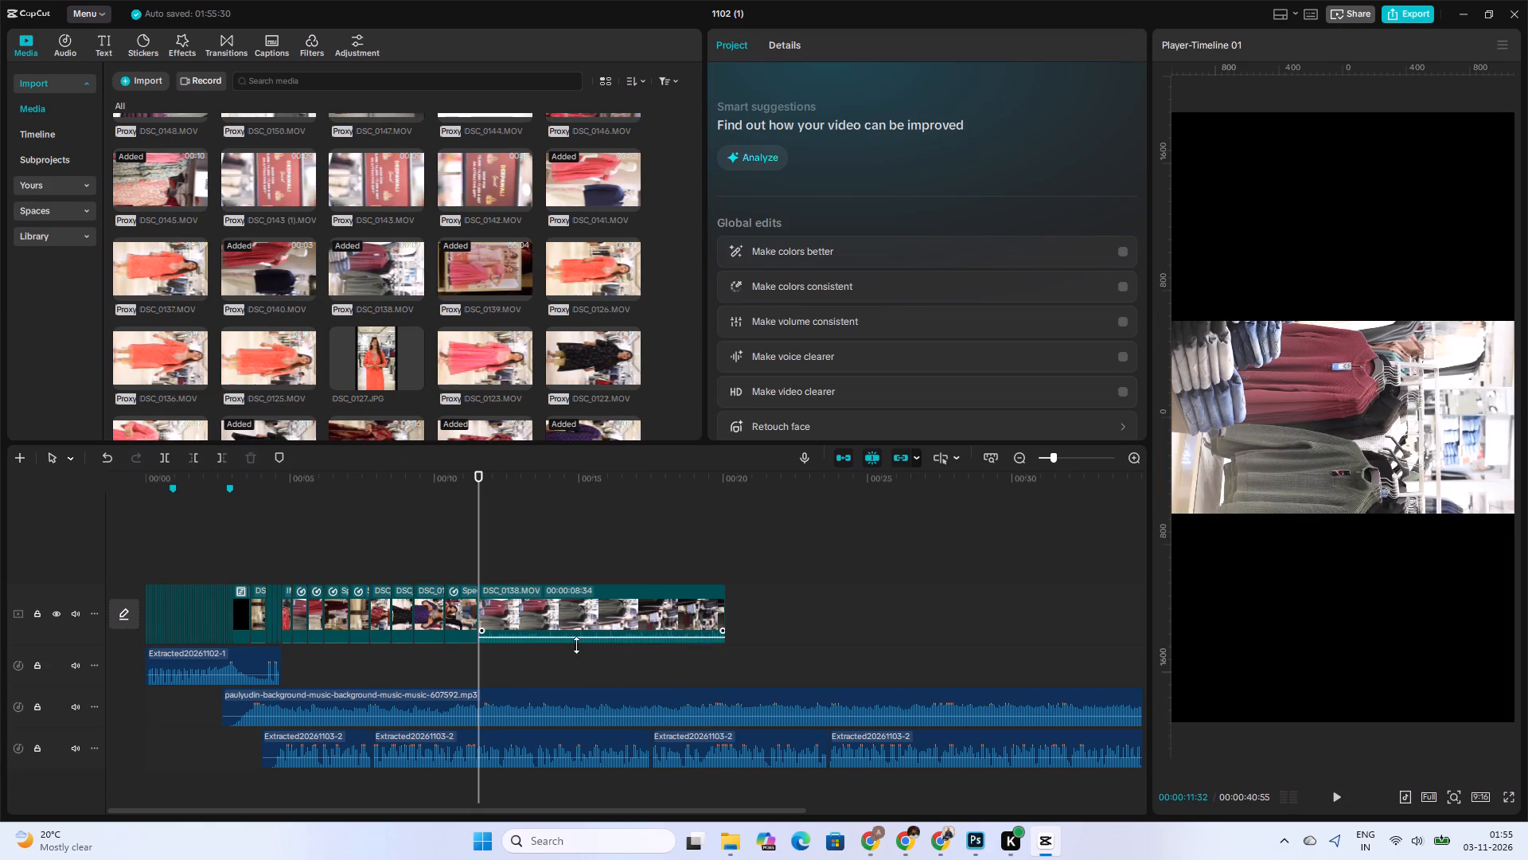
left_click_drag(576, 645, 578, 657)
key("space")
key("space")
Rotate the DSC_0138.MOV clip to -90° and scale it to 178% so it fills the vertical frame.
left_click(525, 600)
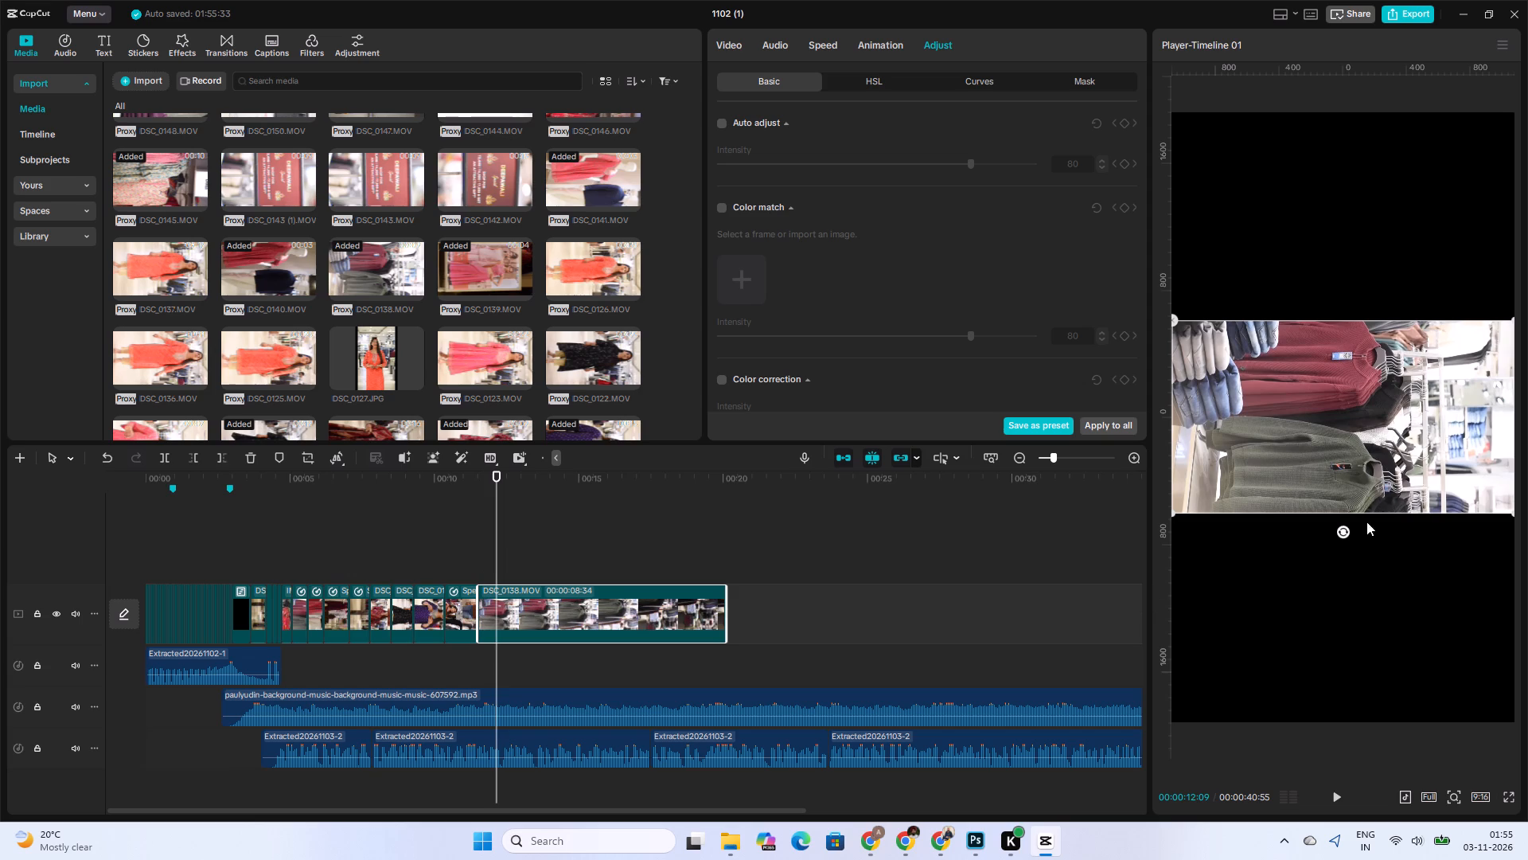
left_click_drag(1340, 532, 1460, 426)
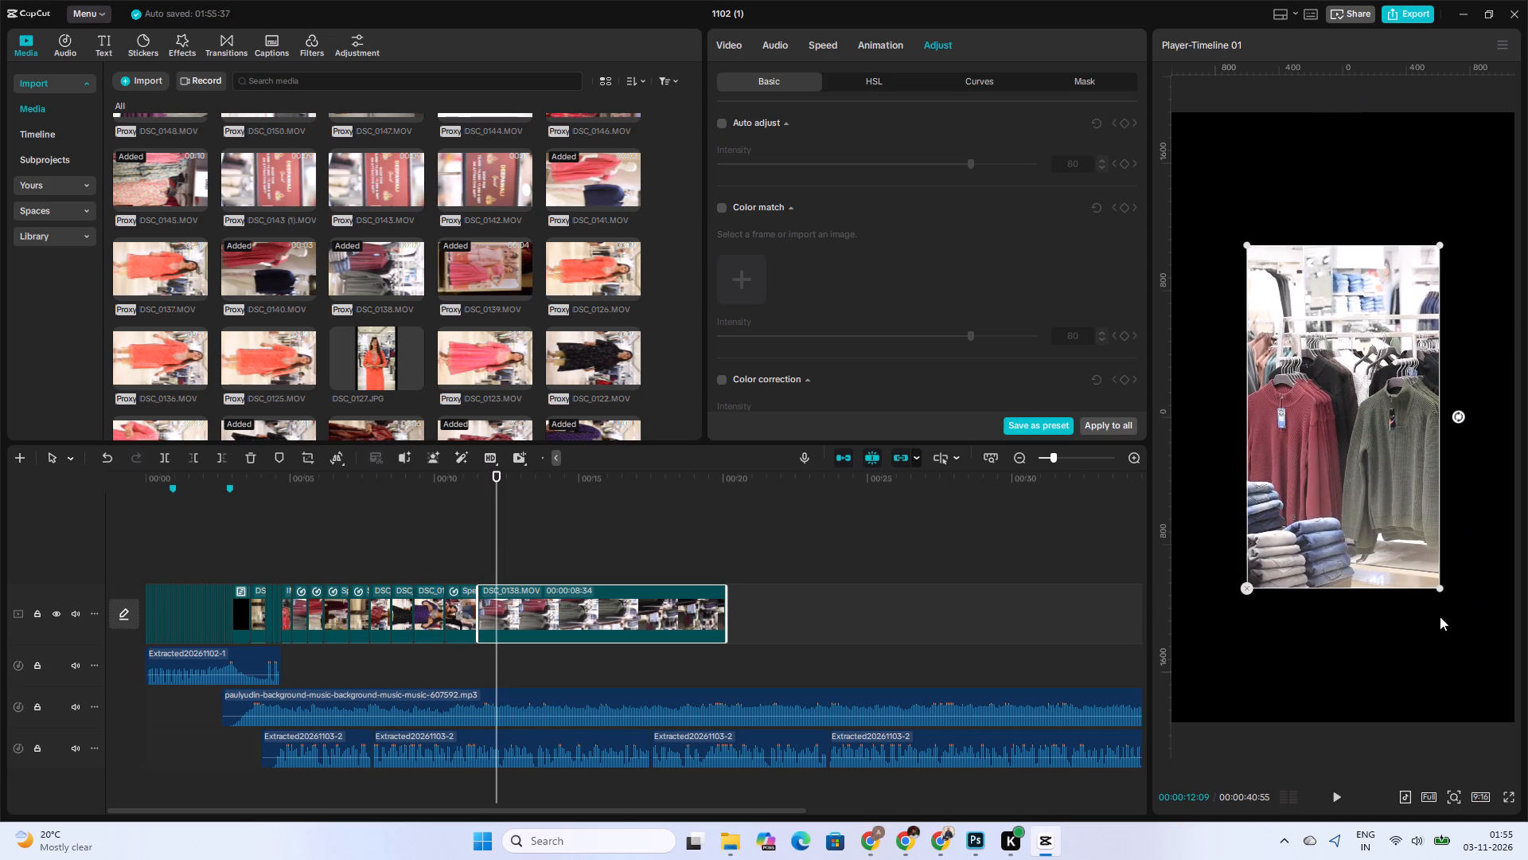
left_click_drag(1435, 592, 1510, 827)
left_click(716, 34)
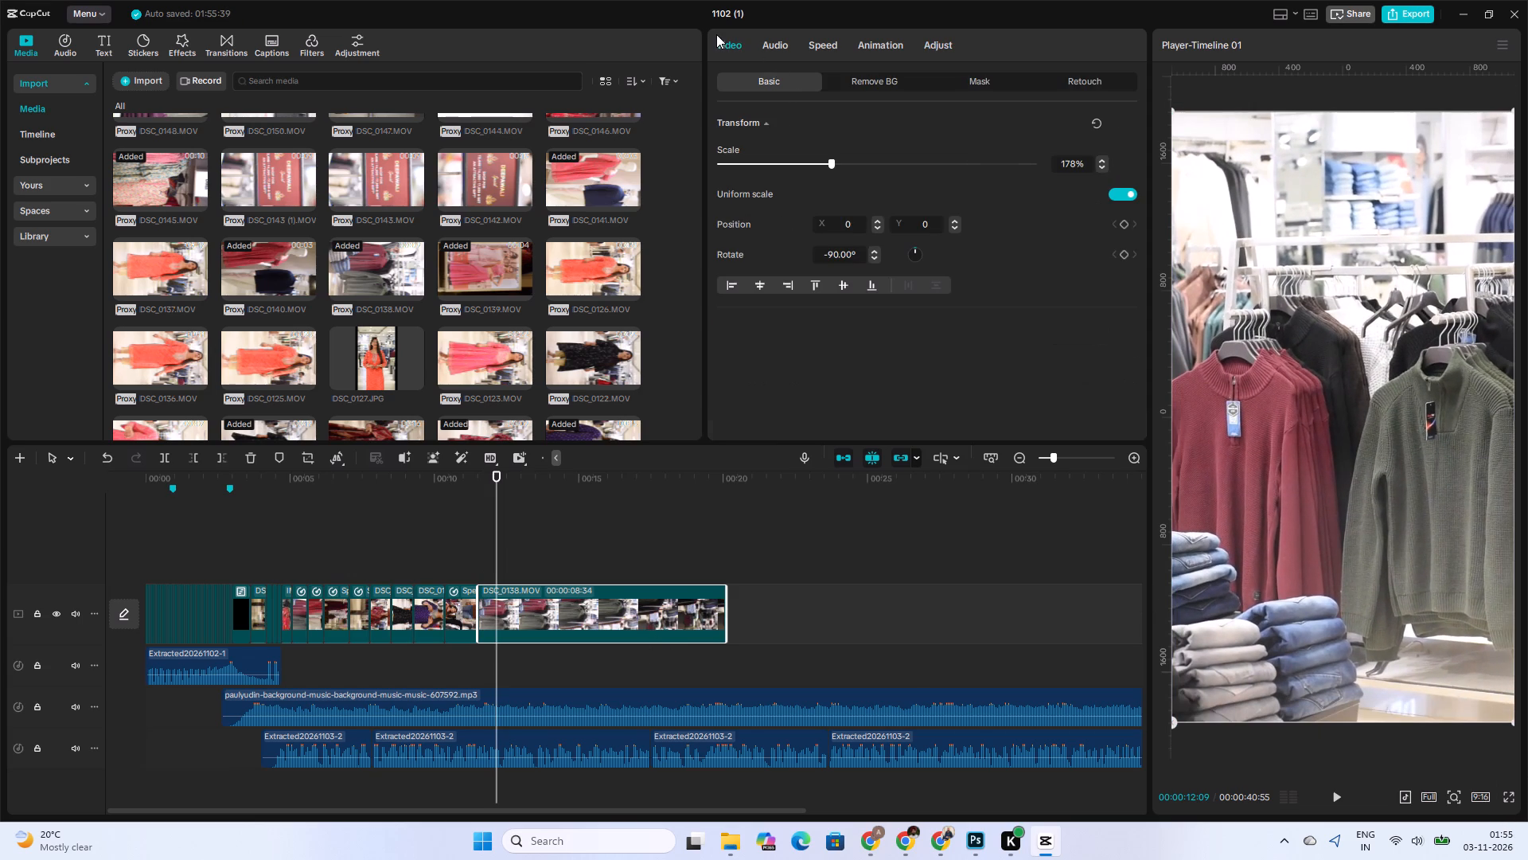
left_click(493, 567)
key("space")
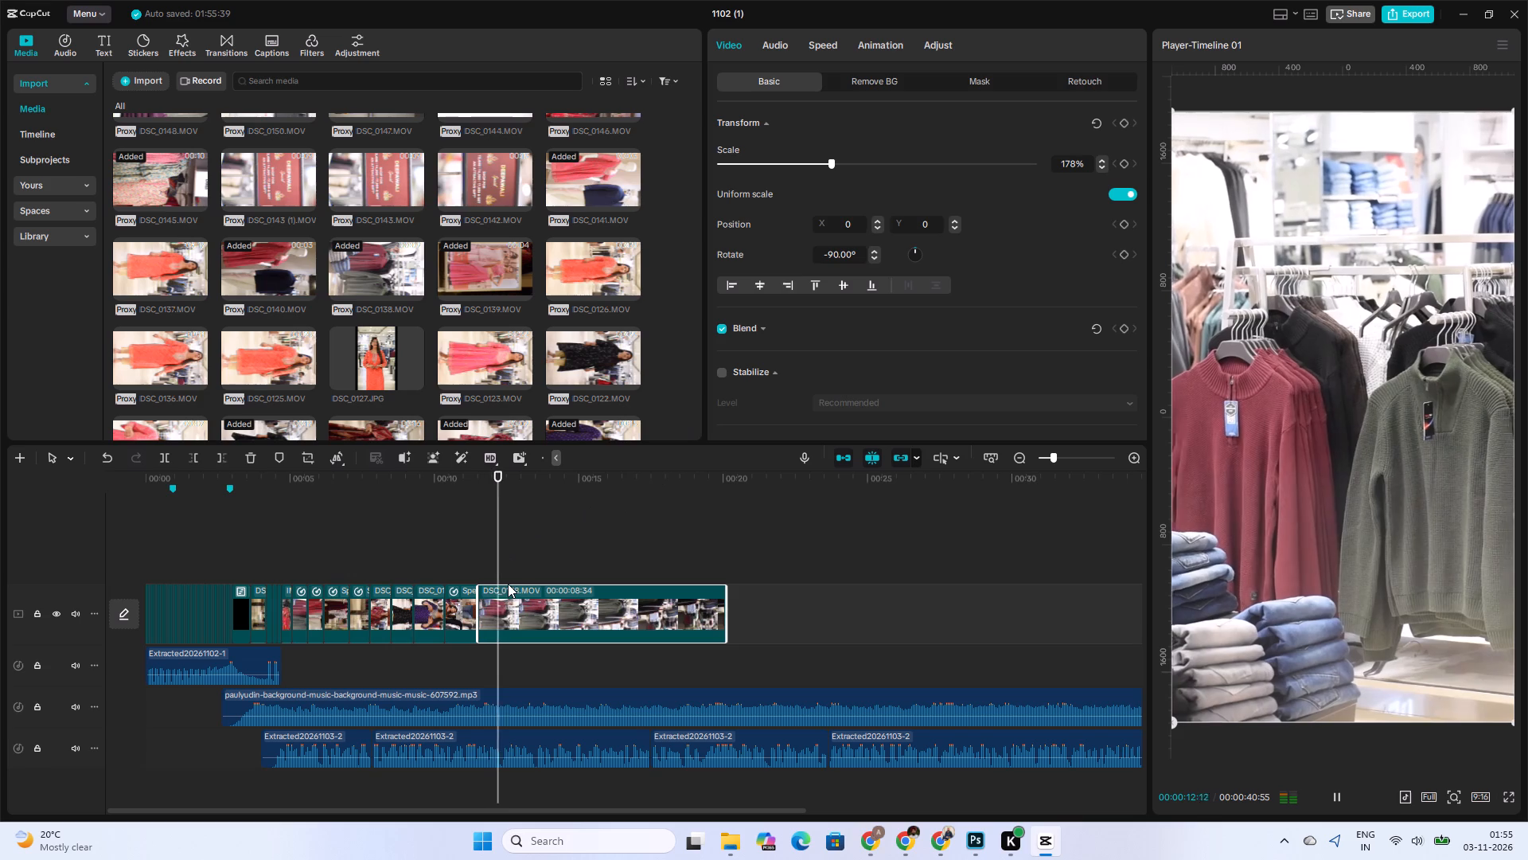
key("space")
Set the speed of the DSC_0138.MOV clip to 2.00x.
left_click(489, 574)
left_click(502, 608)
left_click(828, 41)
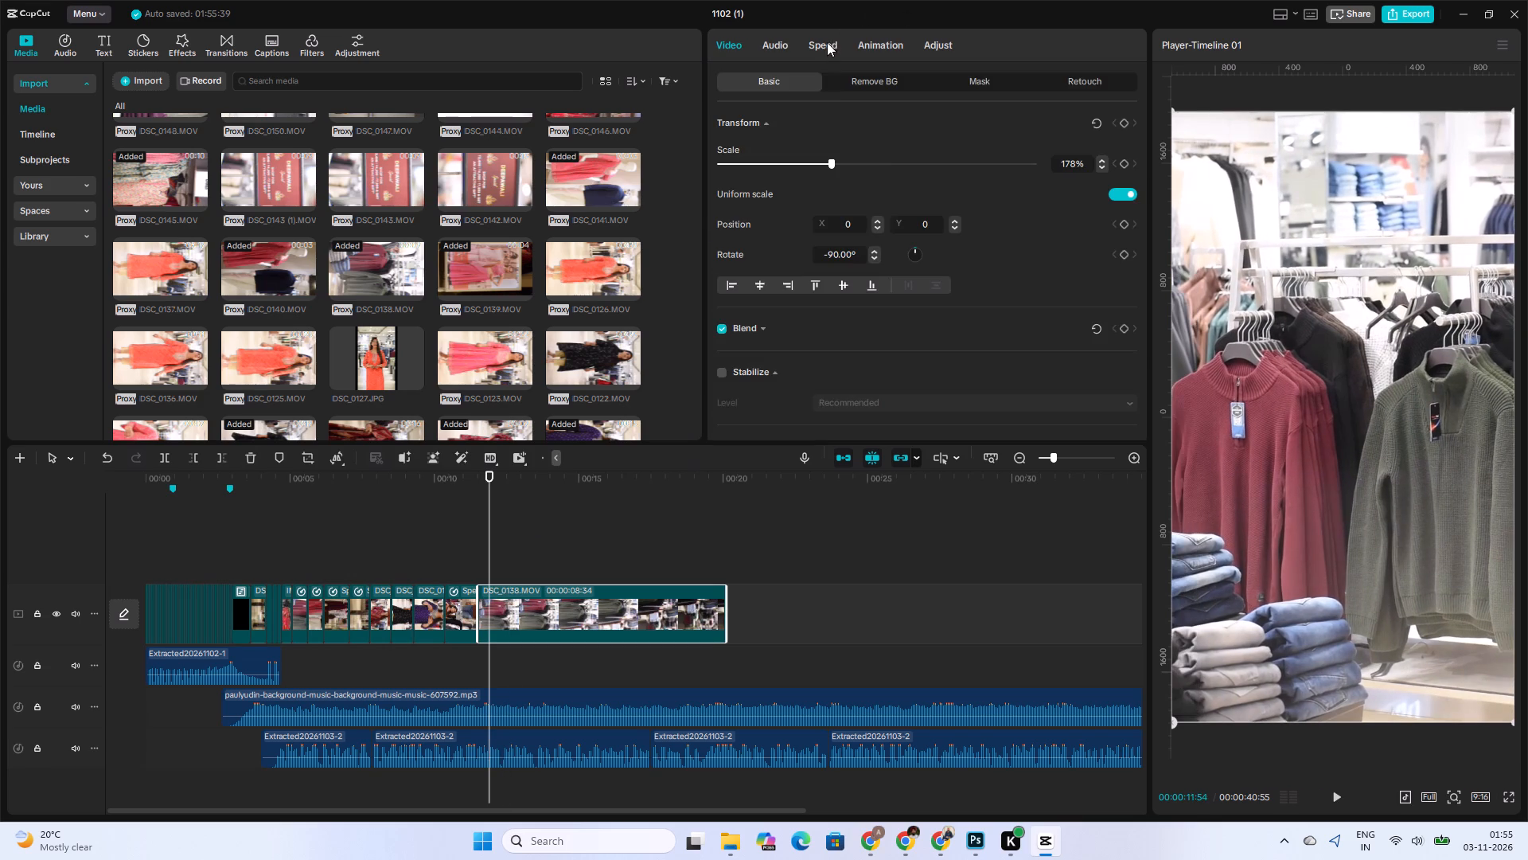
left_click(858, 149)
left_click(485, 558)
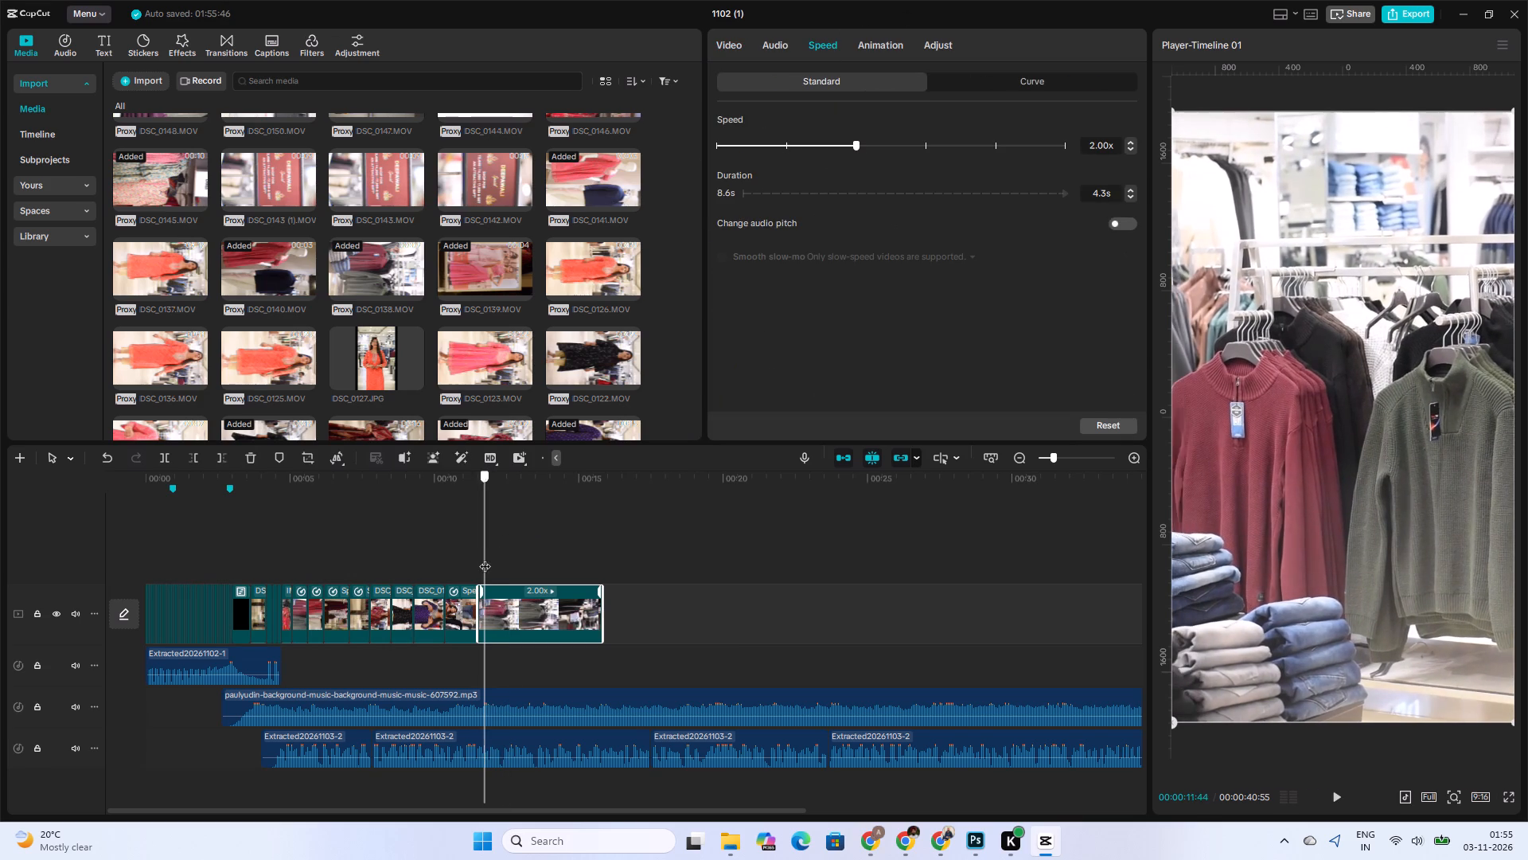
key("space")
key("space")
Split the DSC_0138.MOV clip at 00:00:12:07 and delete the part before the cut.
left_click(481, 561)
key("space")
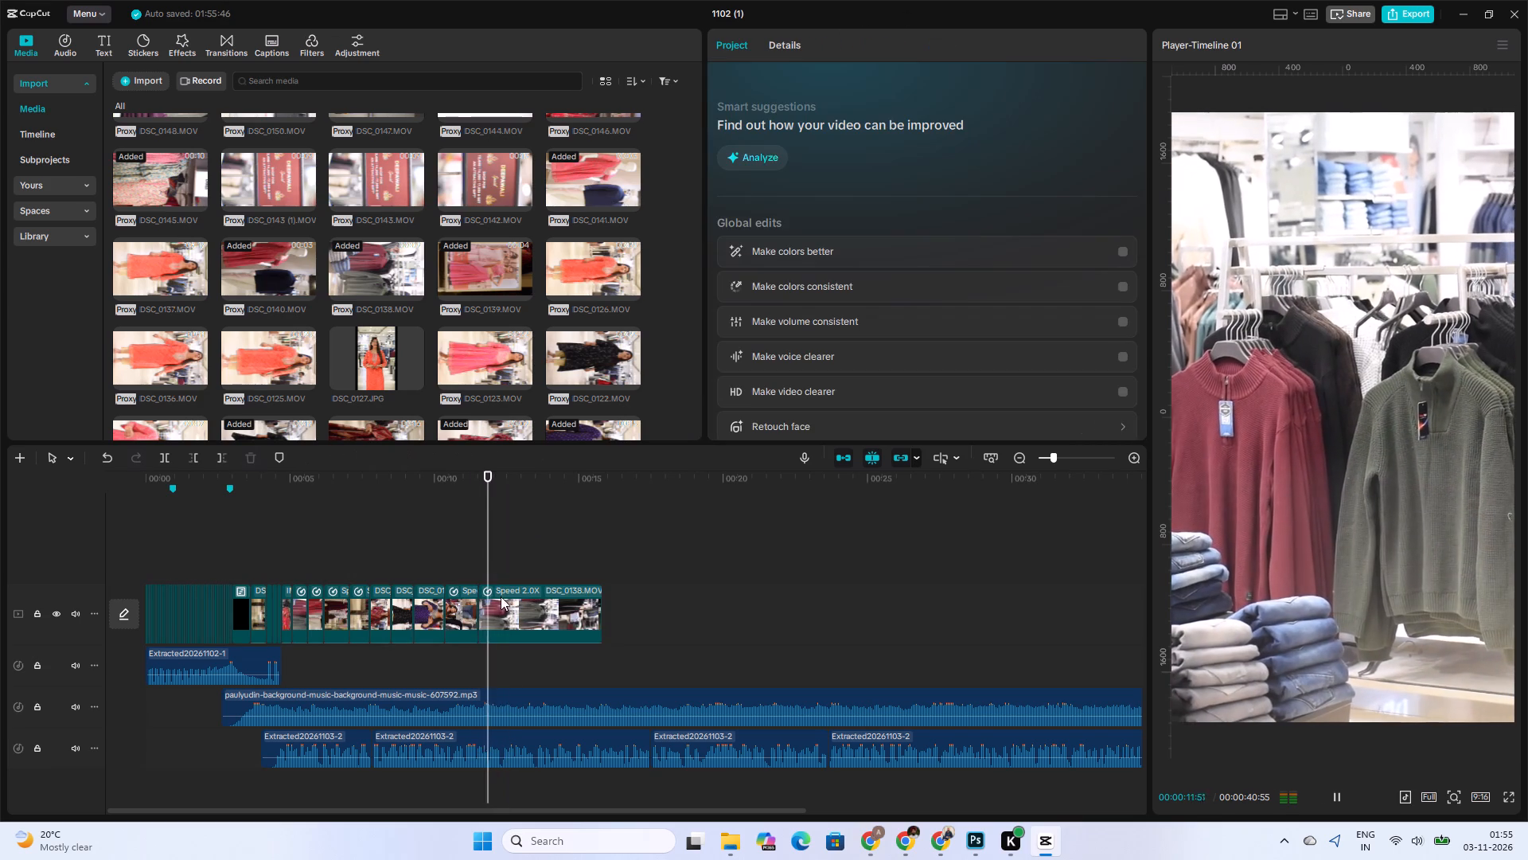
key("space")
left_click(501, 601)
left_click(159, 454)
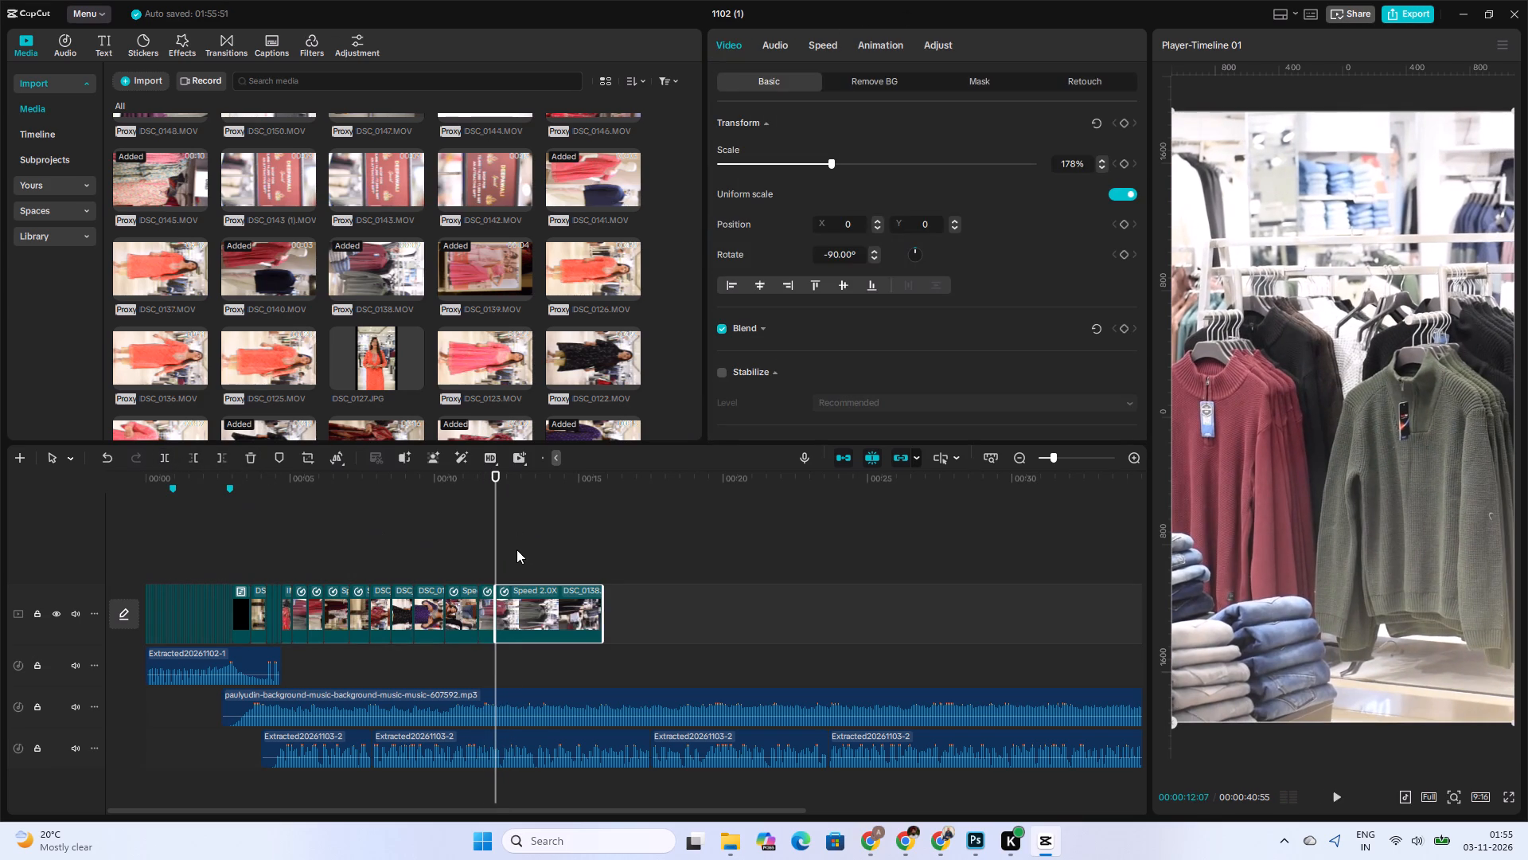
left_click(516, 549)
left_click(481, 608)
left_click(490, 605)
left_click(246, 450)
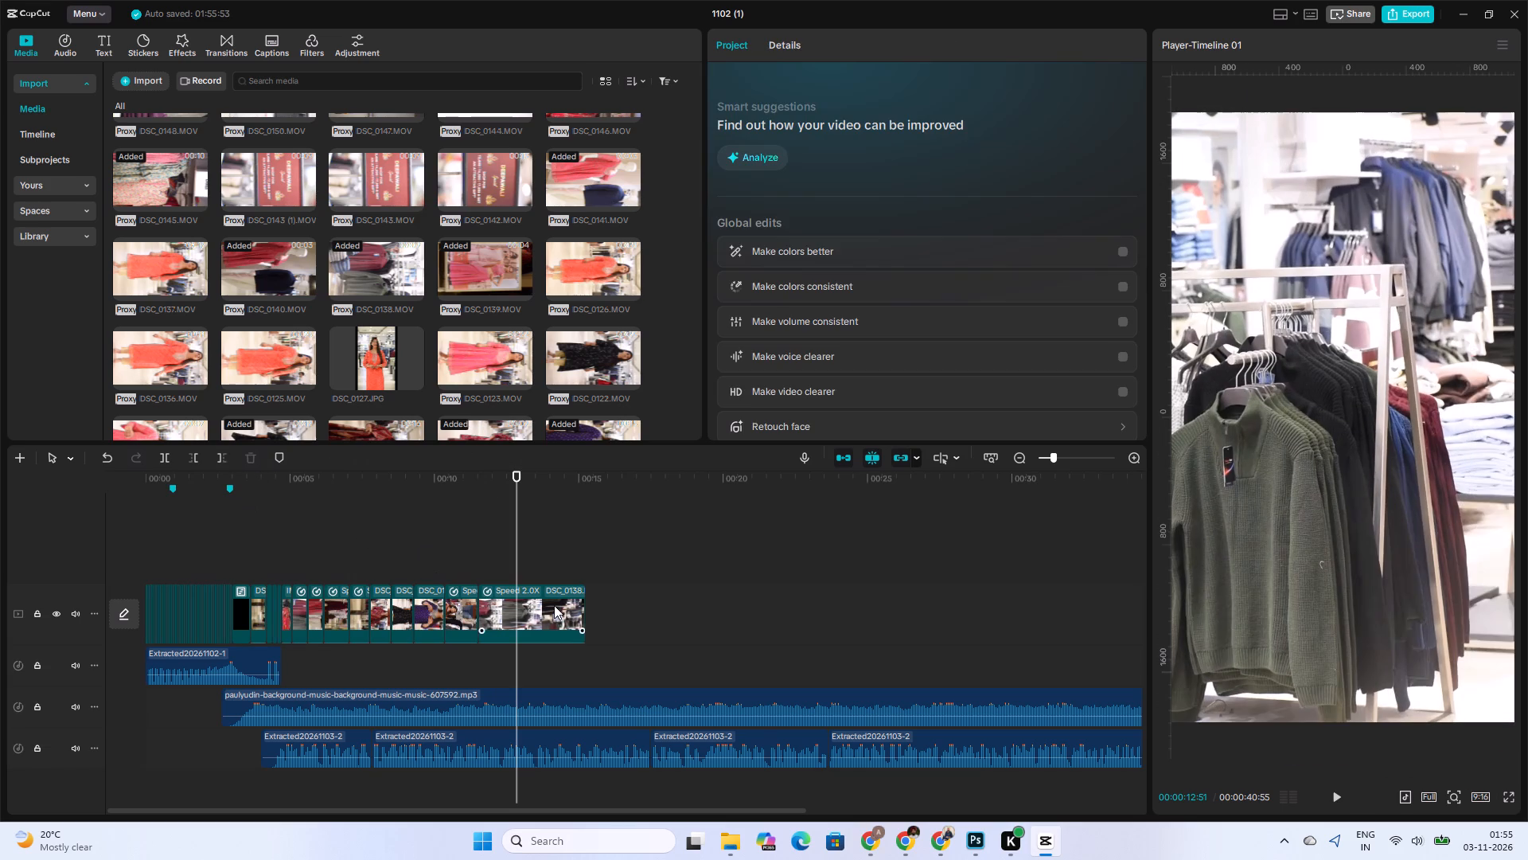
Review the DSC_0138.MOV clip, split it at 00:00:12:09 and delete the part after the cut.
left_click(450, 565)
key("space")
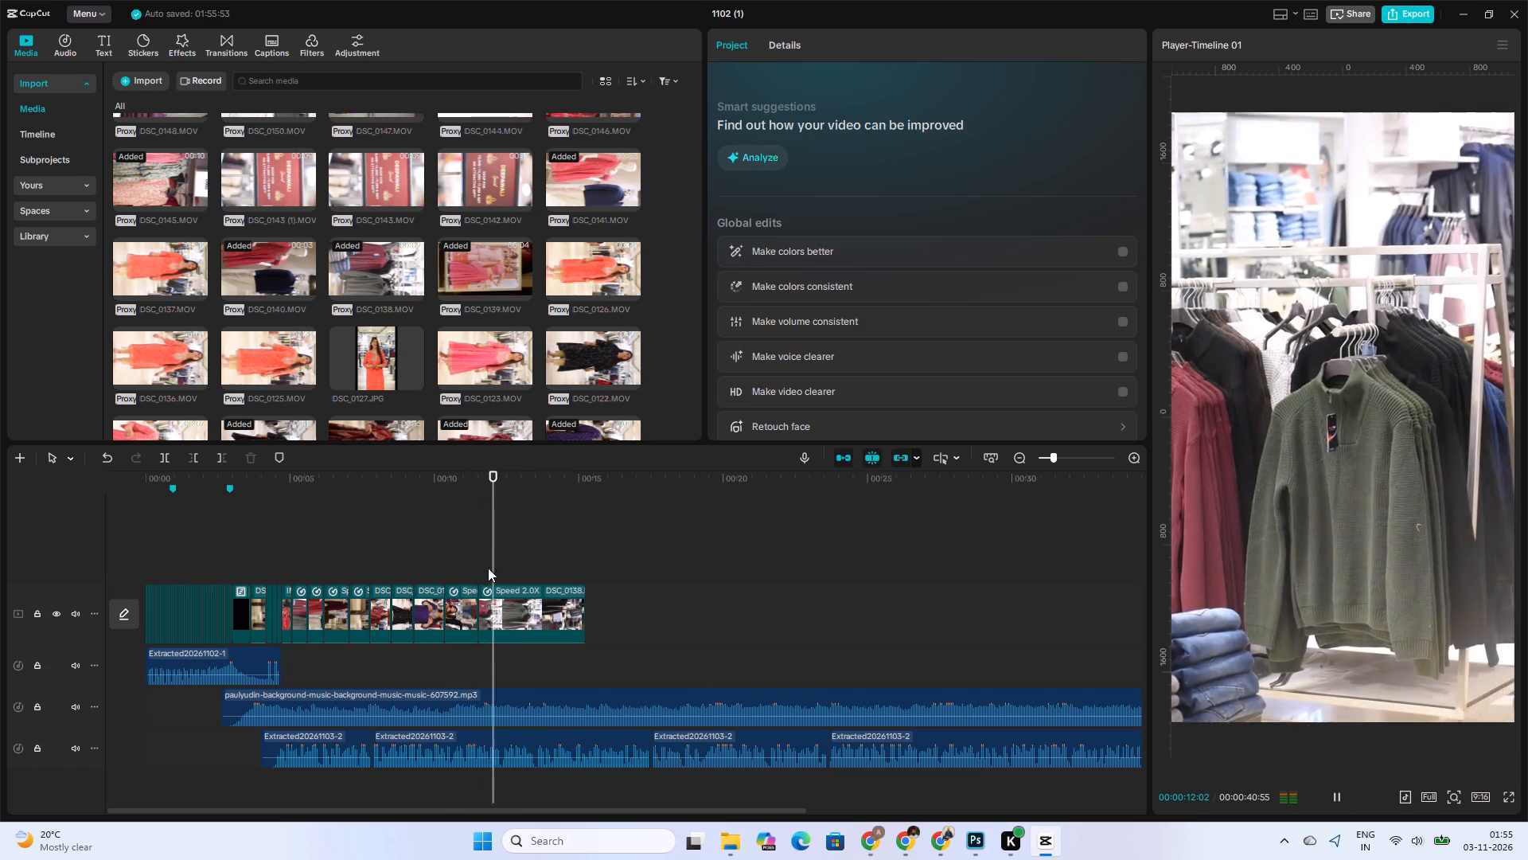
key("space")
key("space")
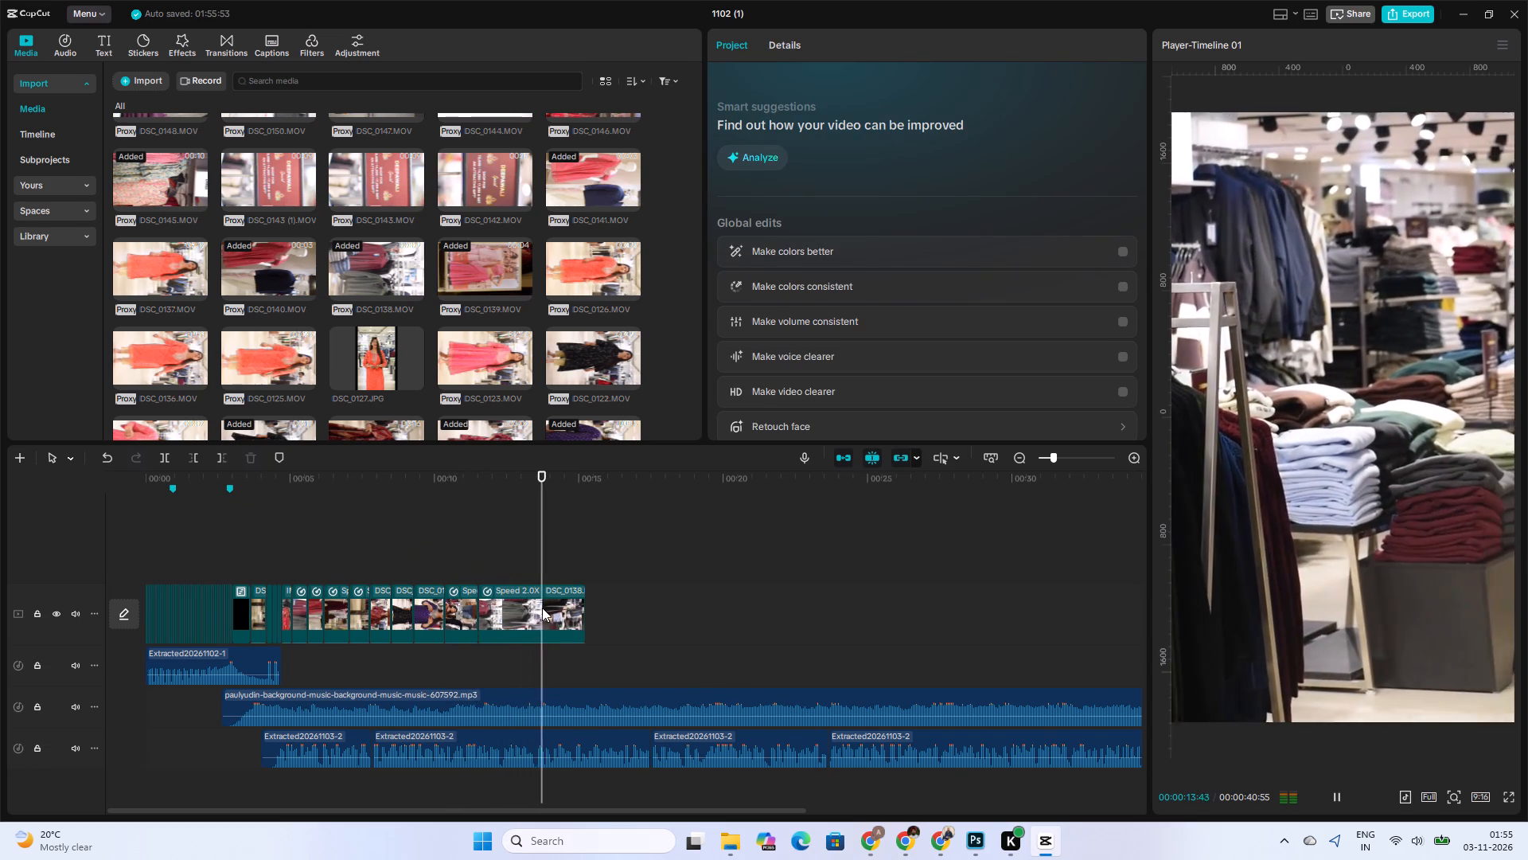
key("space")
left_click(479, 577)
key("space")
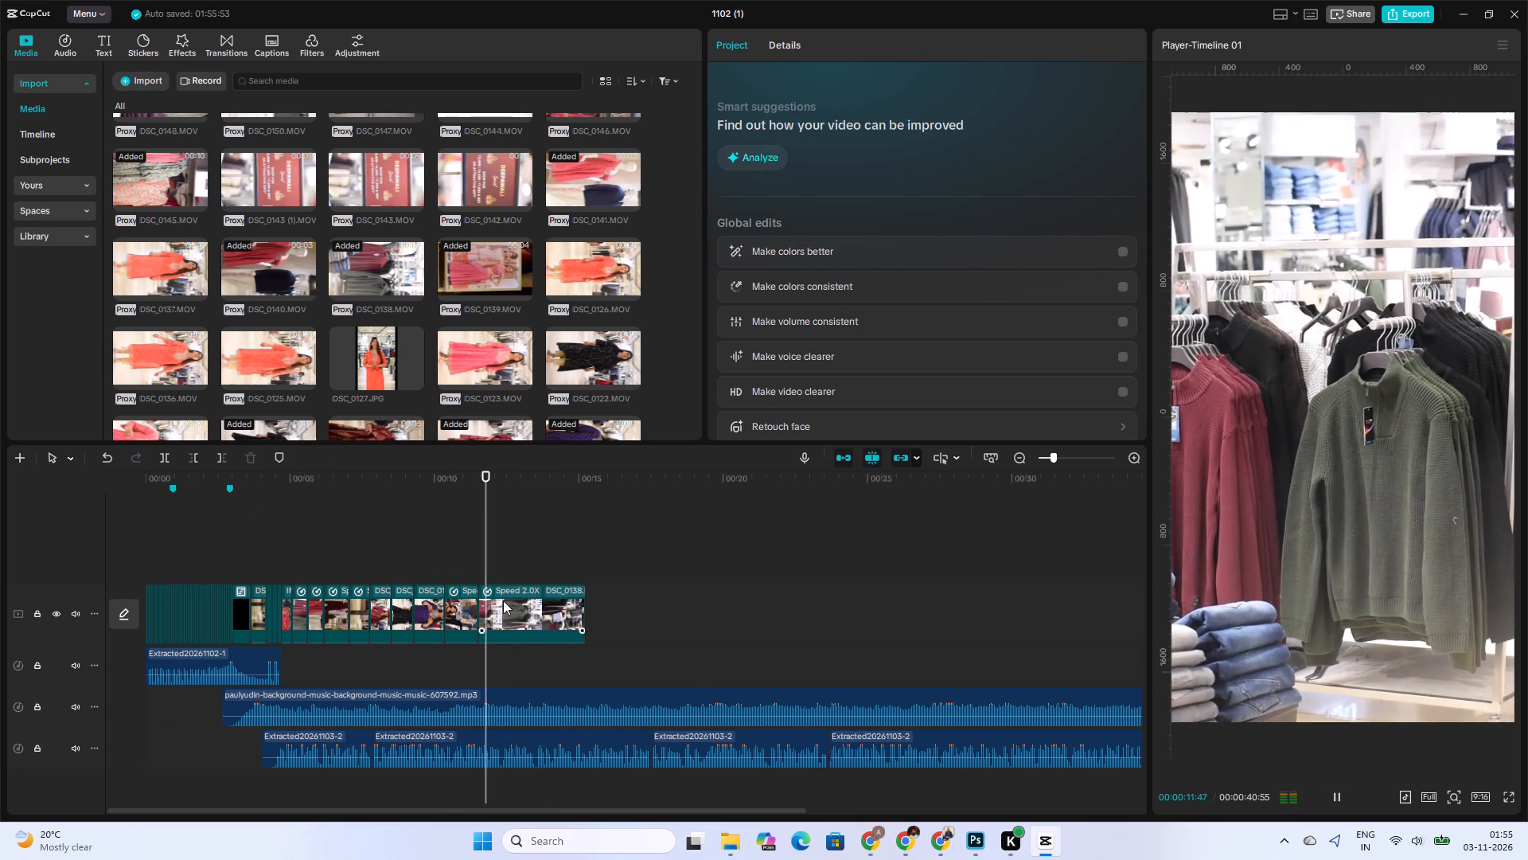
key("space")
left_click(504, 603)
scroll(504, 597, "up", 9, "ctrl")
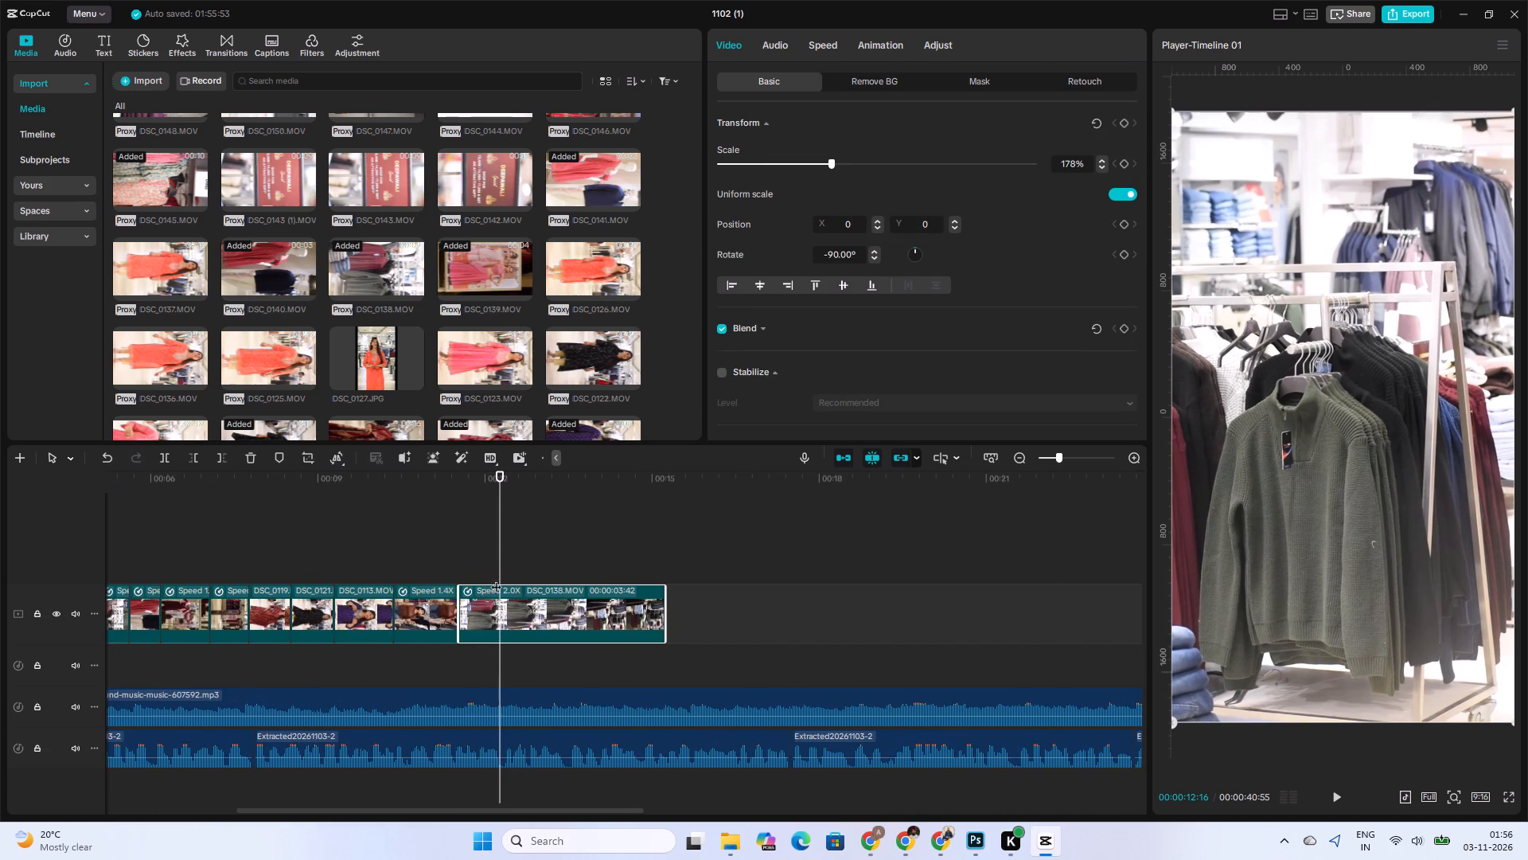
left_click(494, 578)
left_click(493, 596)
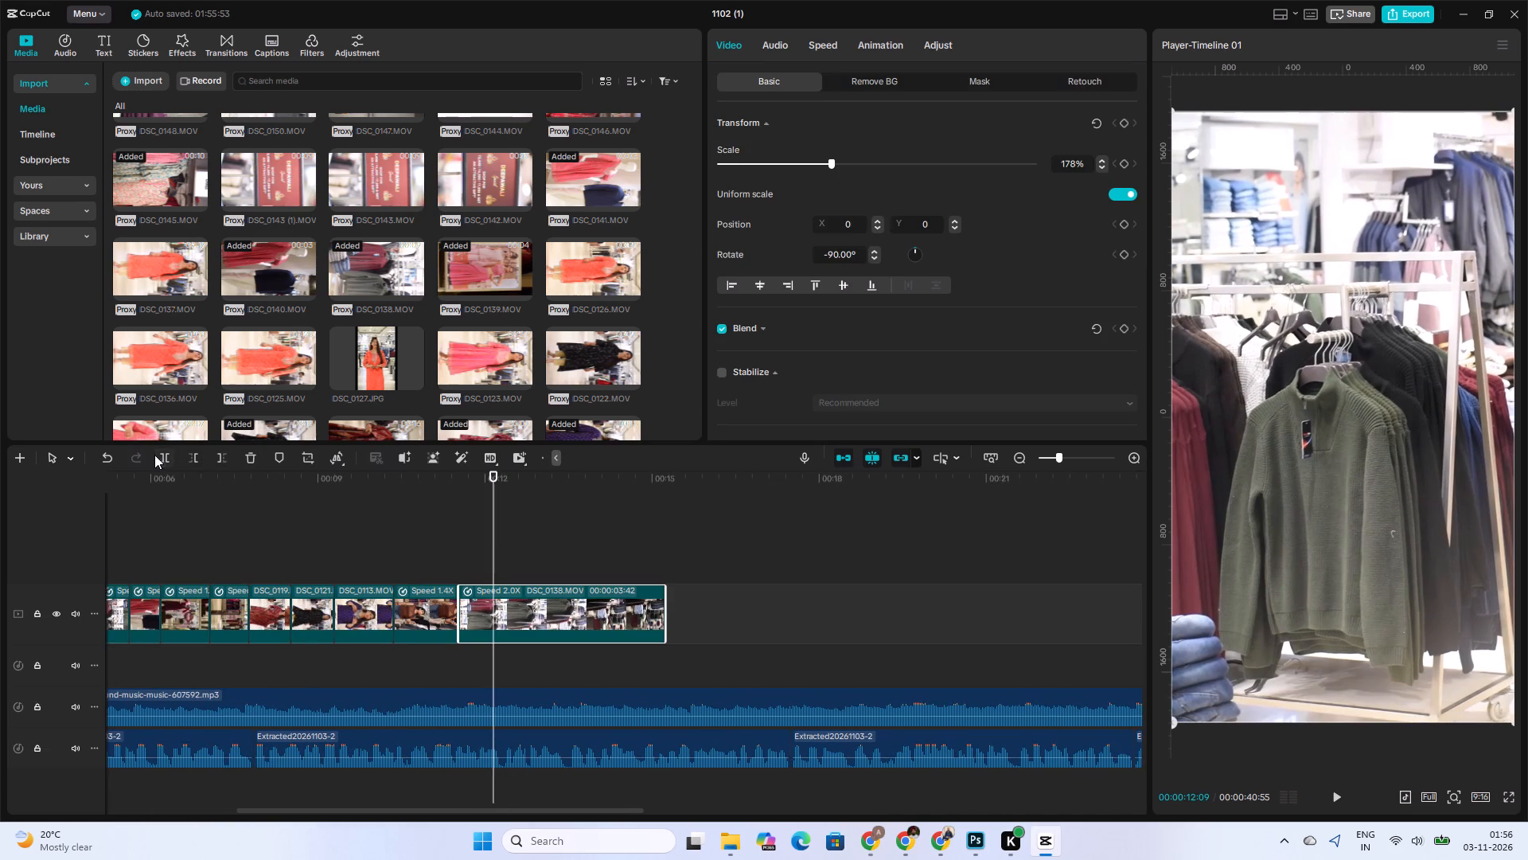
left_click(165, 456)
left_click(251, 456)
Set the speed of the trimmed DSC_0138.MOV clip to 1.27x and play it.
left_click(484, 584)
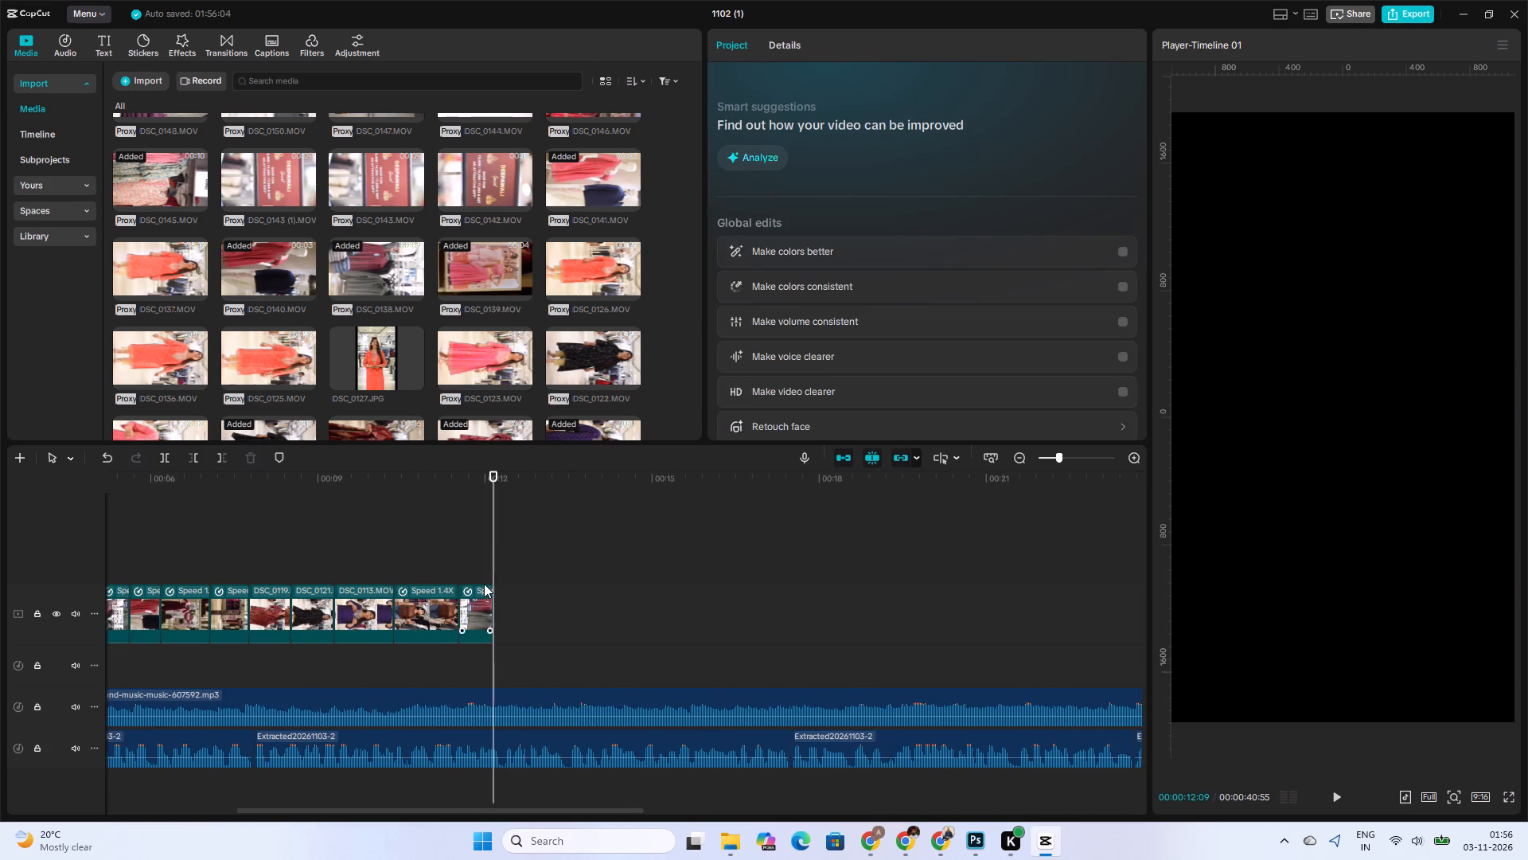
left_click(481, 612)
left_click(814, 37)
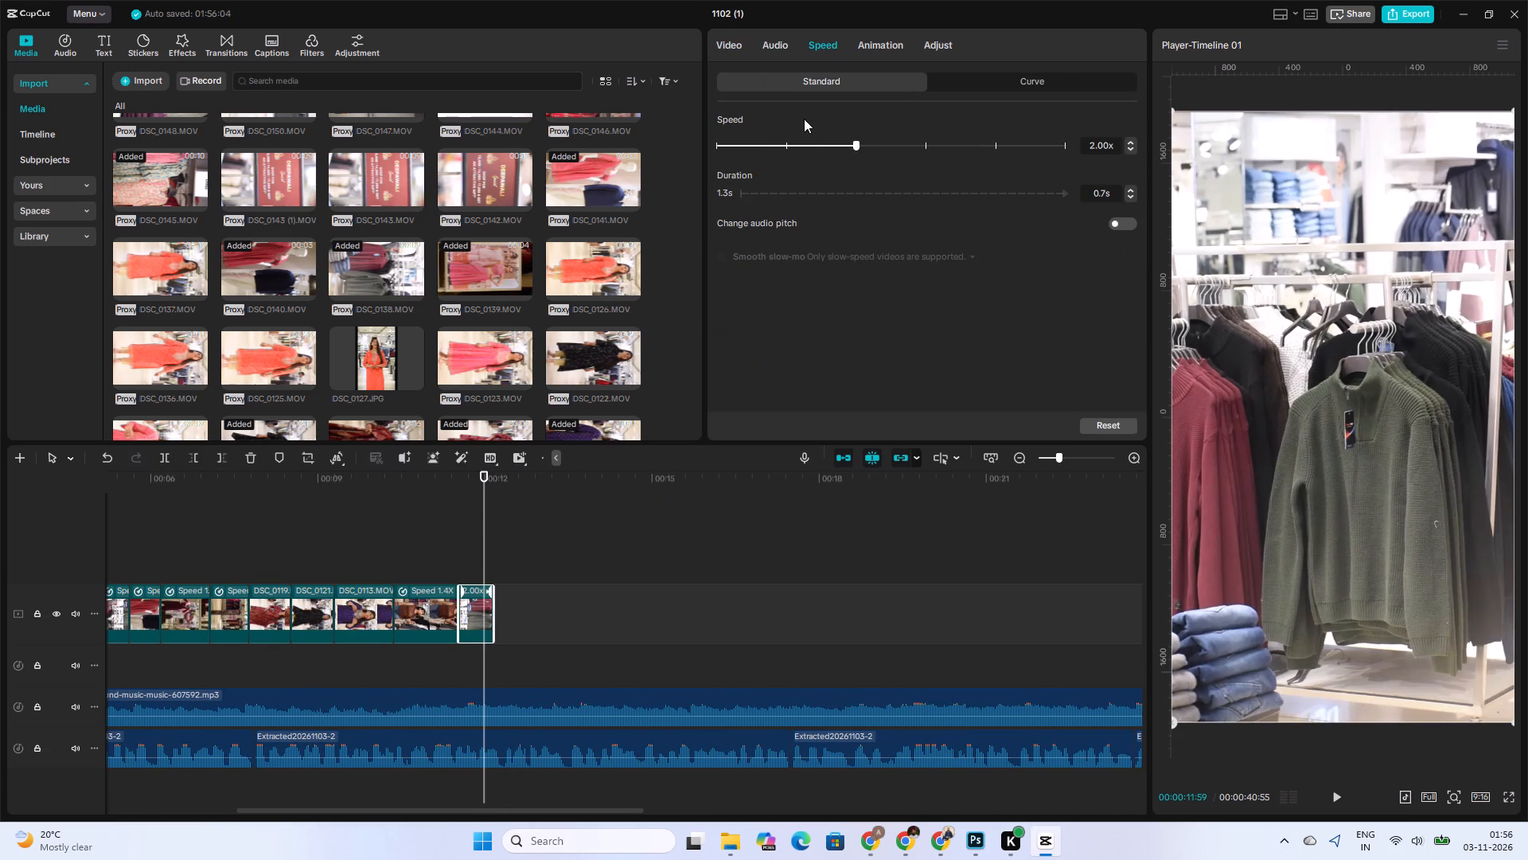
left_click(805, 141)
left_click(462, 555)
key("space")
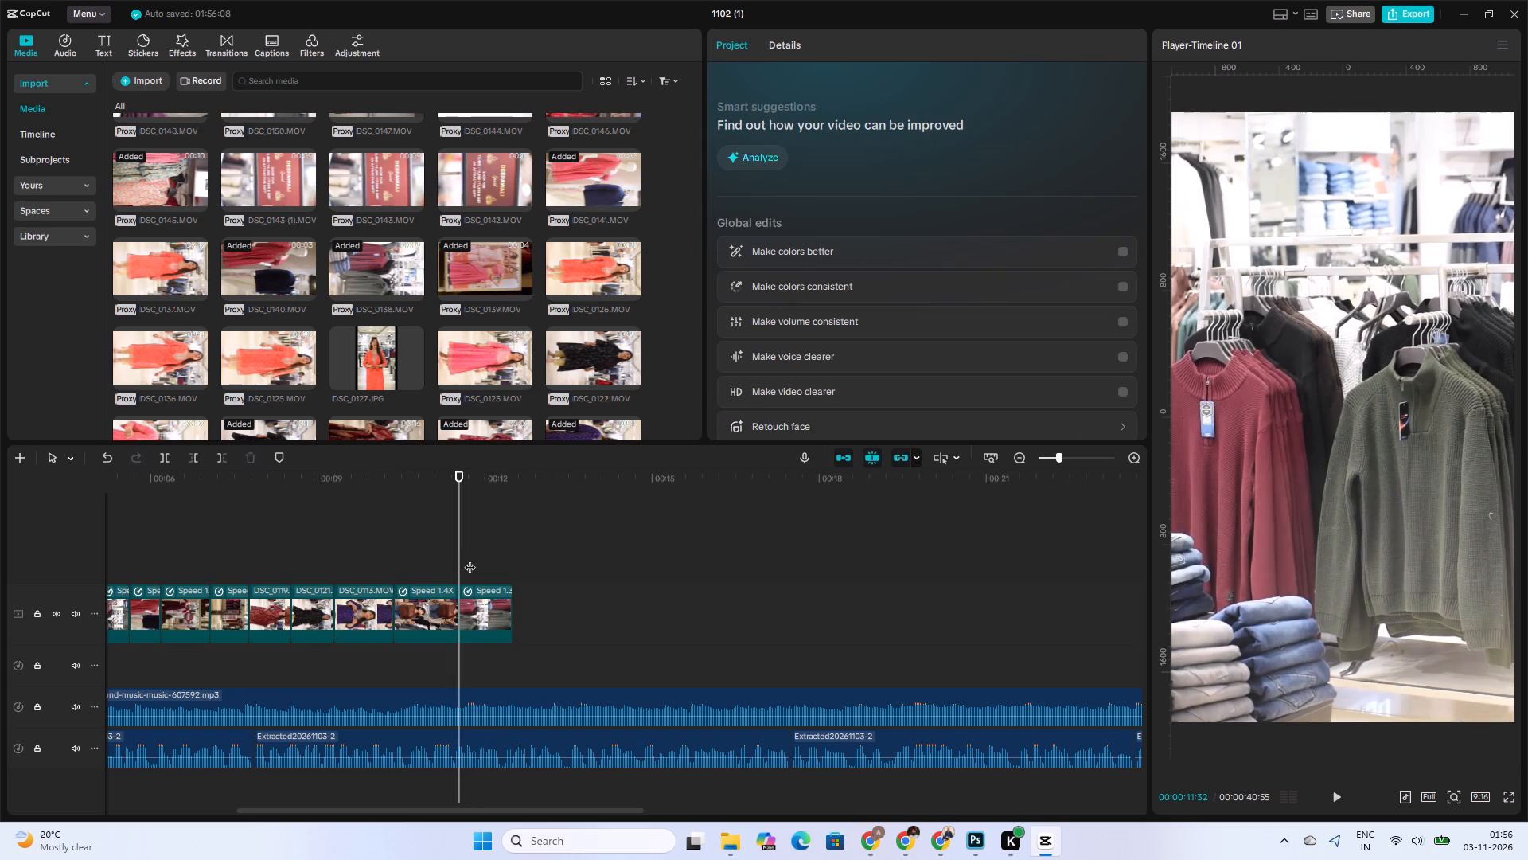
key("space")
Set the speed of the trimmed DSC_0138.MOV clip to 0.79x and play it.
left_click(508, 570)
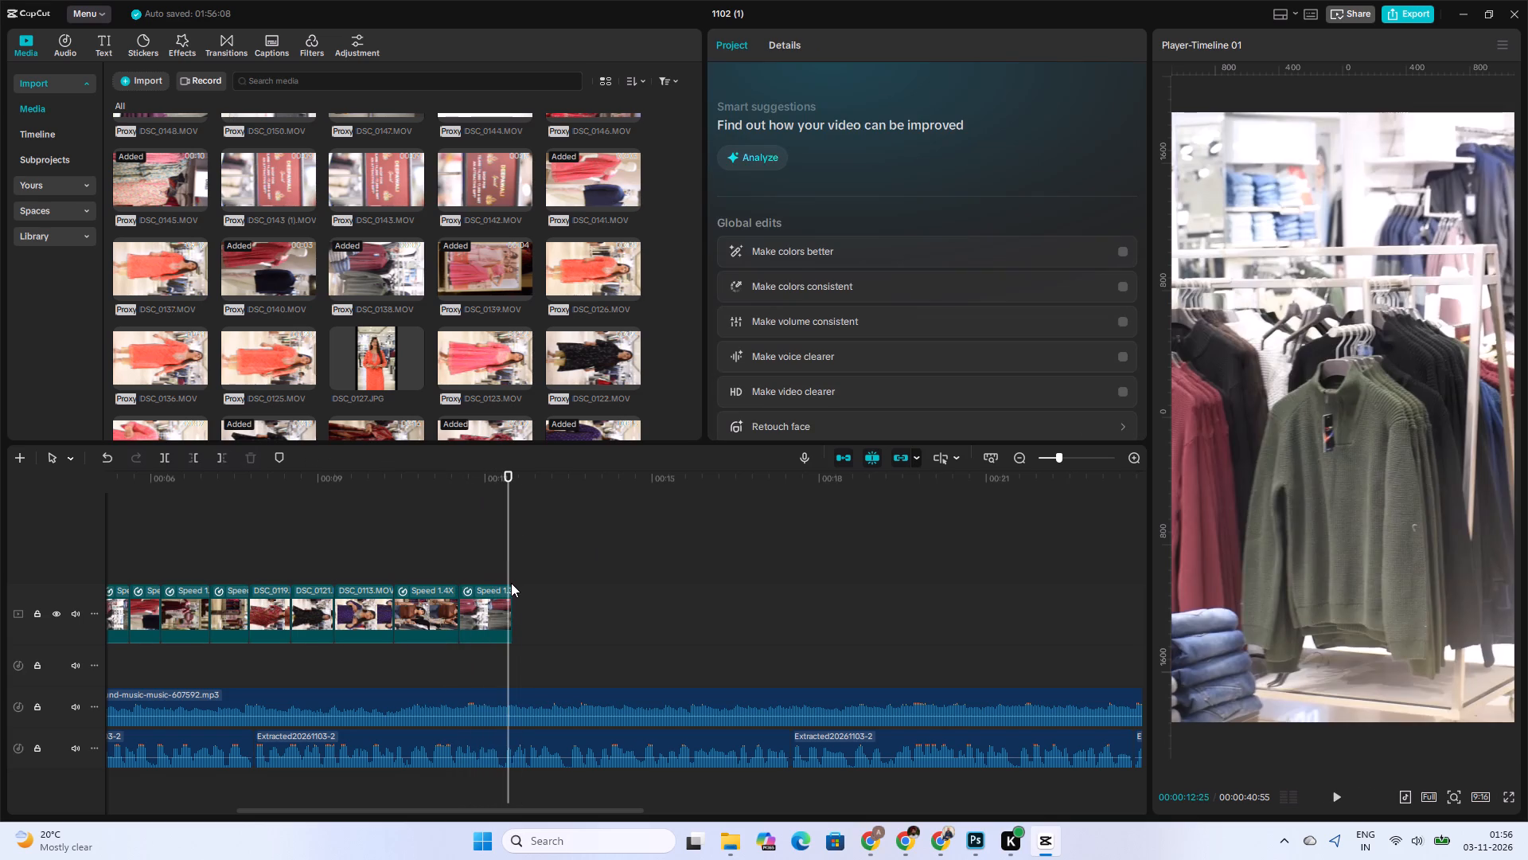
left_click(511, 582)
left_click(493, 594)
left_click(811, 41)
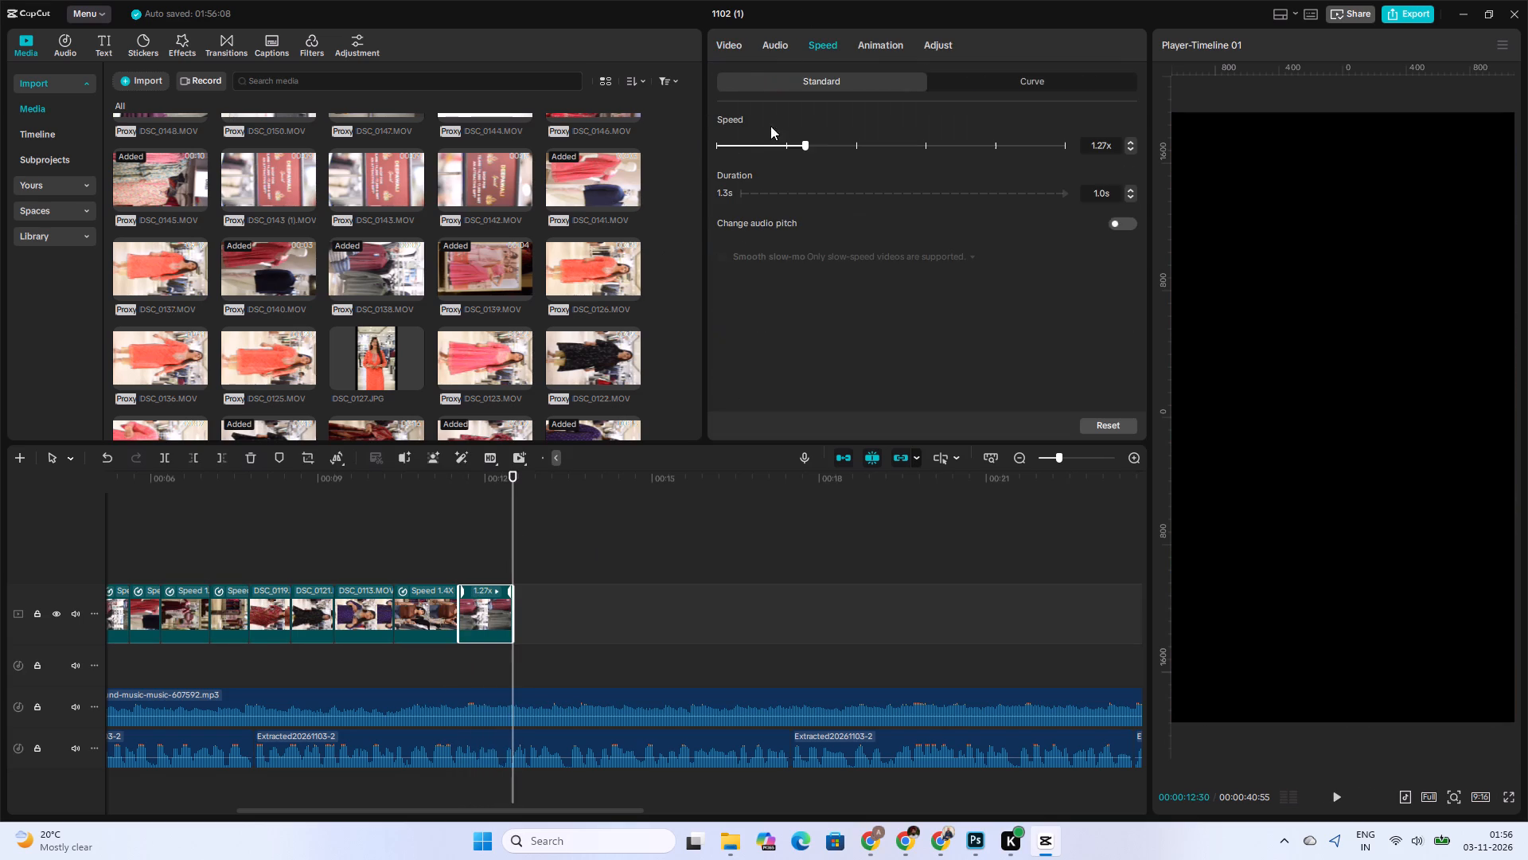
left_click(770, 143)
key("space")
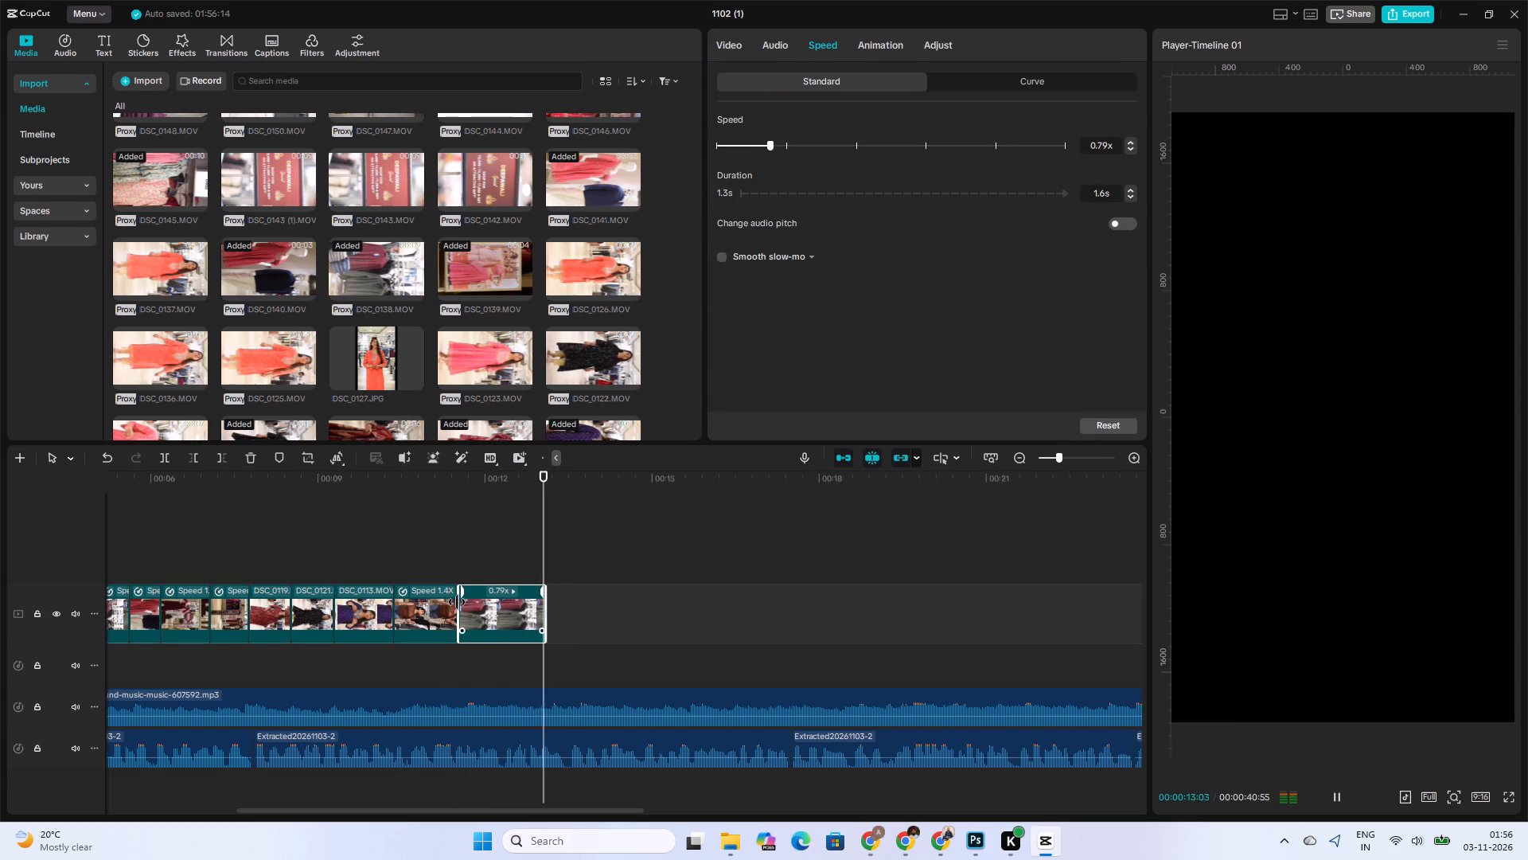
left_click(466, 581)
key("space")
key("space")
Split the DSC_0138.MOV clip at 00:00:12:26 and delete the part after the cut.
left_click(495, 595)
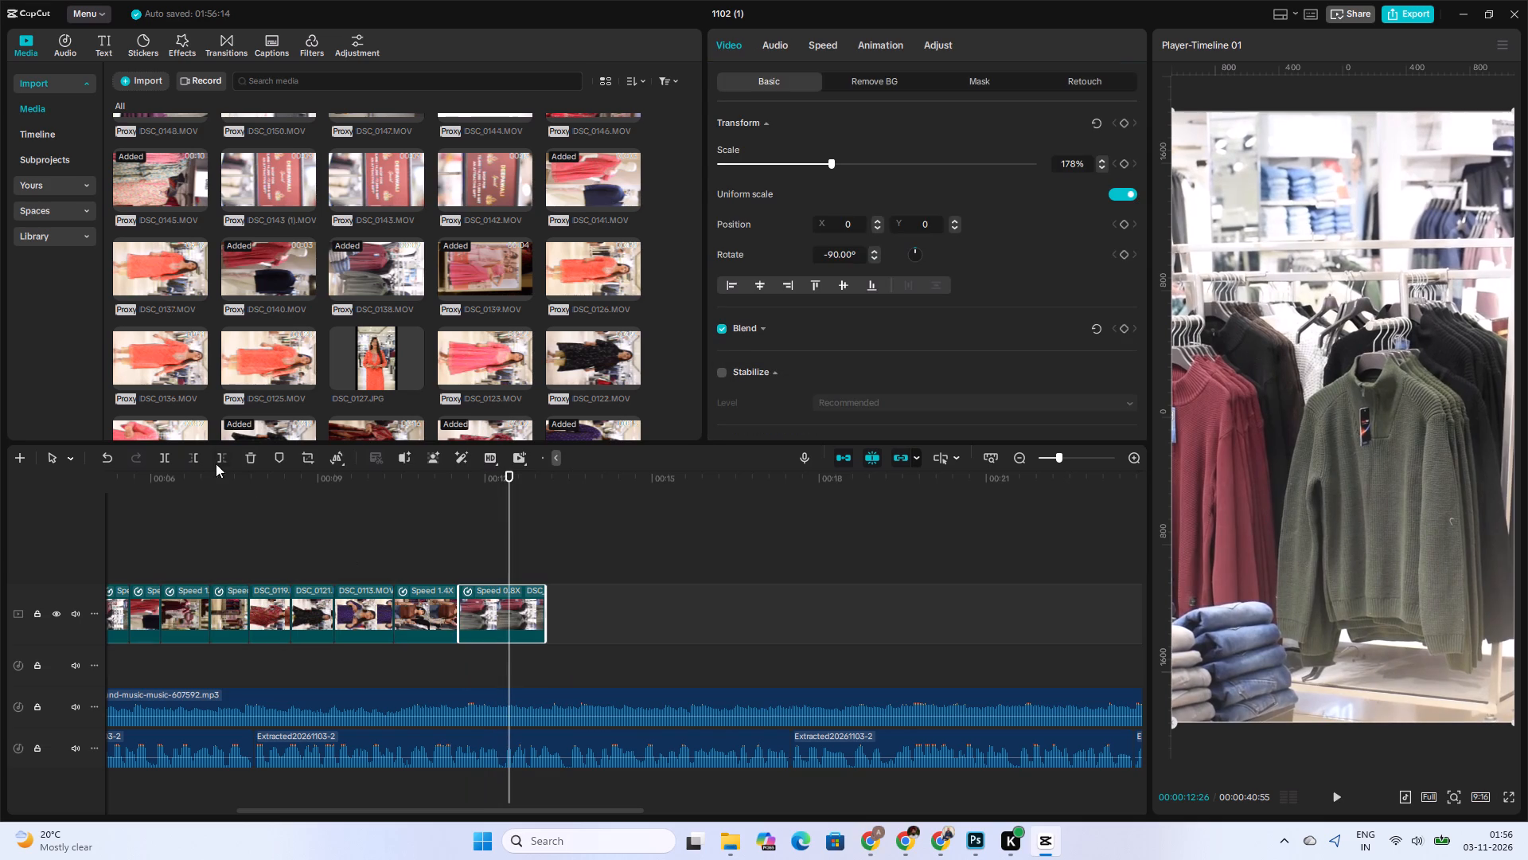
left_click(168, 467)
left_click(168, 455)
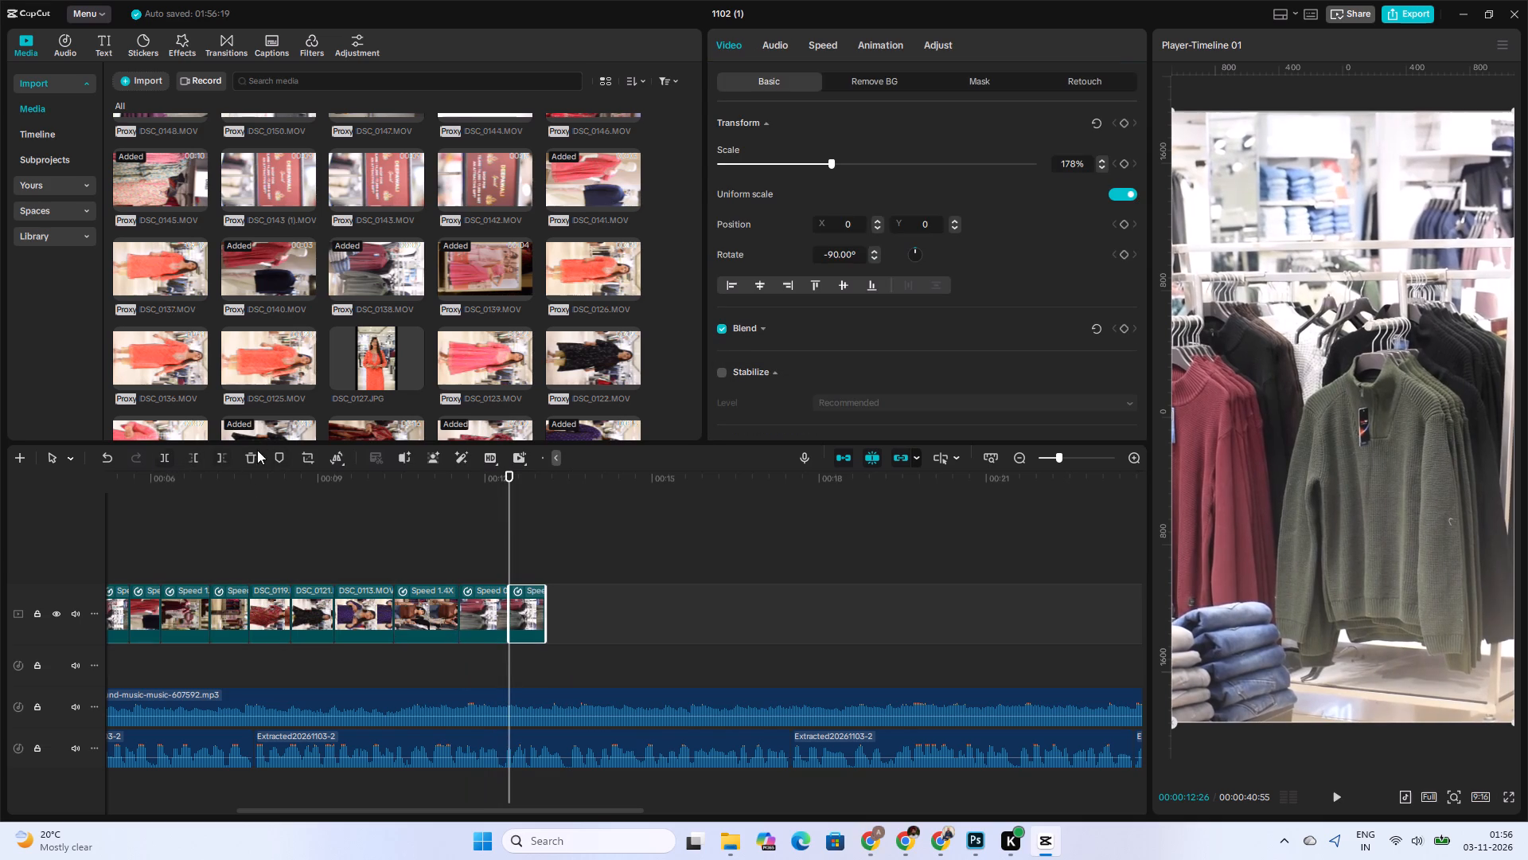
left_click(251, 454)
Preview the Deepawali offer-sign clips in the imported media, then add DSC_0144.MOV after the last video clip at 00:00:12:26.
scroll(396, 355, "up", 2)
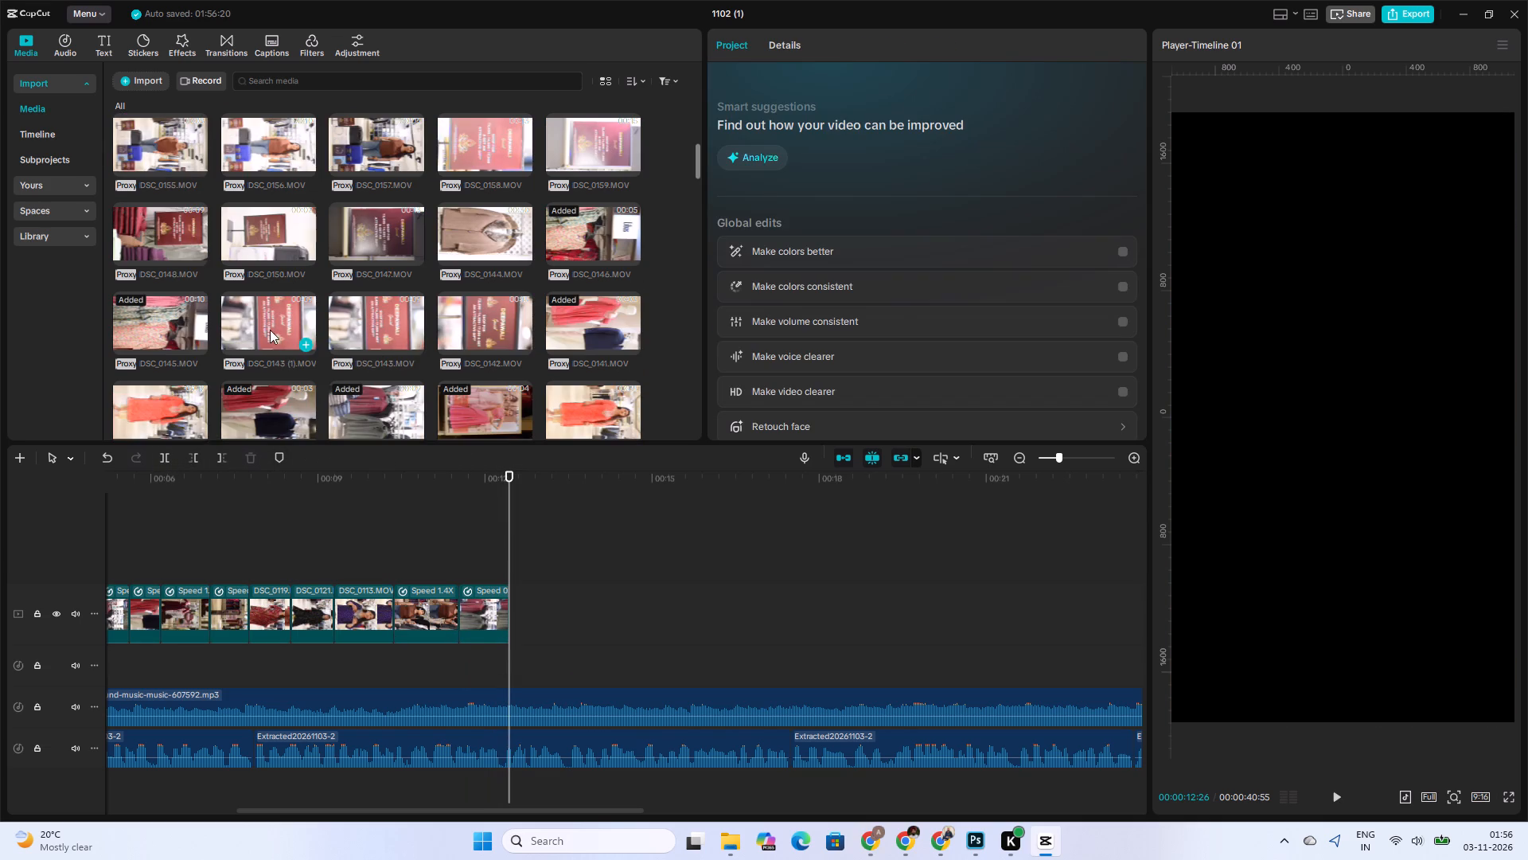
left_click(270, 330)
left_click(392, 322)
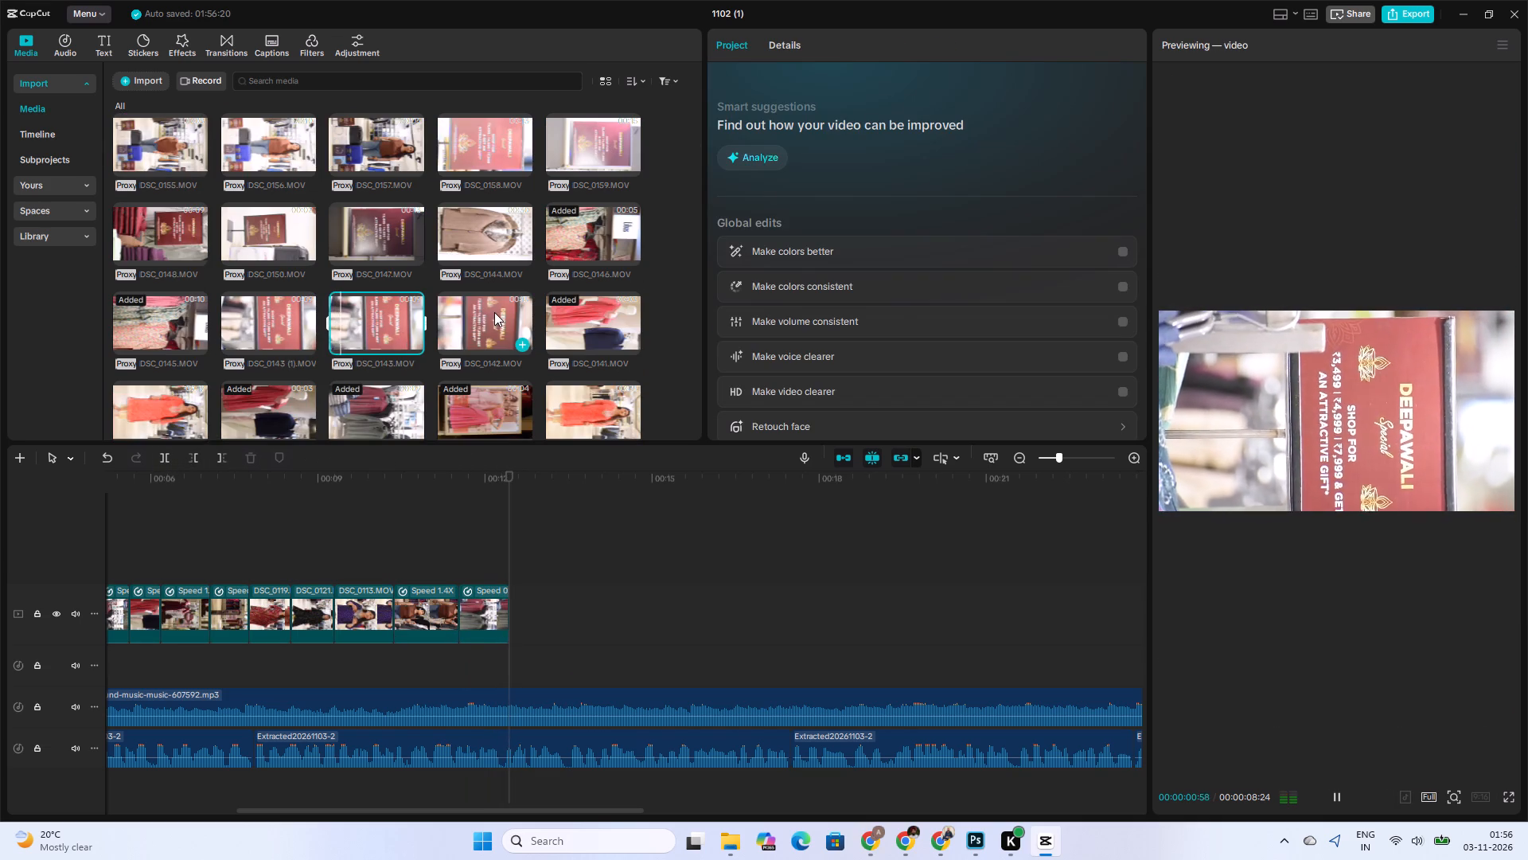
left_click(505, 318)
left_click(485, 234)
left_click_drag(485, 234, 509, 604)
Mute the DSC_0144.MOV clip by lowering its volume to -∞ dB.
left_click(783, 36)
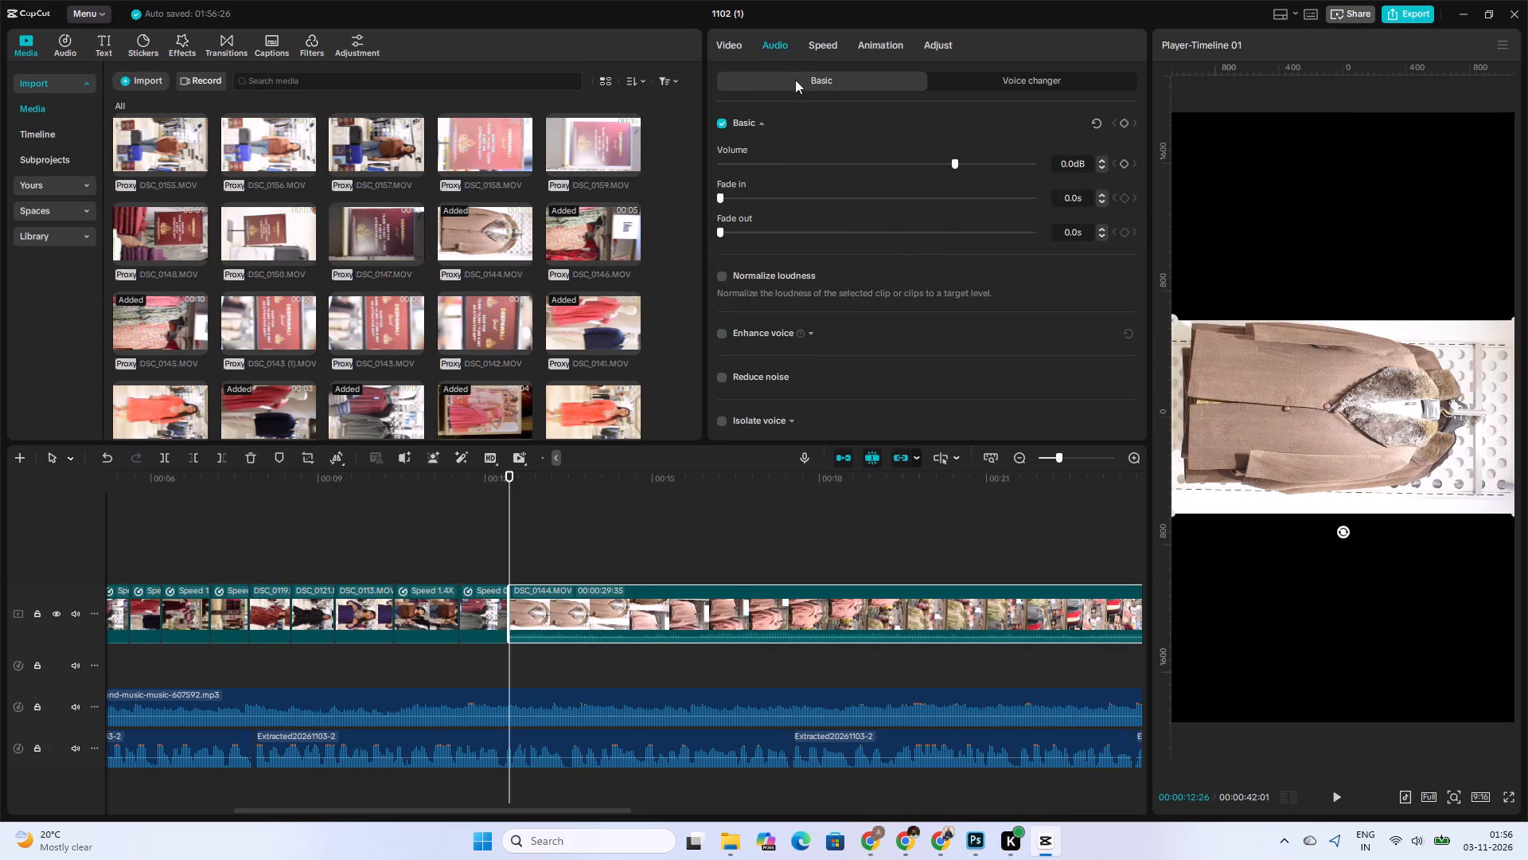
left_click_drag(811, 164, 638, 180)
Rotate the DSC_0144.MOV clip counterclockwise until the coats stand upright and enlarge it to fill the vertical frame.
left_click_drag(1339, 530, 1427, 468)
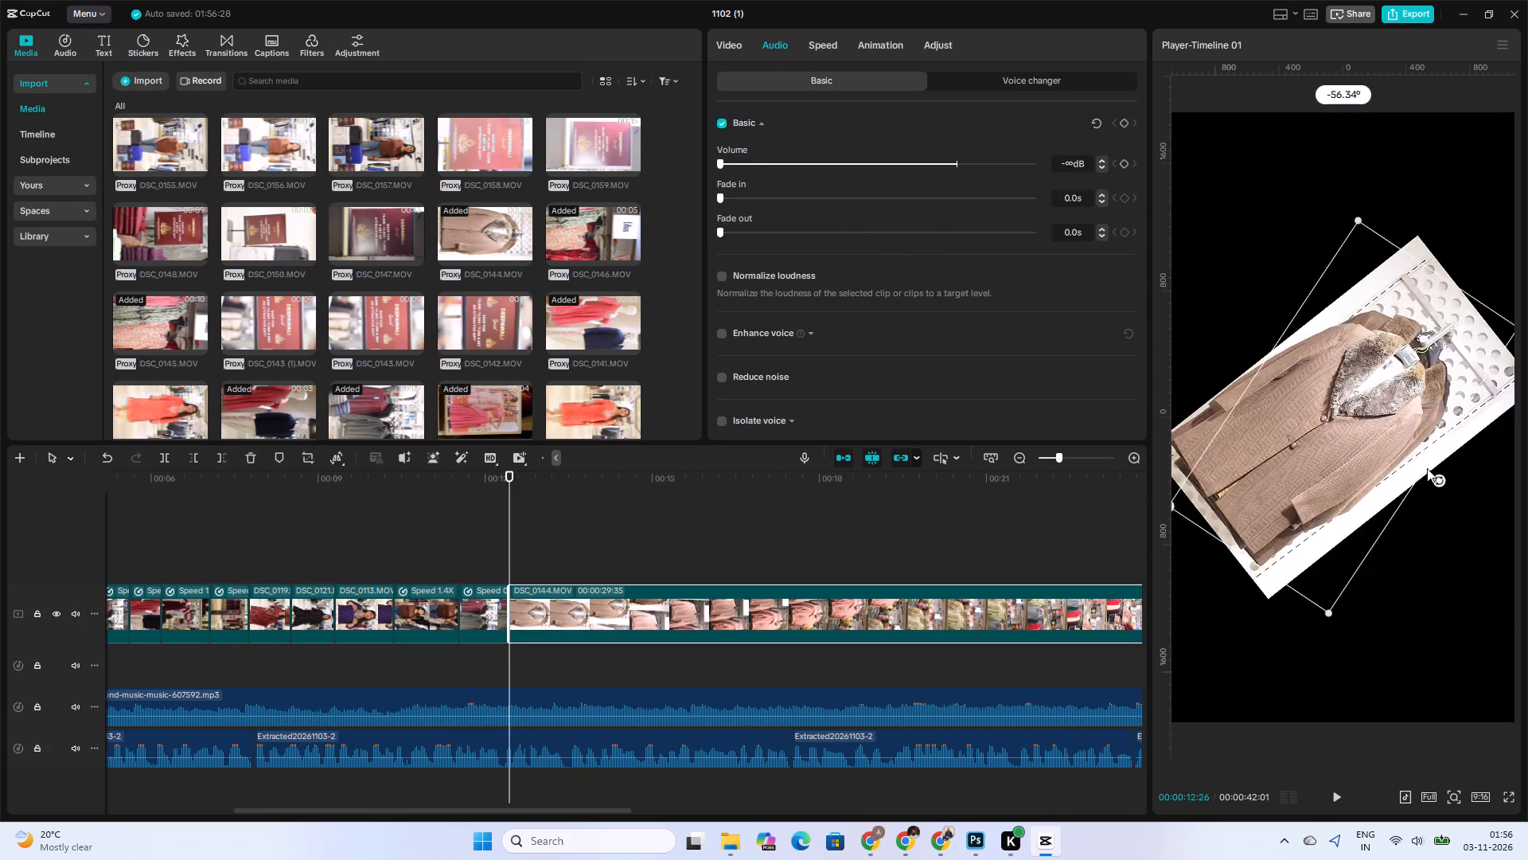
left_click_drag(1427, 468, 1416, 413)
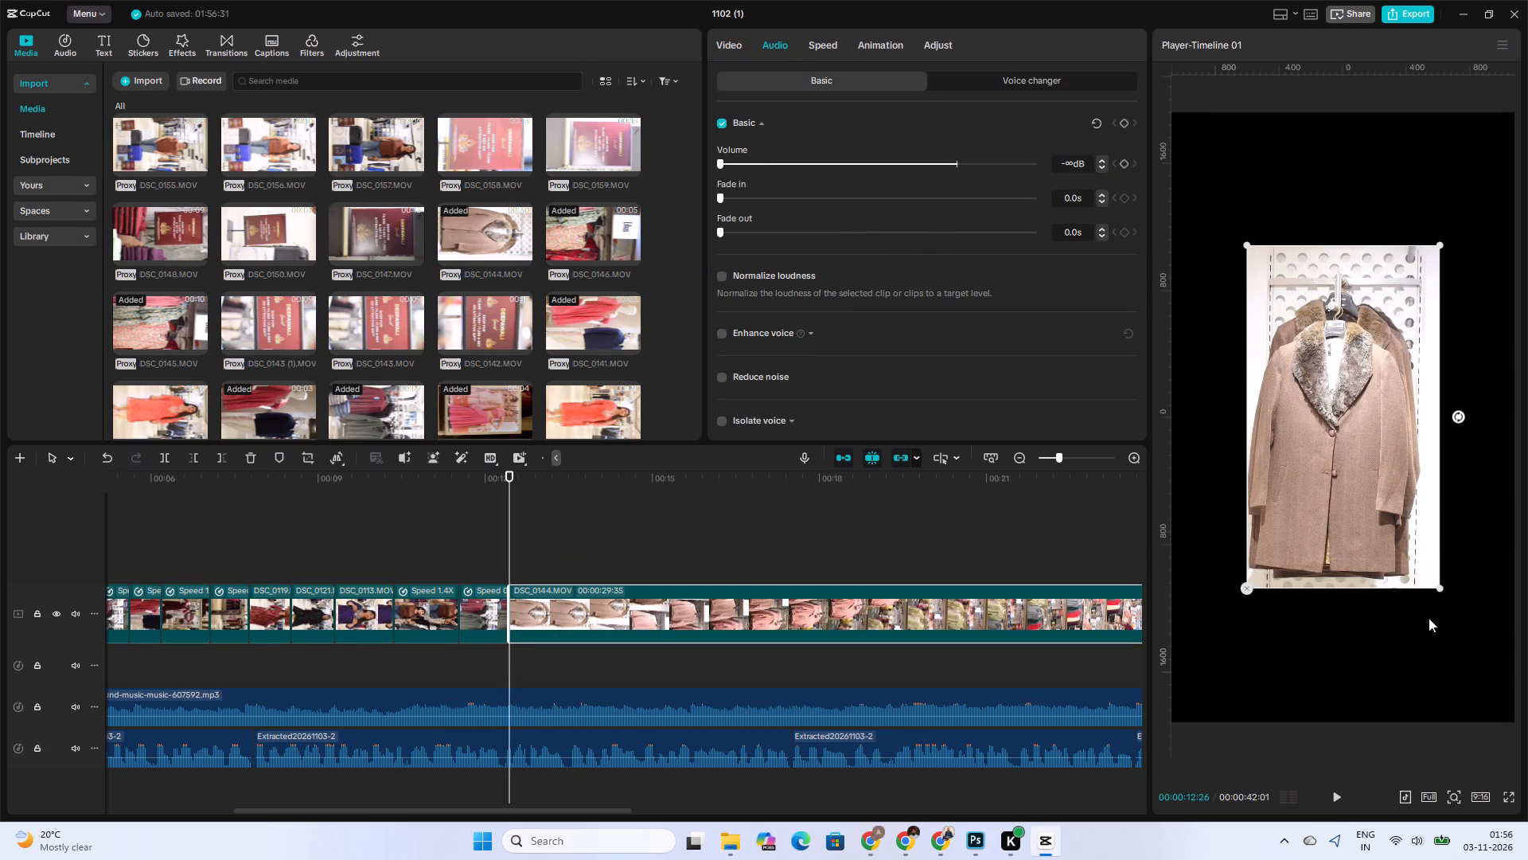
left_click_drag(1436, 588, 1527, 780)
Skim through the DSC_0144.MOV clip from its start, playing short passages further along to find usable shots.
key("space")
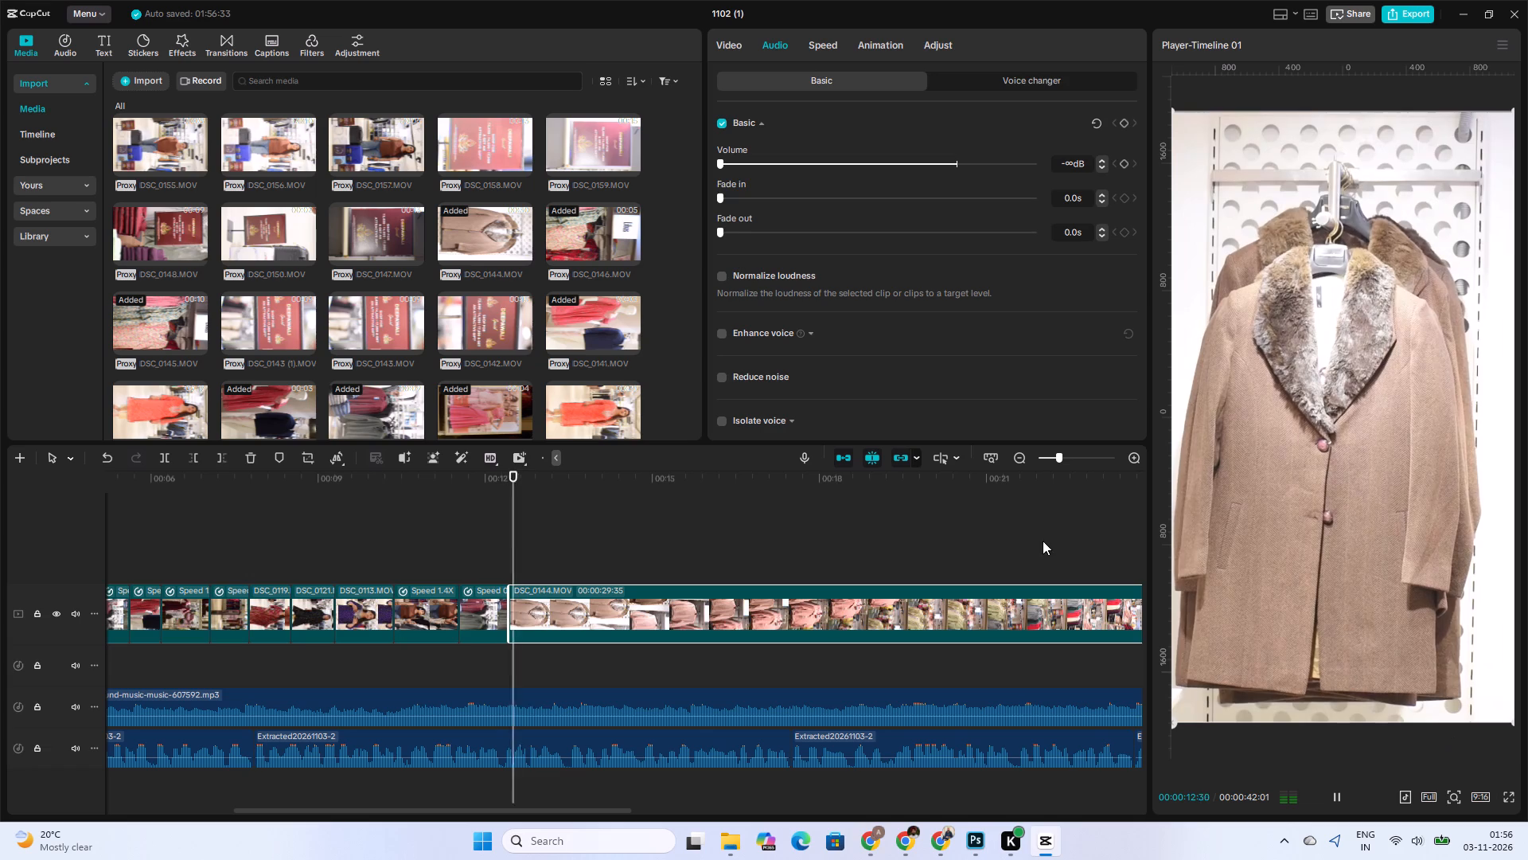
left_click(698, 565)
key("space")
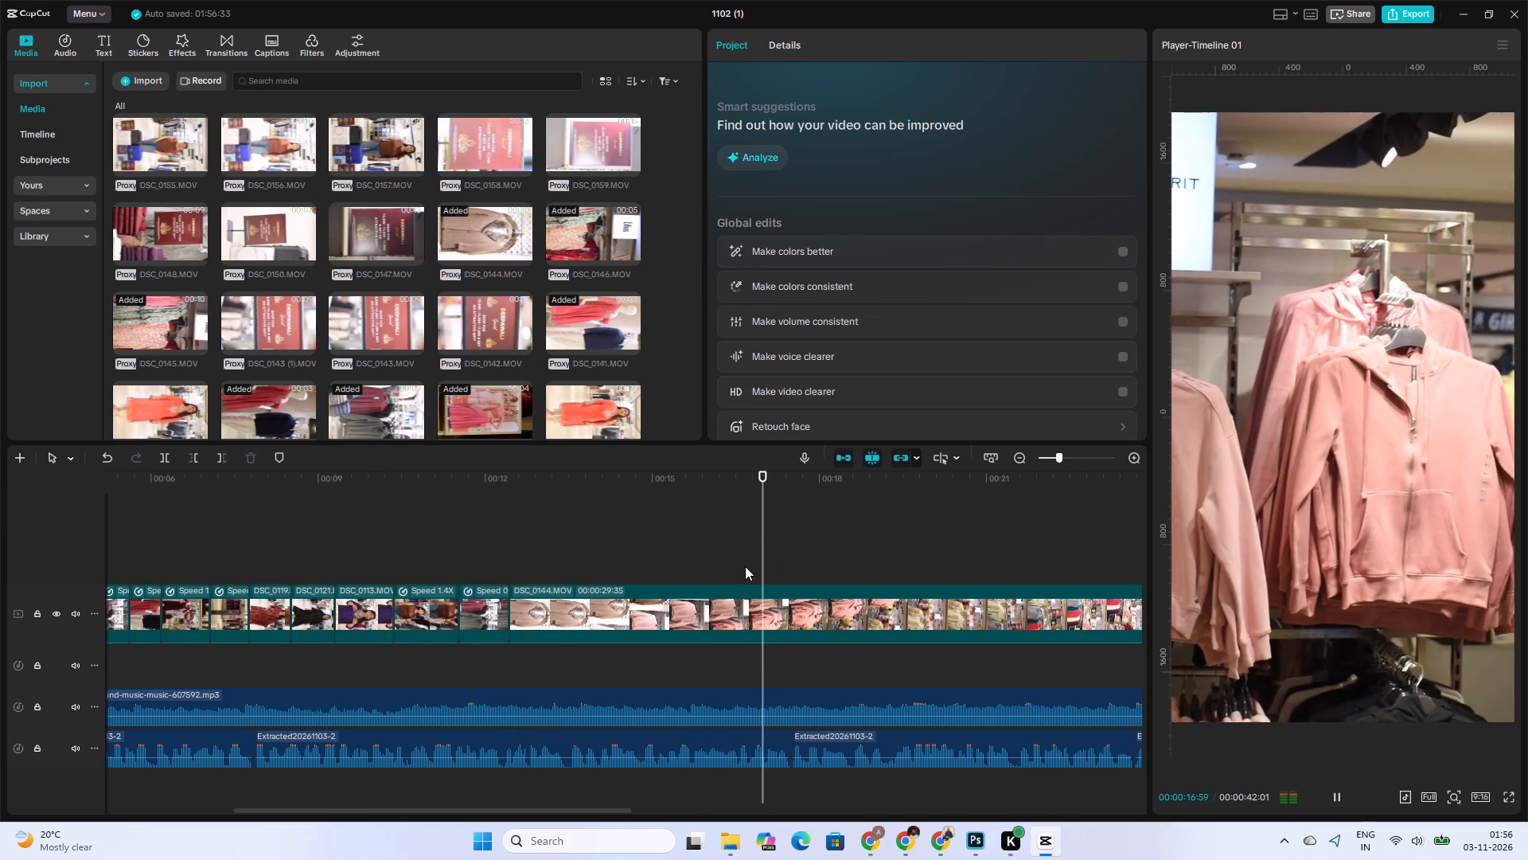
left_click(910, 573)
key("space")
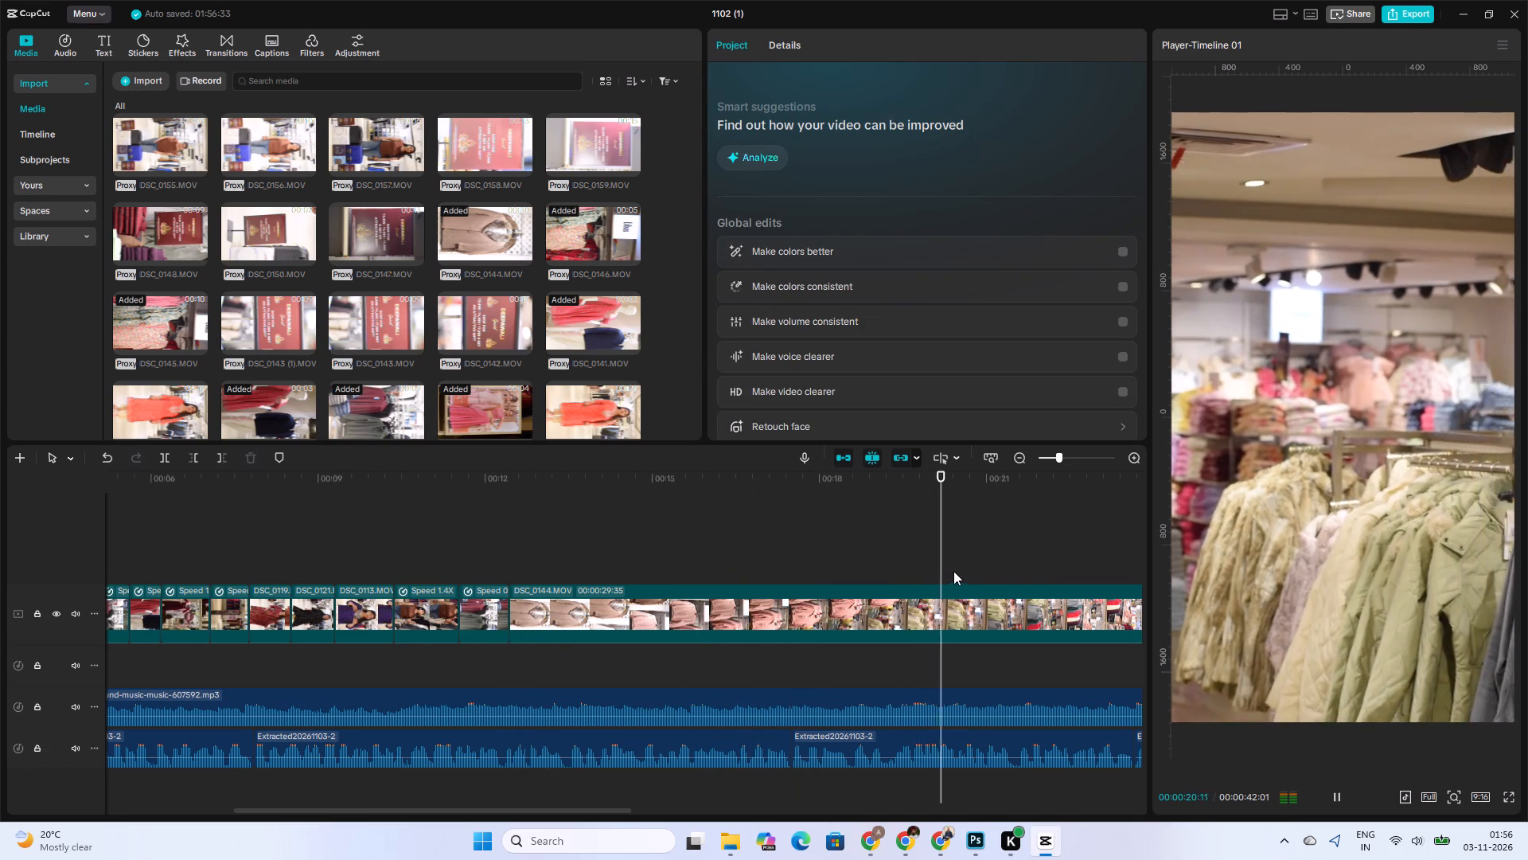
left_click(1036, 567)
key("space")
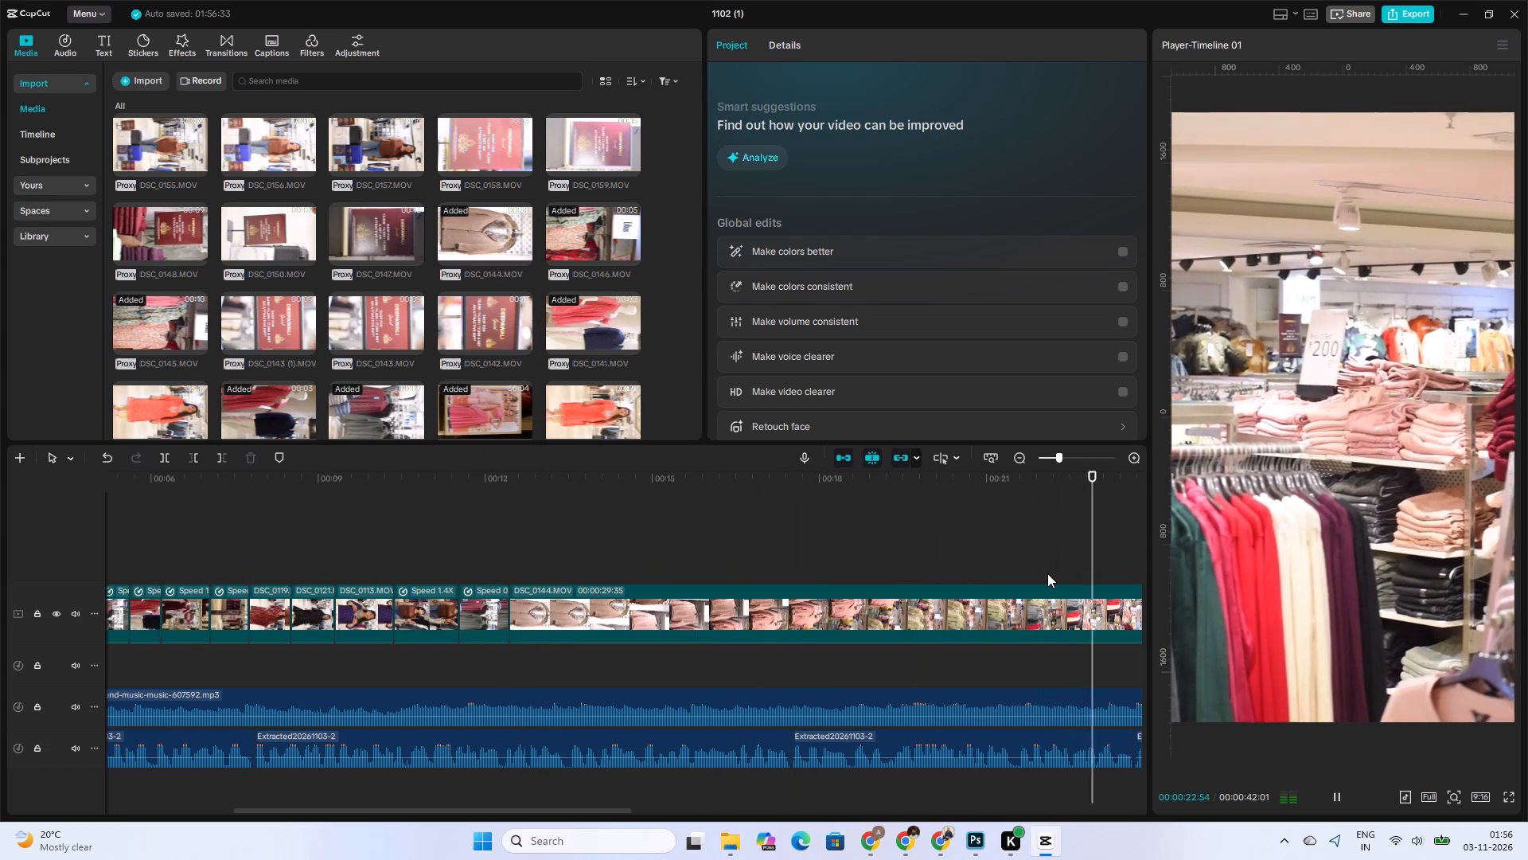
scroll(1046, 569, "down", 4, "alt")
scroll(768, 582, "down", 9, "ctrl")
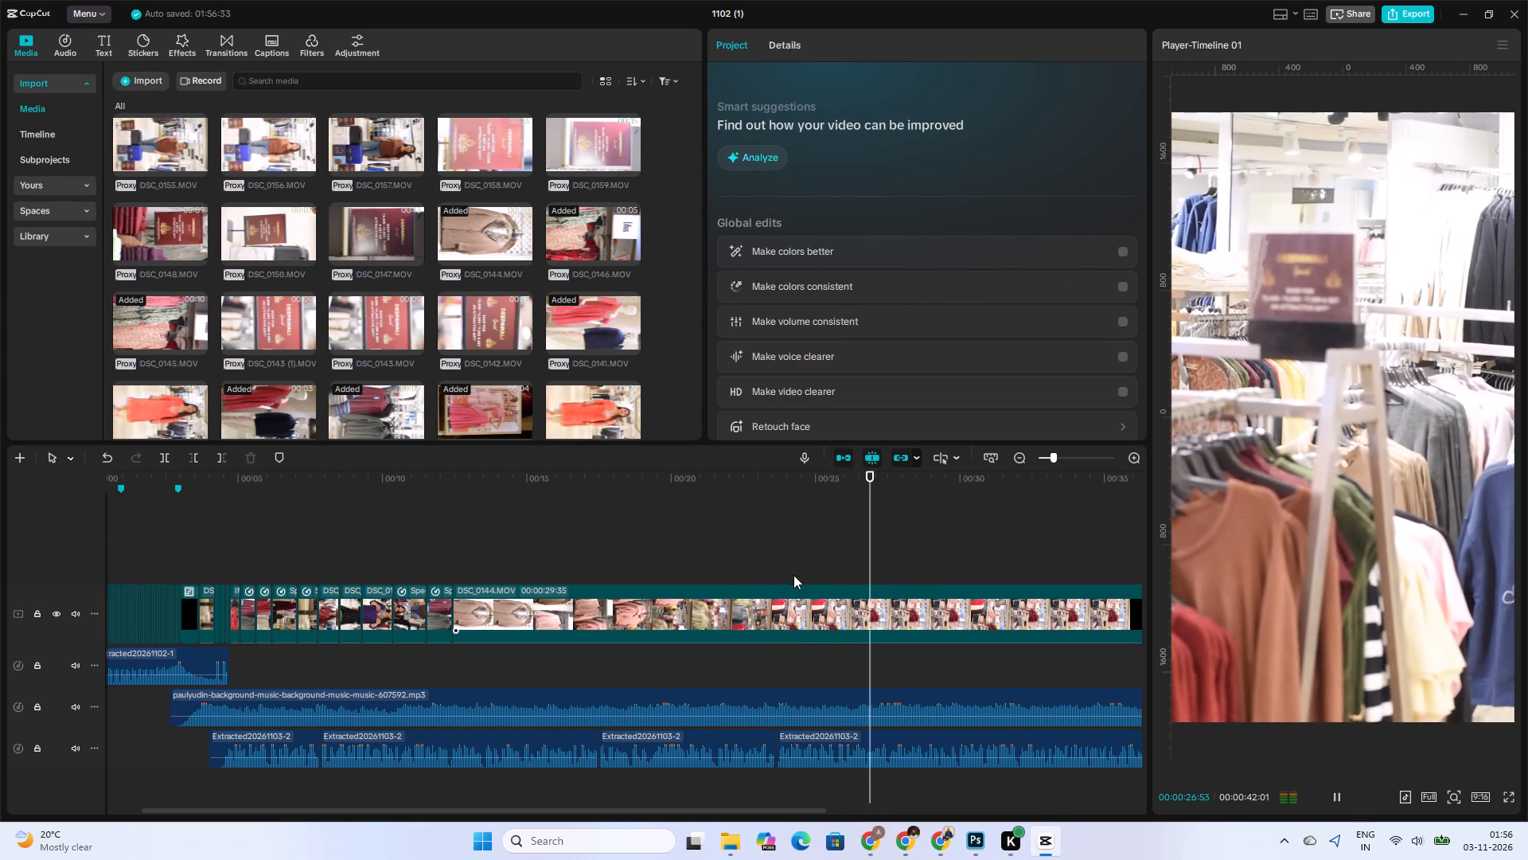
Replay the opening of the DSC_0144.MOV clip to examine the coat and pink sweatshirt shots.
left_click(639, 572)
left_click(519, 569)
key("space")
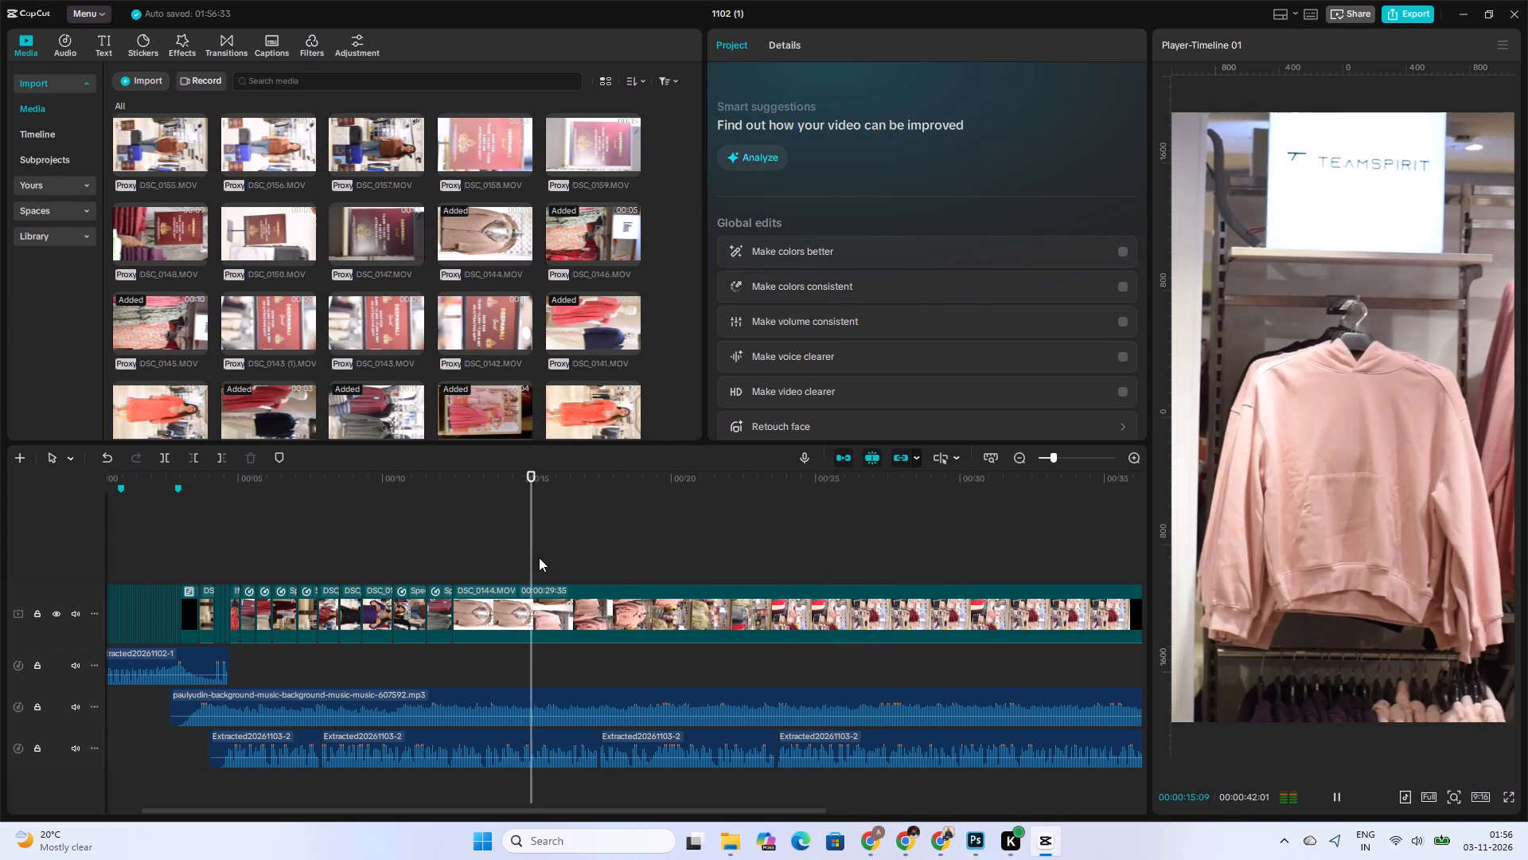
left_click(474, 560)
left_click(453, 561)
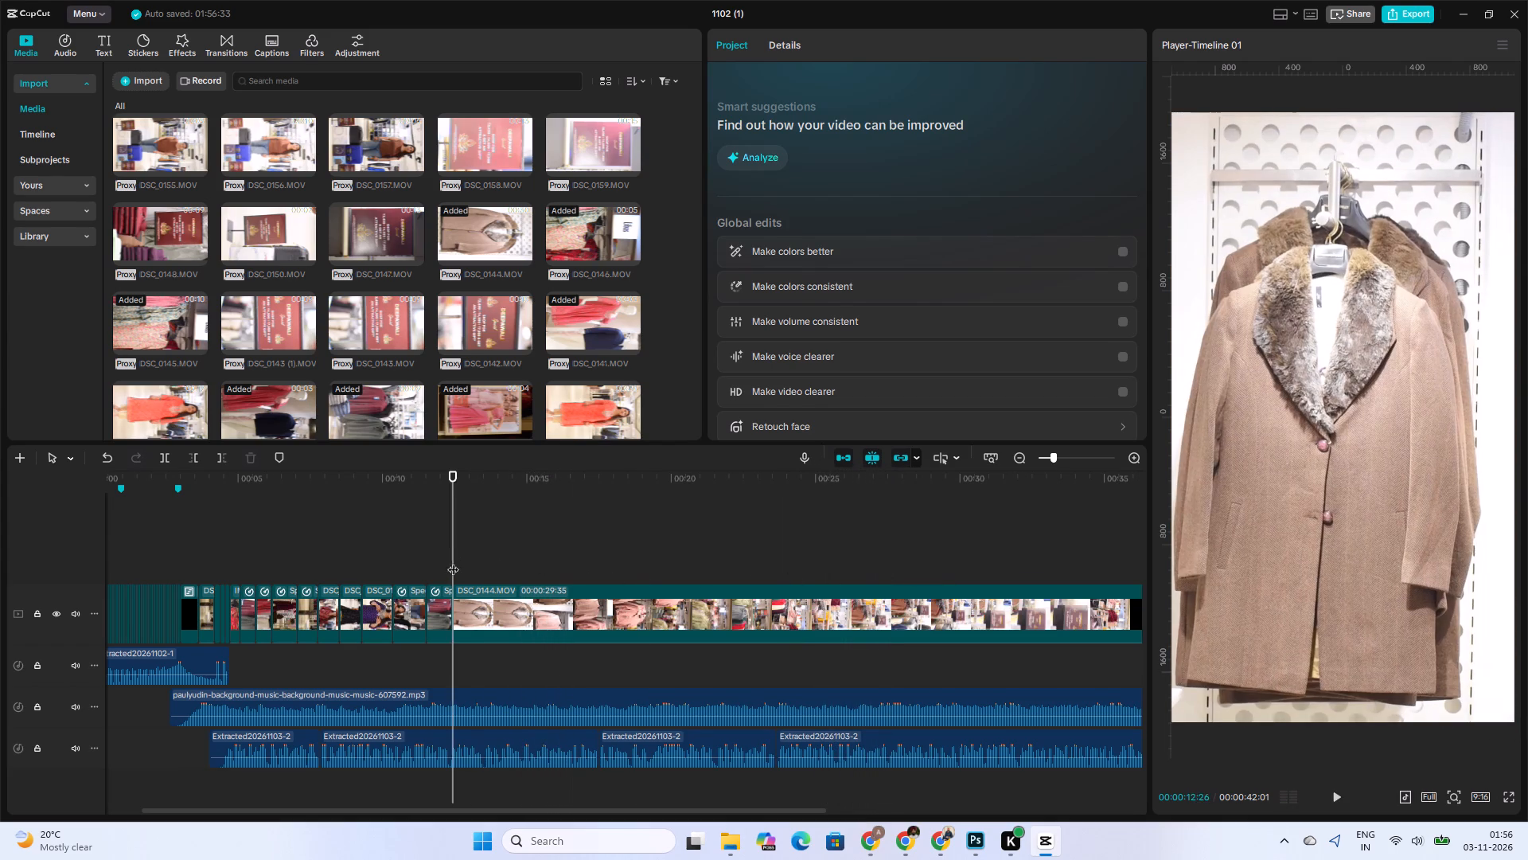
key("space")
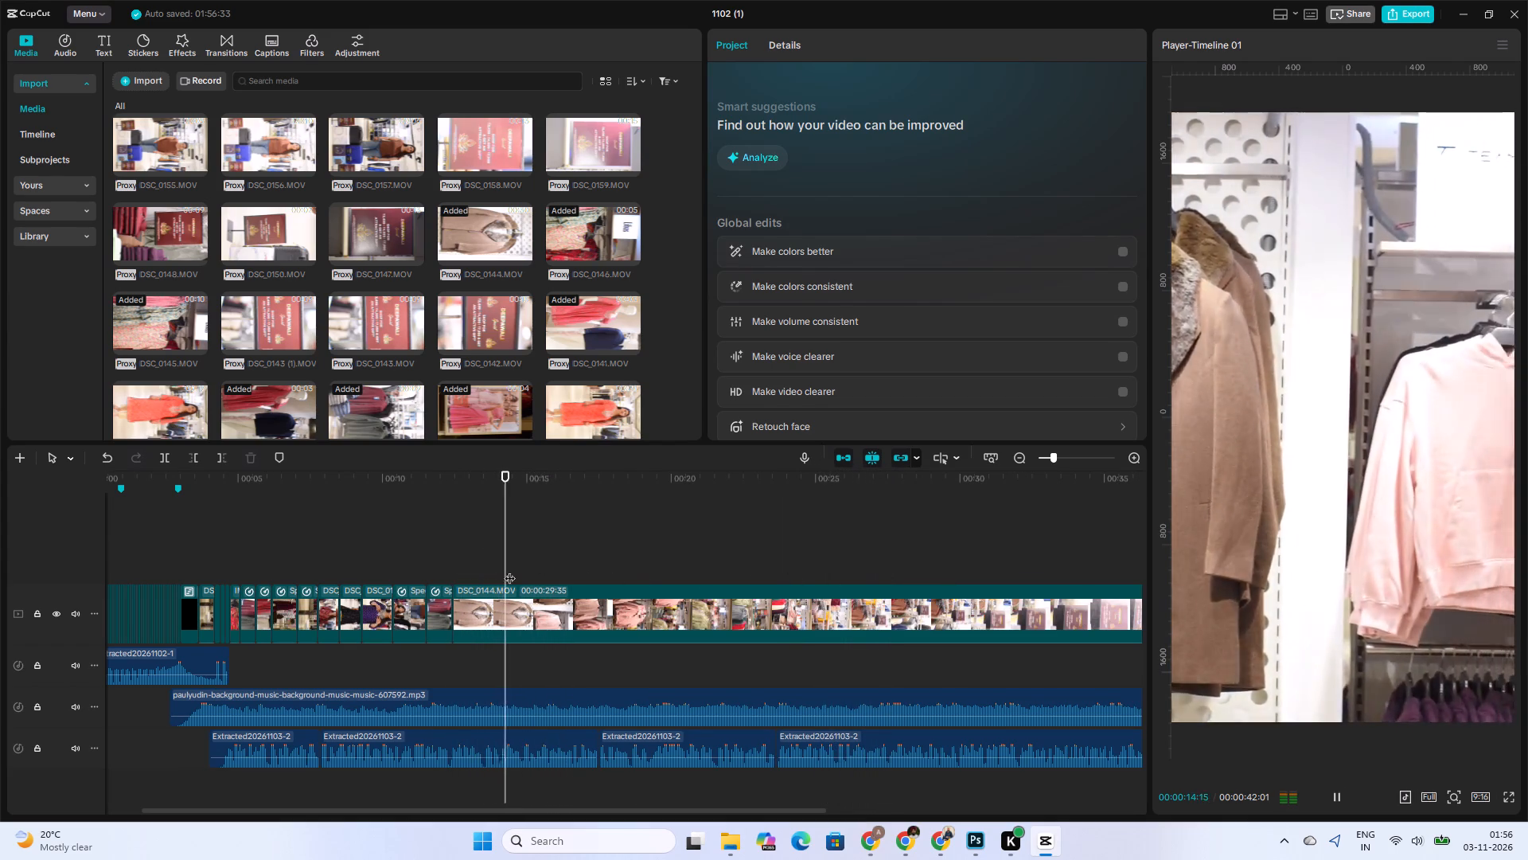
key("space")
key("space")
key("space")
key("space")
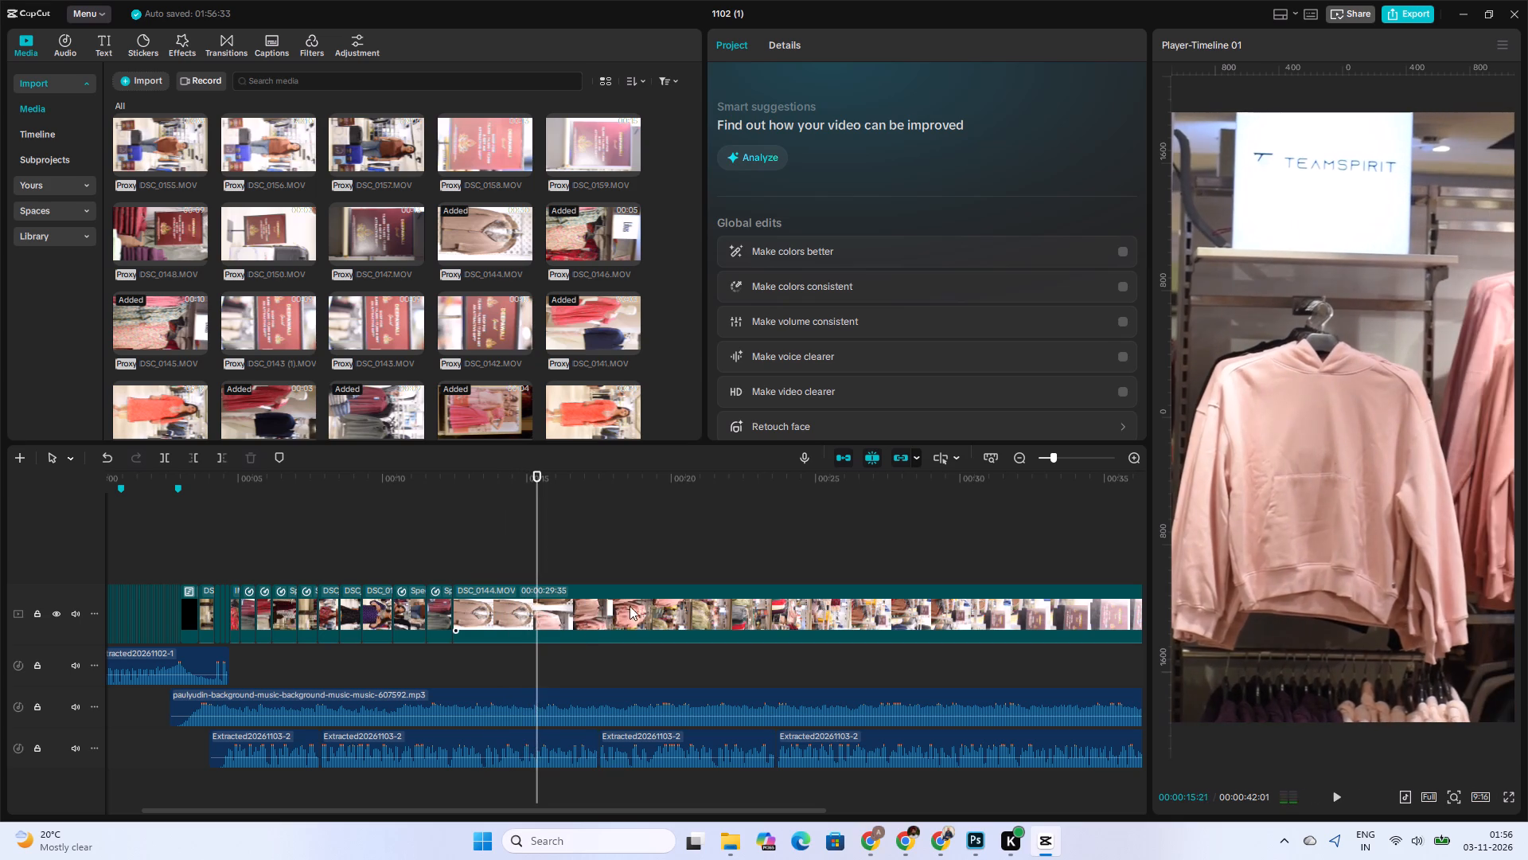
Play passages across the rest of the DSC_0144.MOV clip, comparing the jacket racks, offer sign and pink hoodie shots.
left_click(668, 568)
key("space")
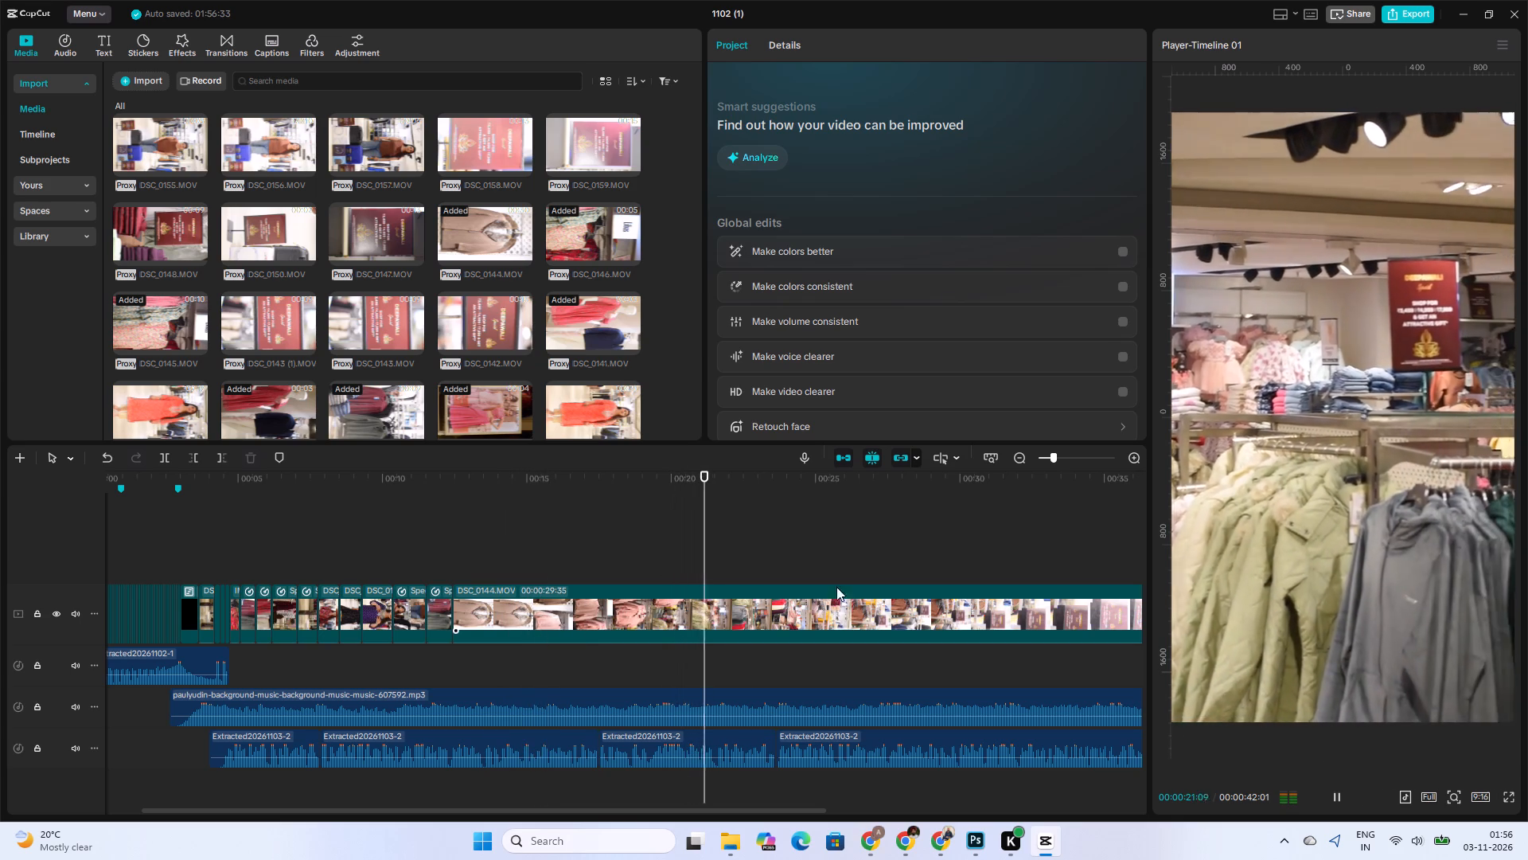
left_click(998, 575)
key("space")
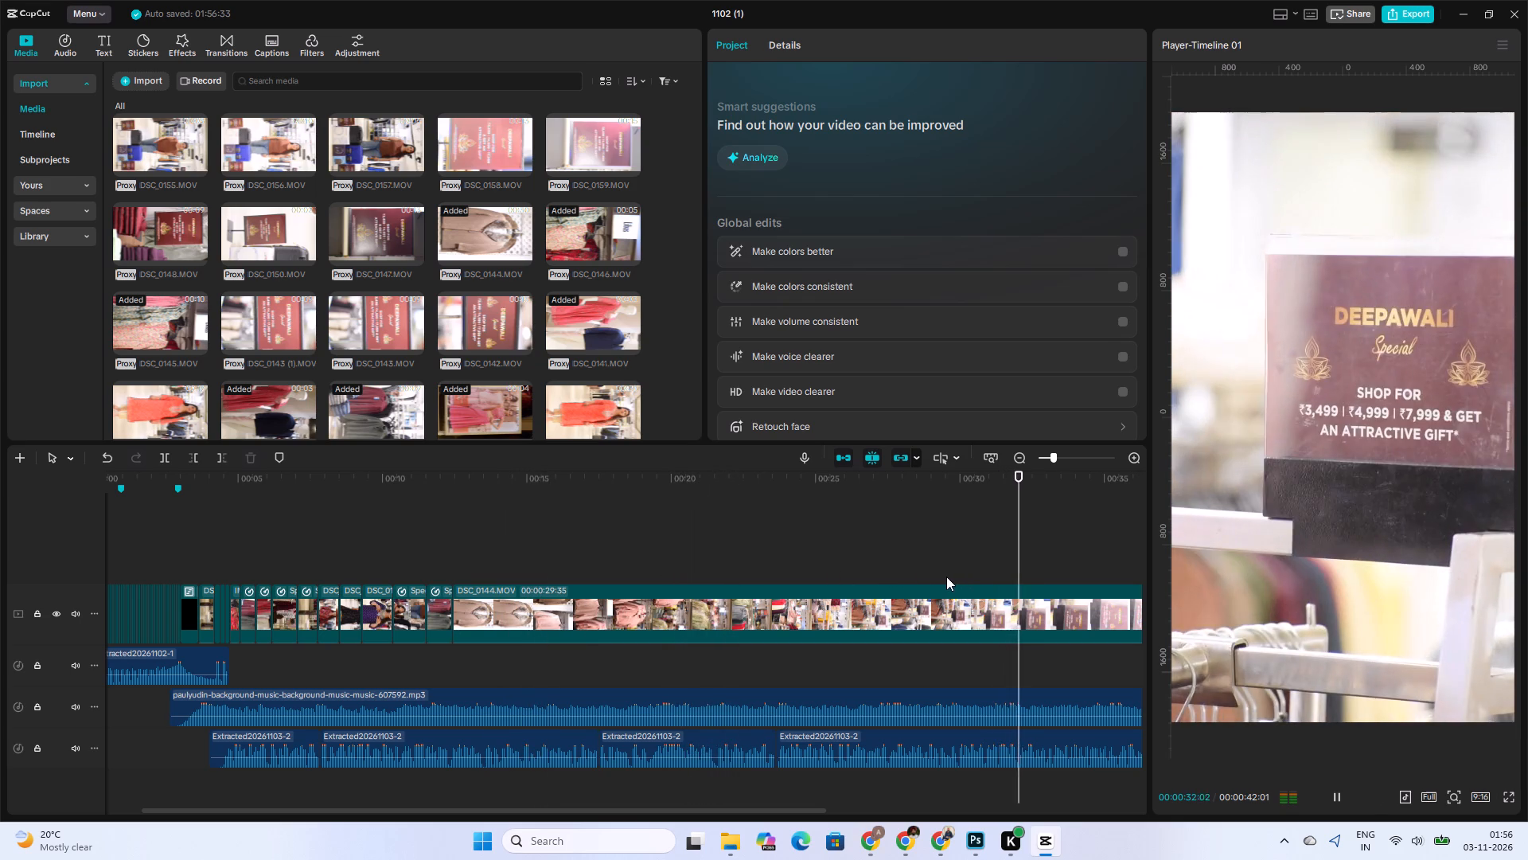
left_click(934, 576)
left_click(881, 581)
key("space")
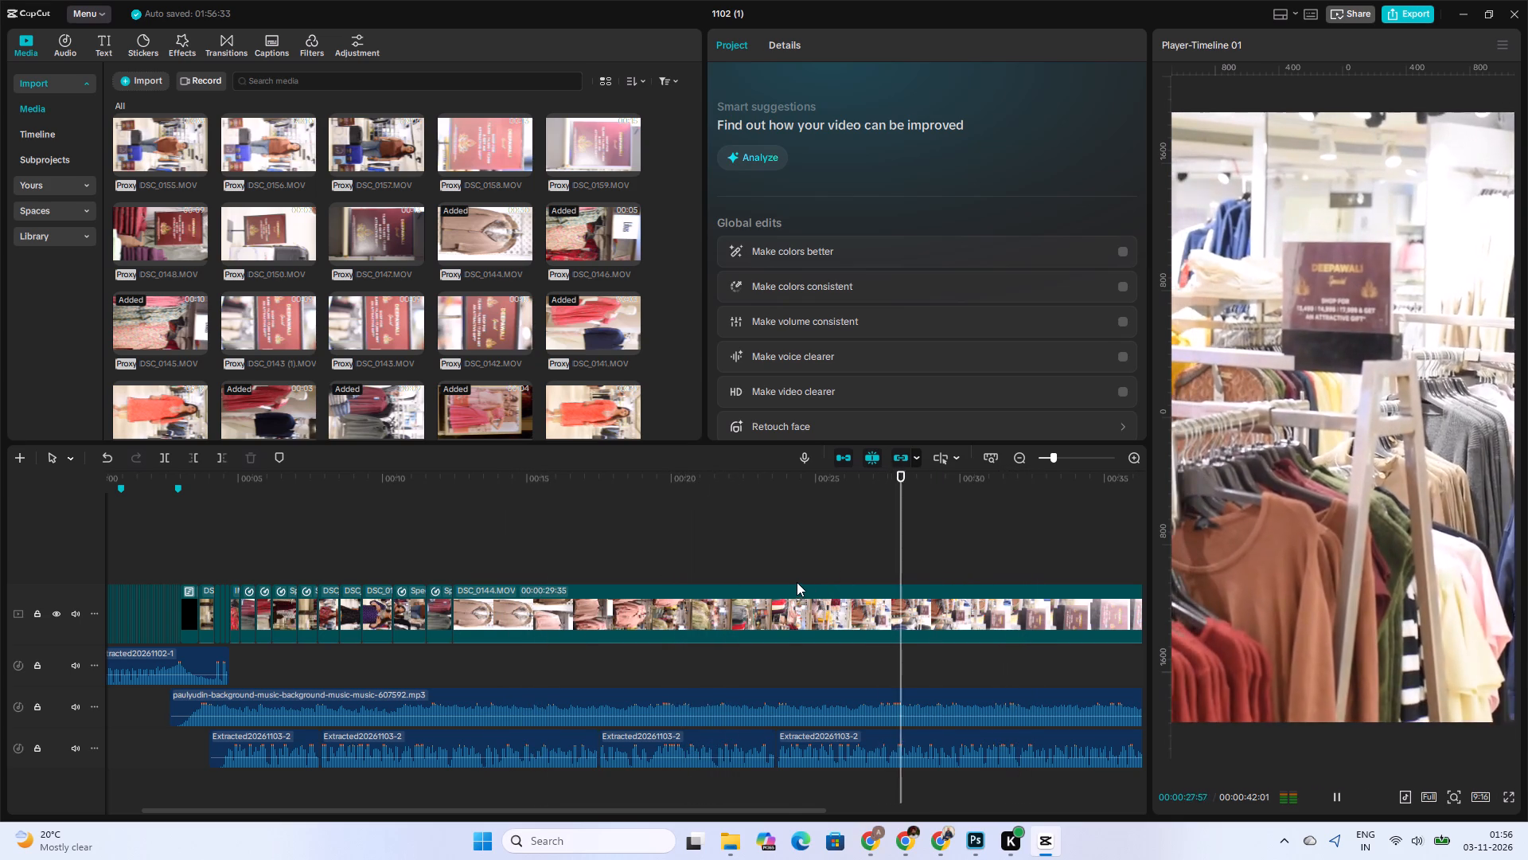
left_click(787, 583)
key("space")
left_click(714, 573)
key("space")
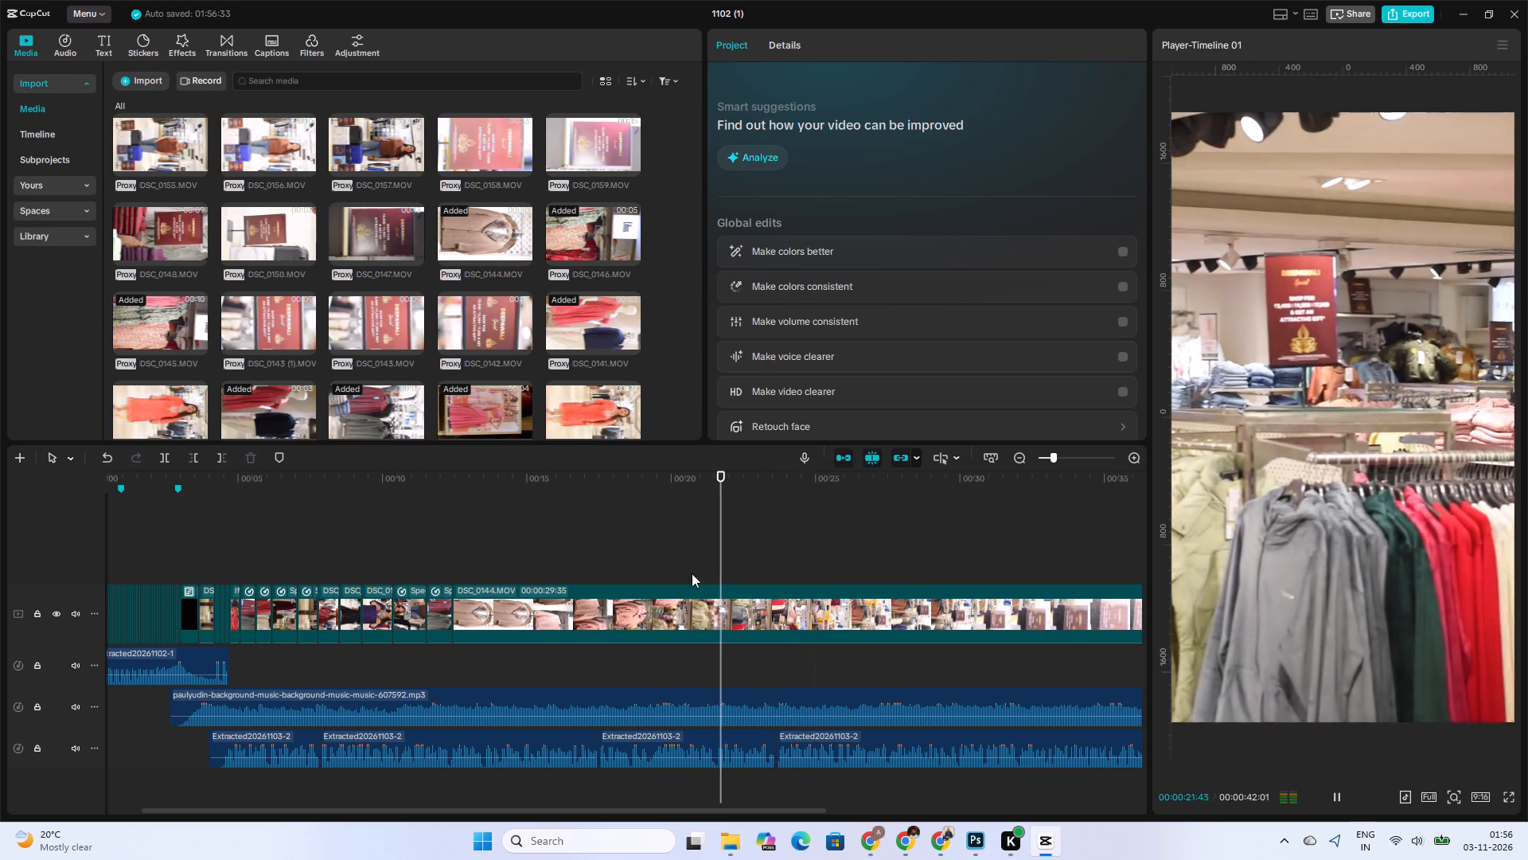
left_click(629, 572)
key("space")
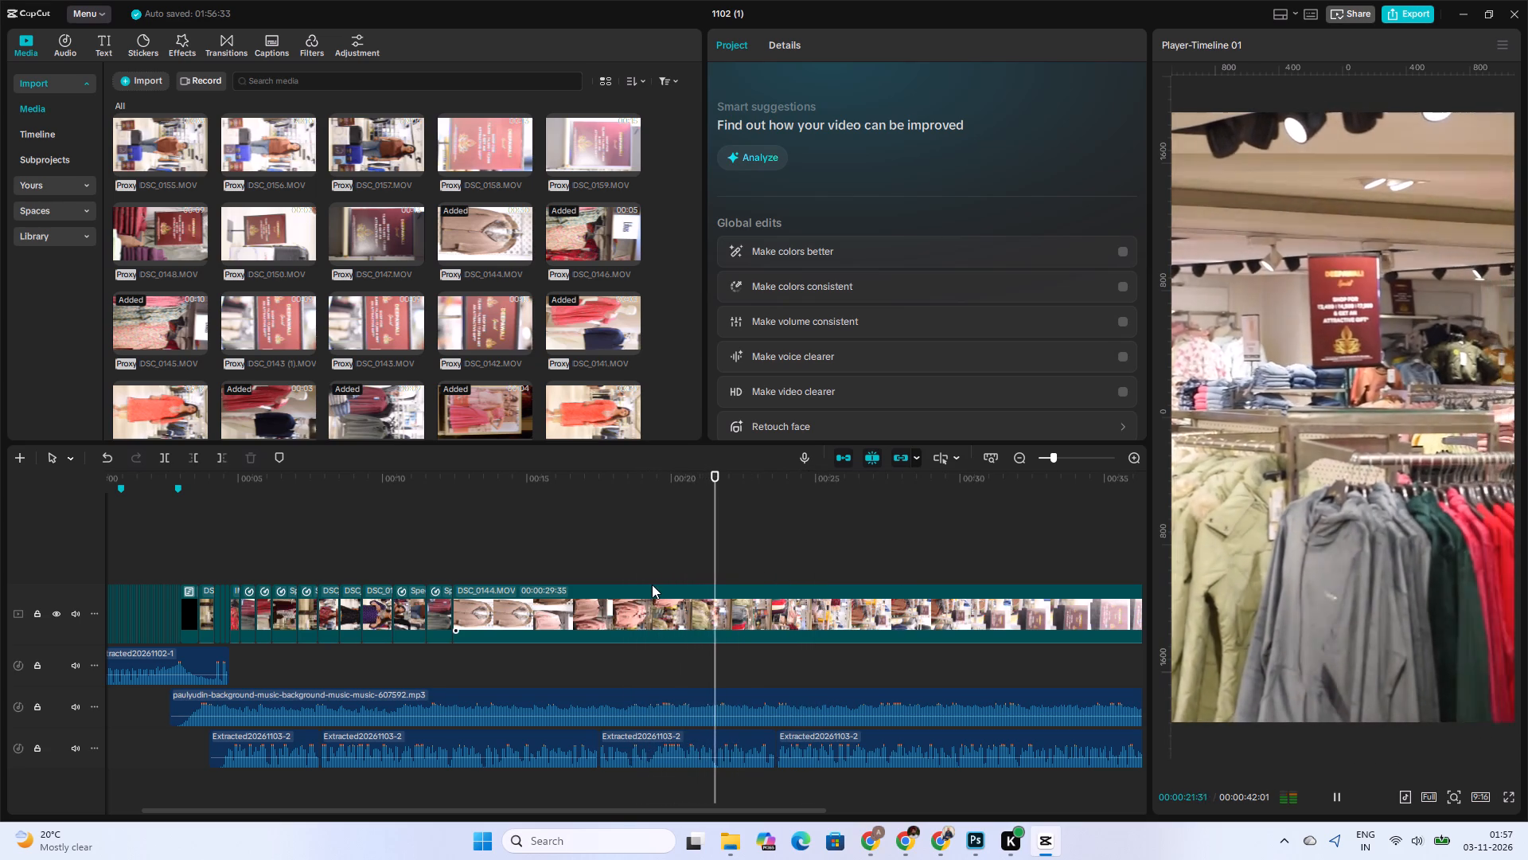
key("space")
left_click(652, 584)
left_click(548, 567)
key("space")
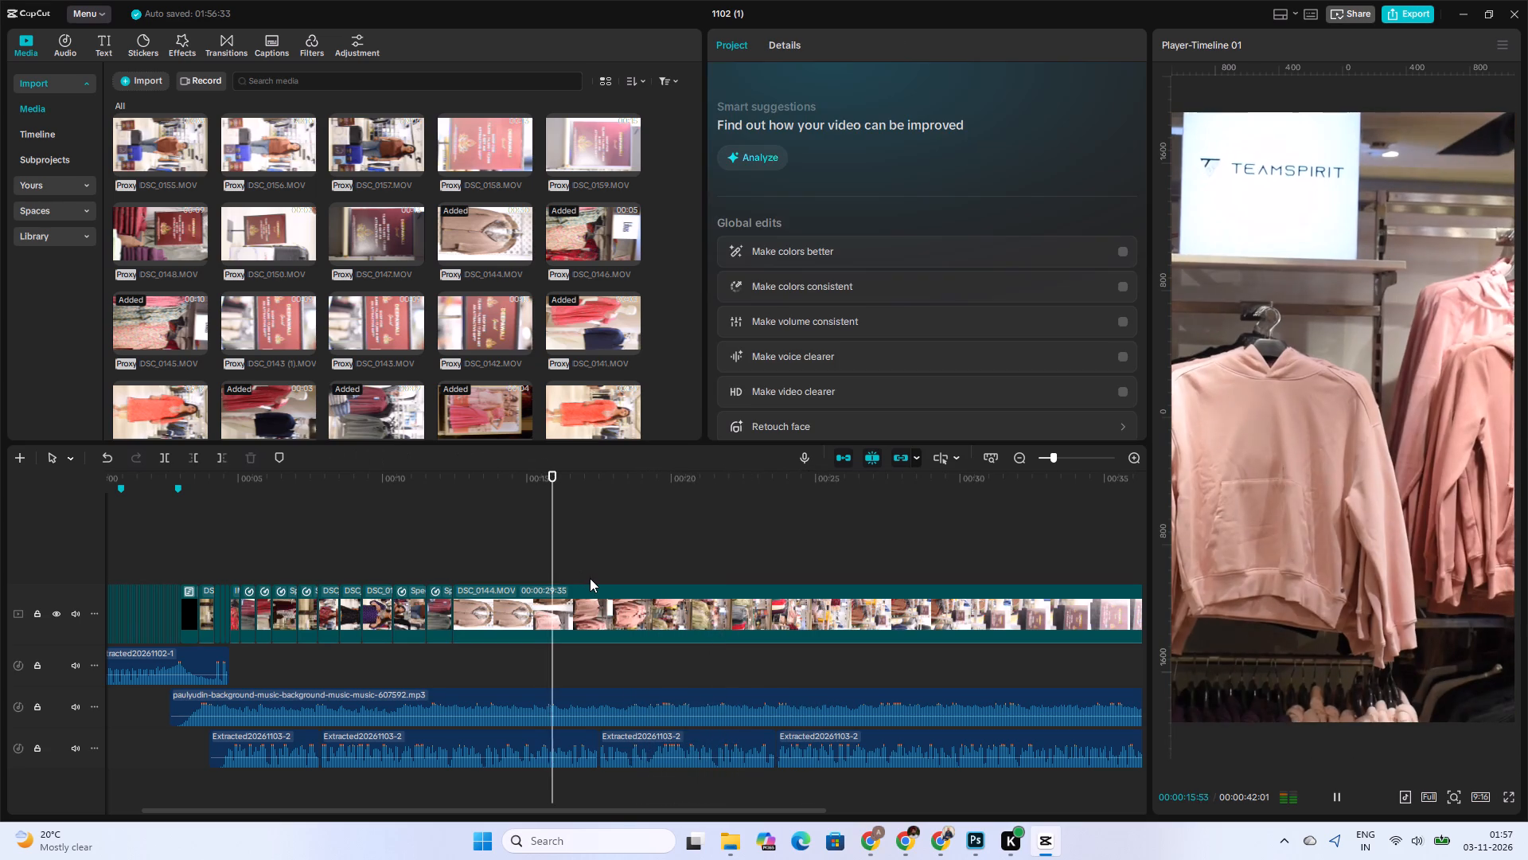
key("space")
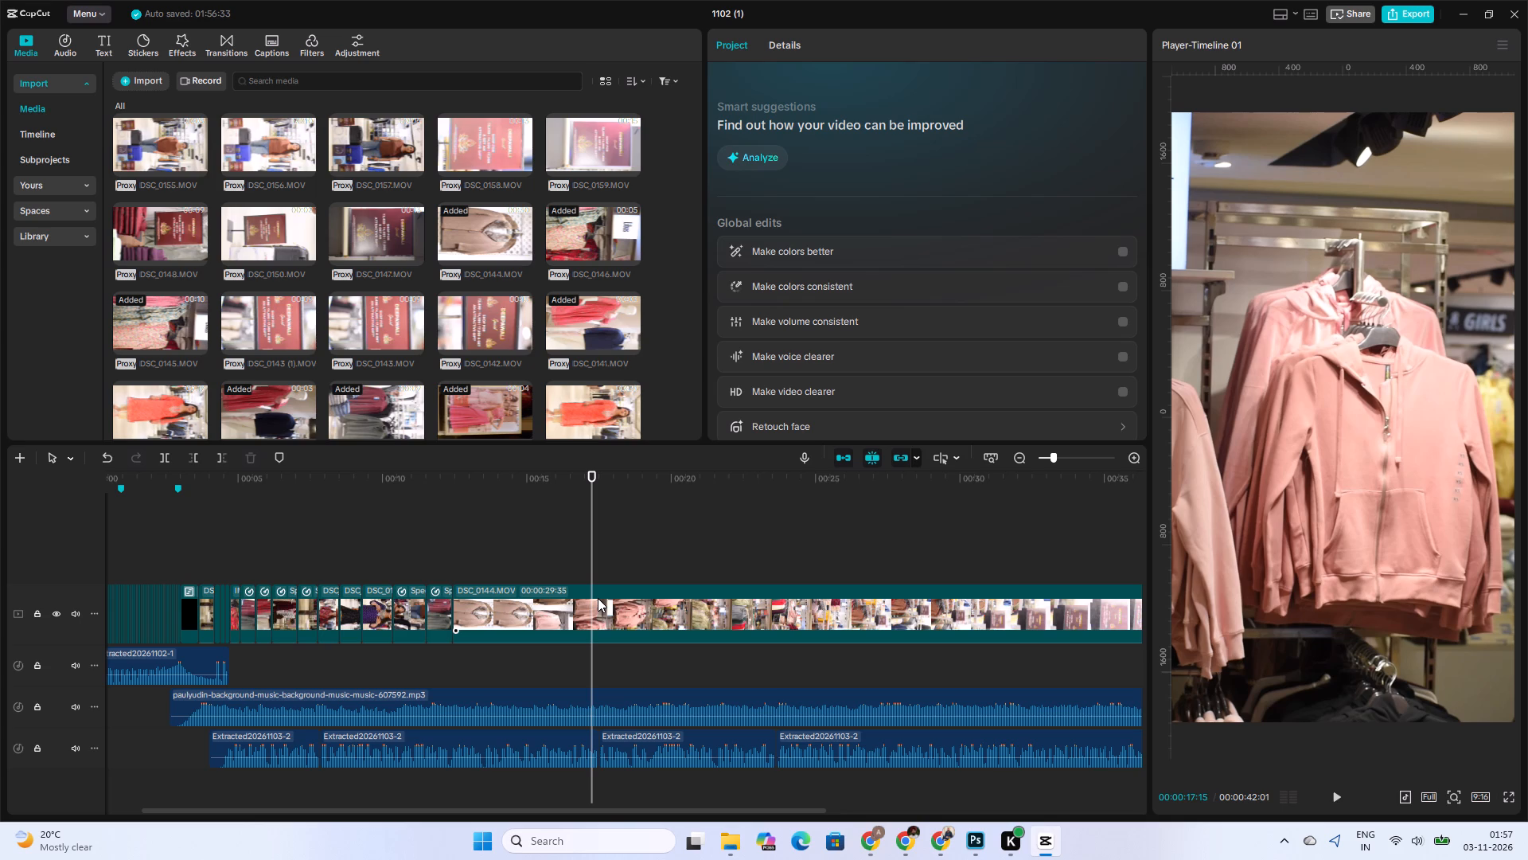
Review the frames of the earlier assembled clips between about 00:00:02 and 00:00:11 on the timeline.
double_click(408, 527)
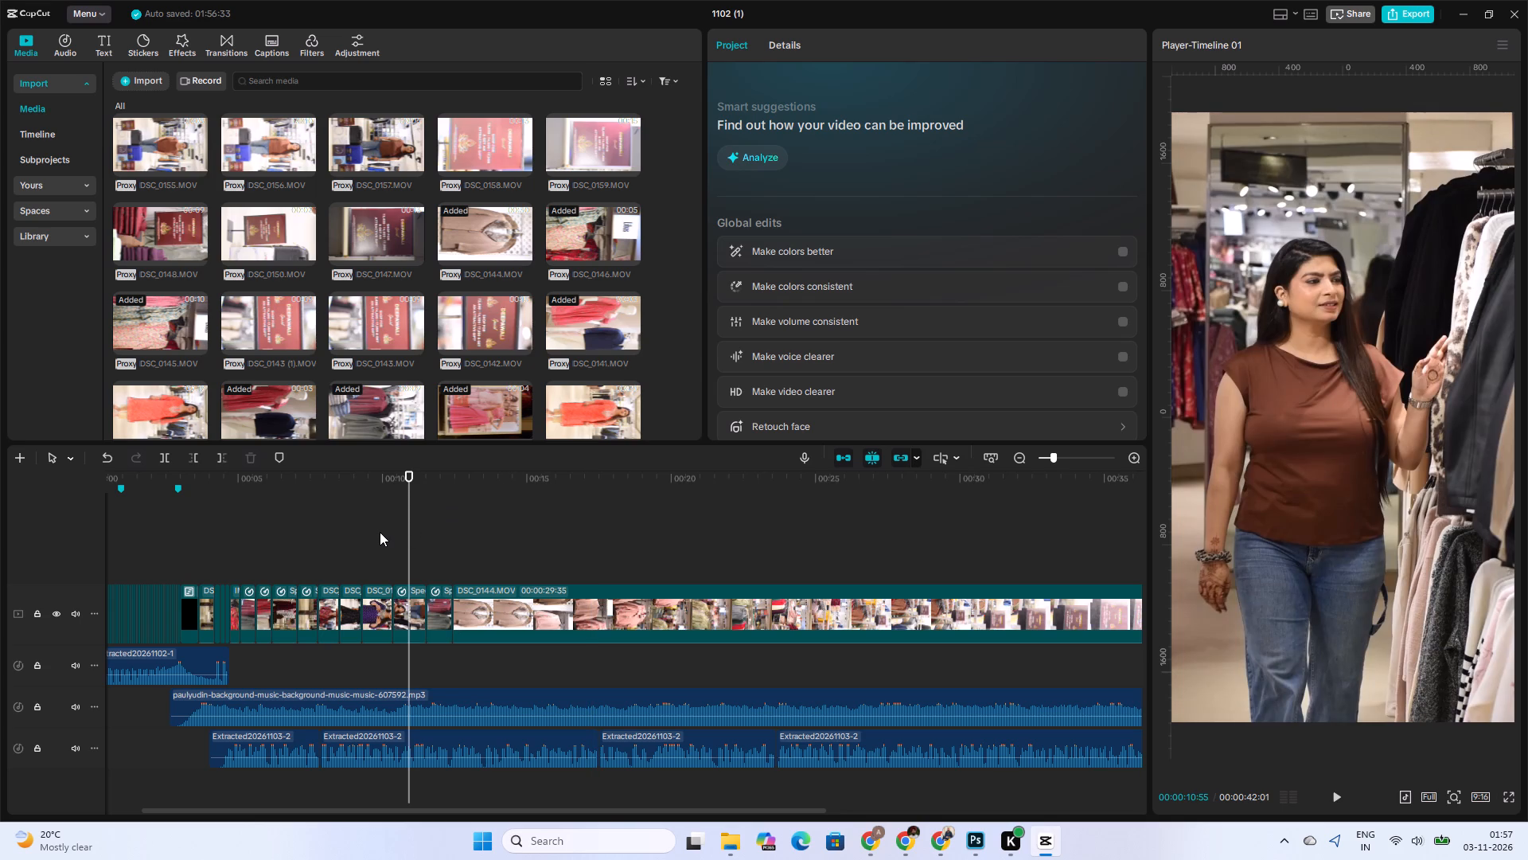
left_click(193, 491)
left_click(172, 563)
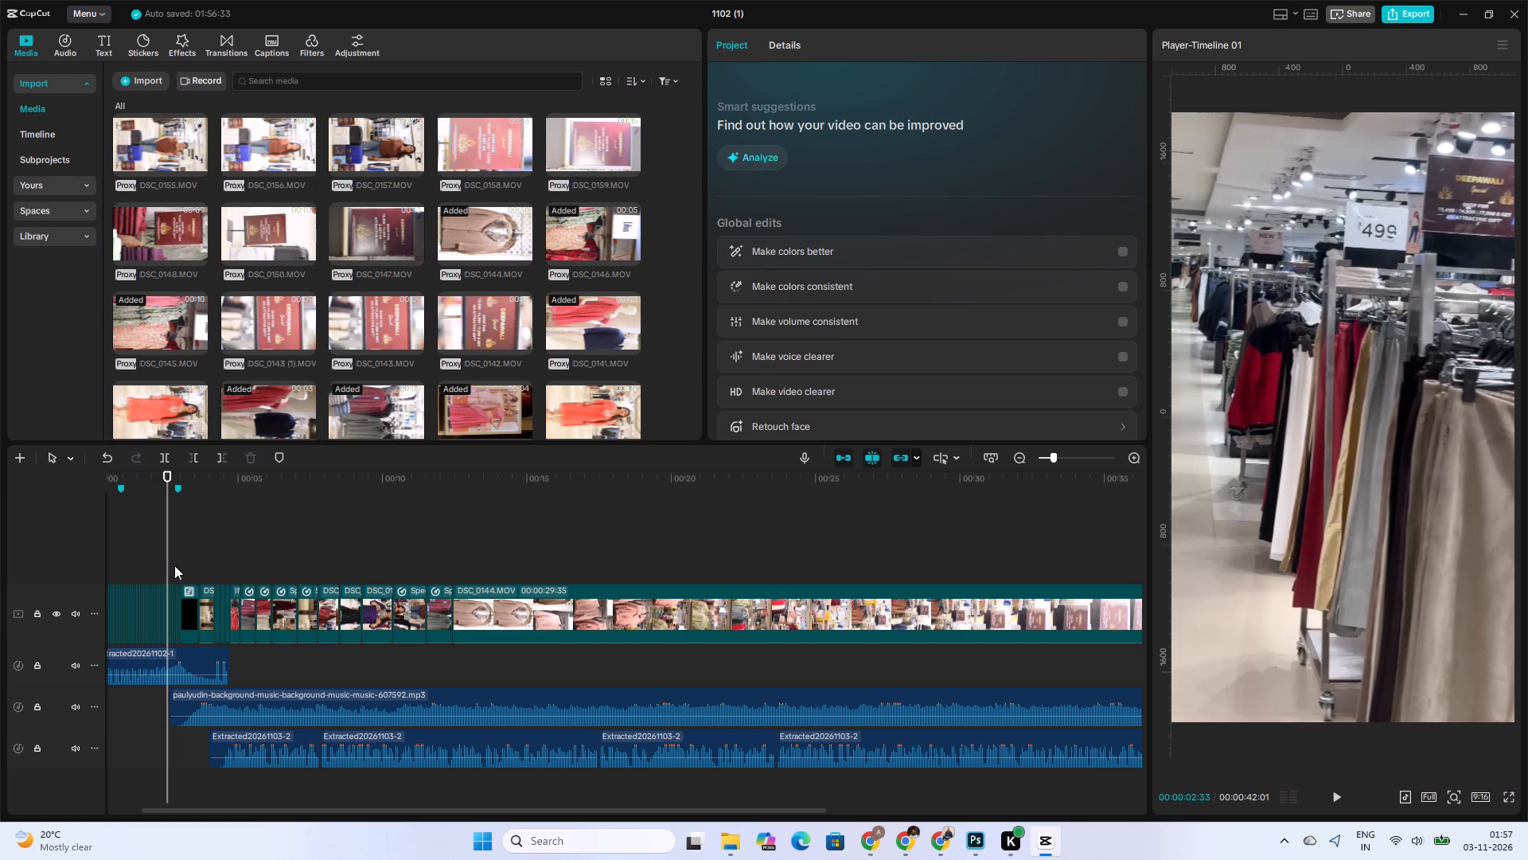
left_click(292, 557)
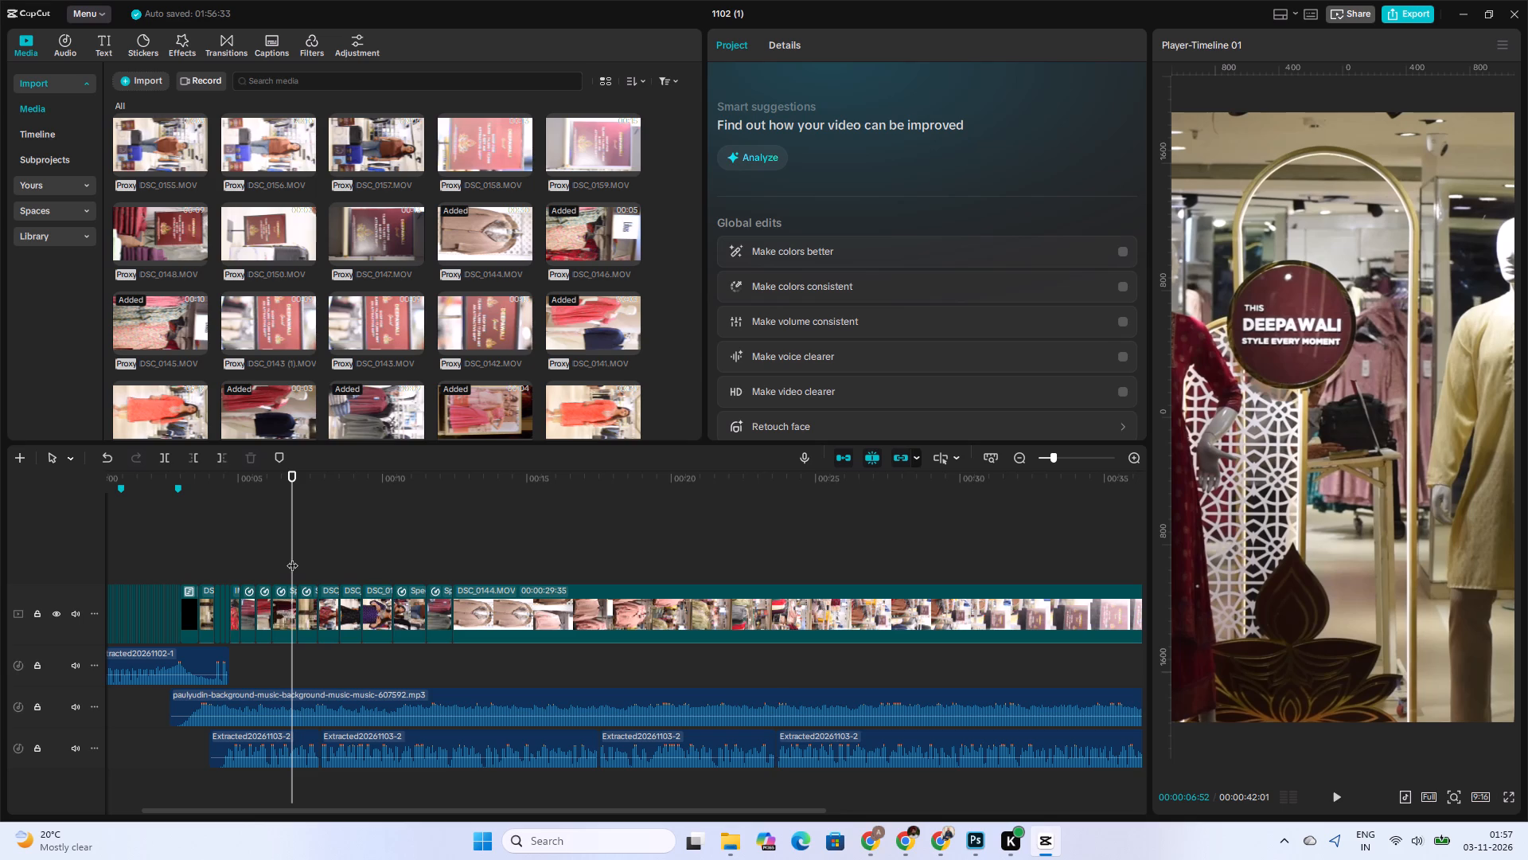
left_click(211, 546)
left_click(331, 540)
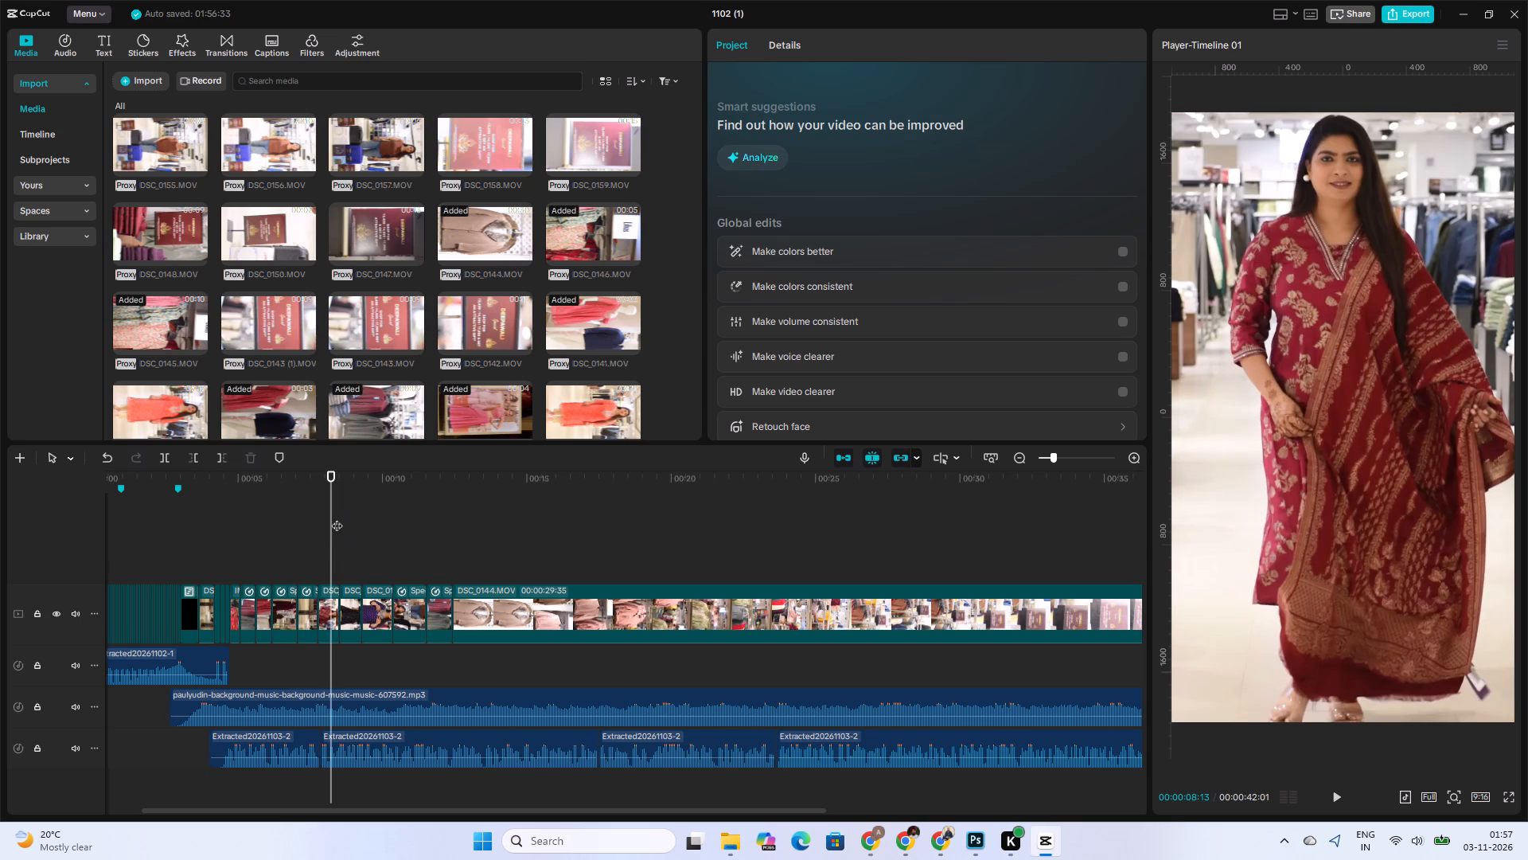
left_click(270, 542)
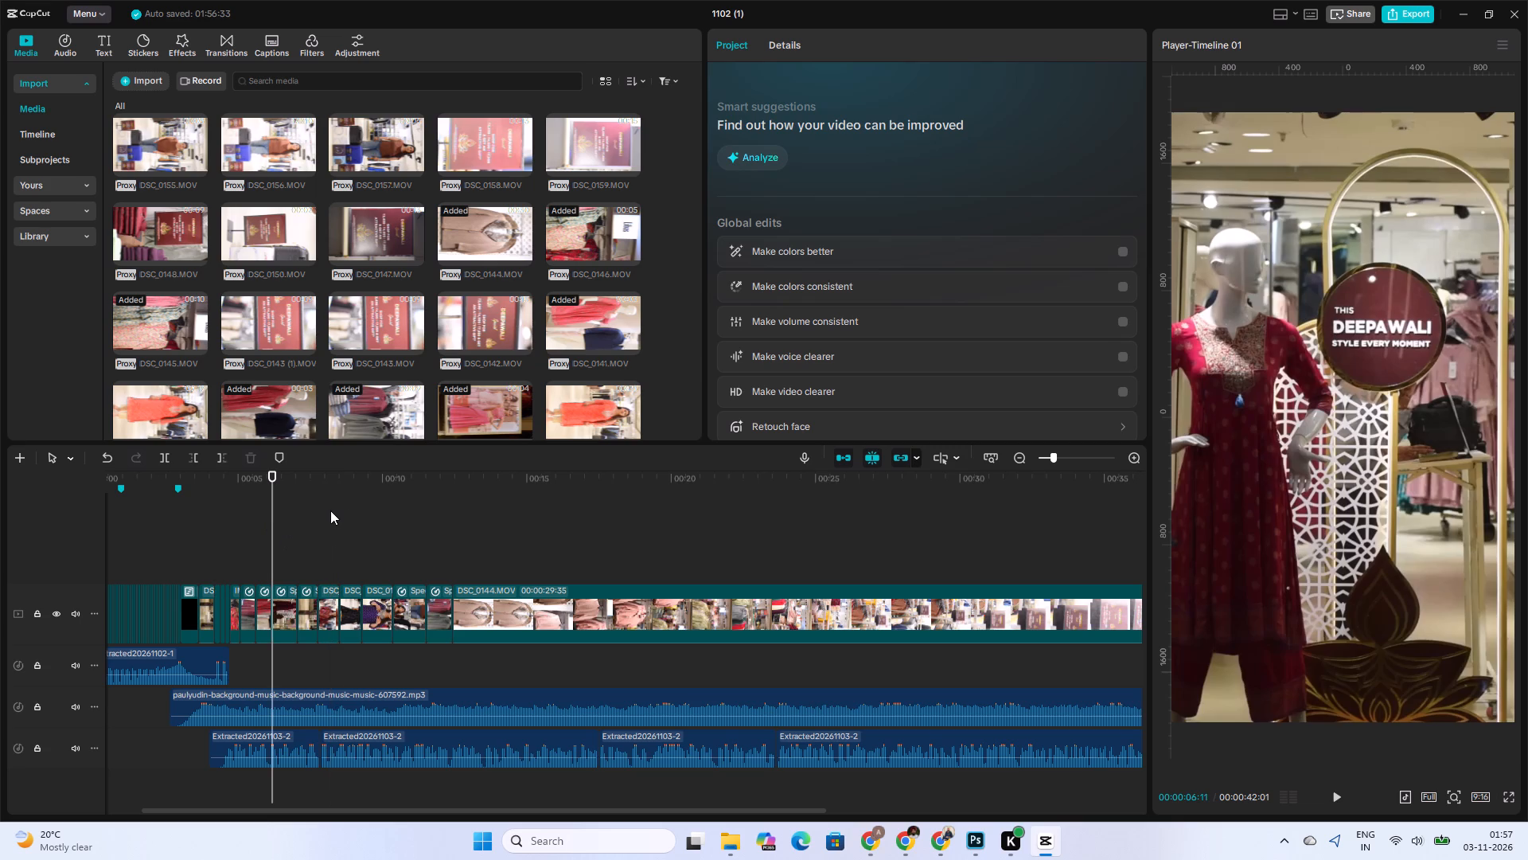
left_click(287, 547)
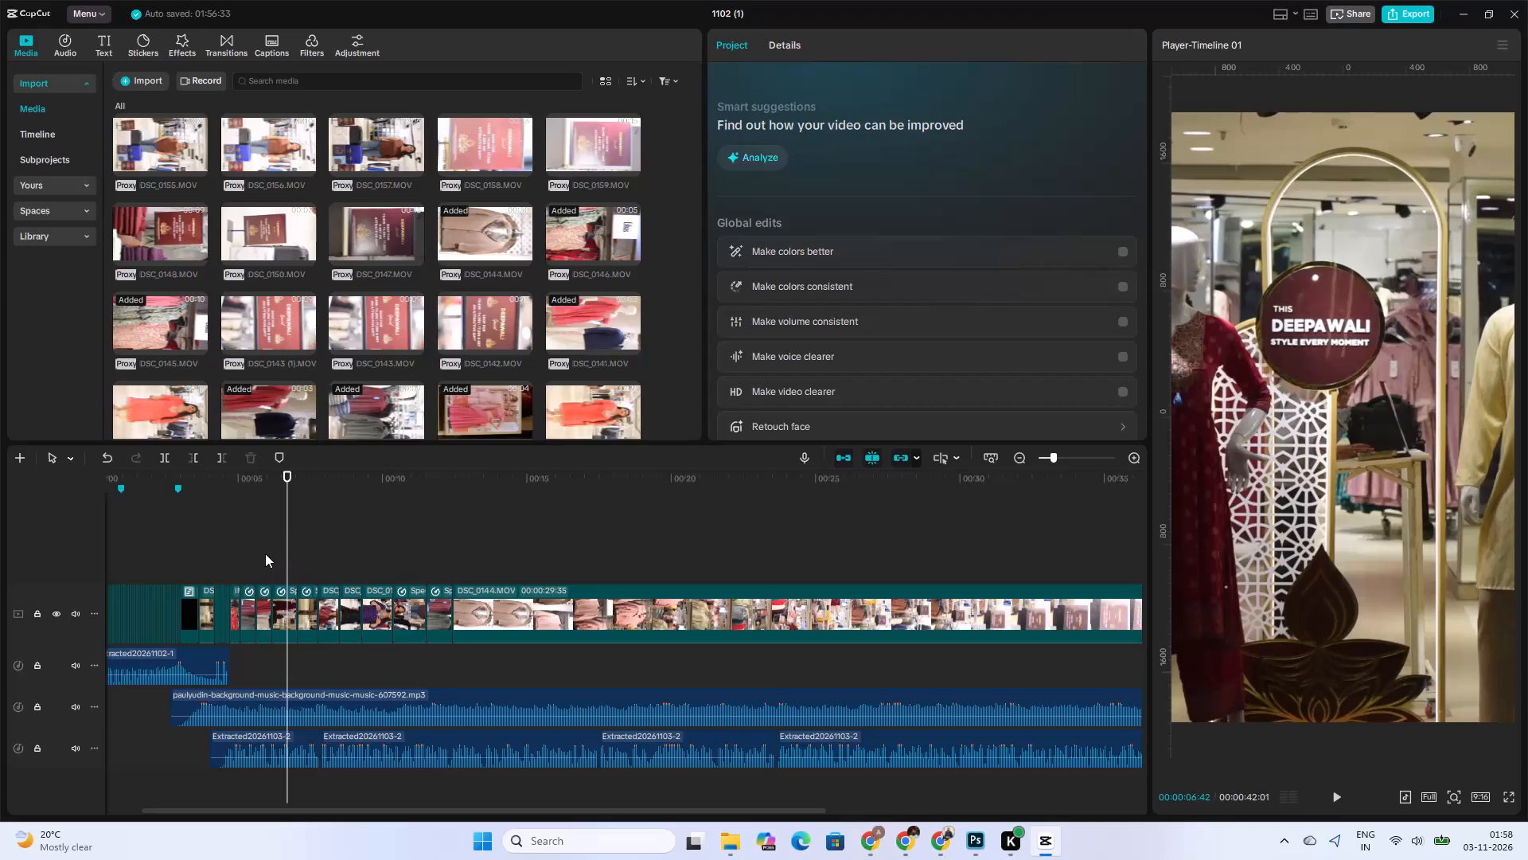
left_click(251, 538)
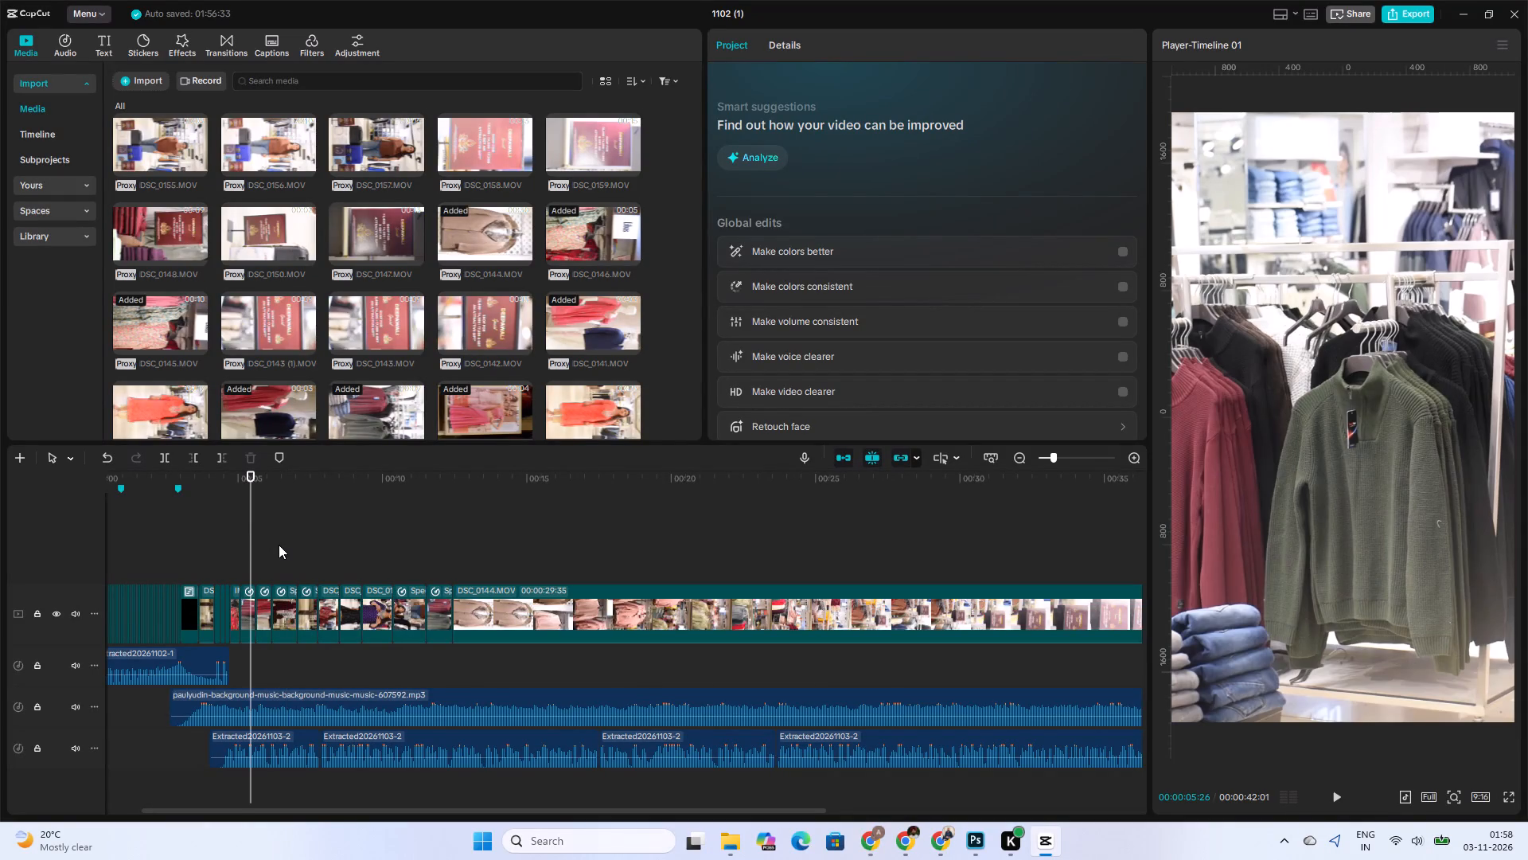
left_click(214, 557)
left_click(220, 562)
left_click(218, 561)
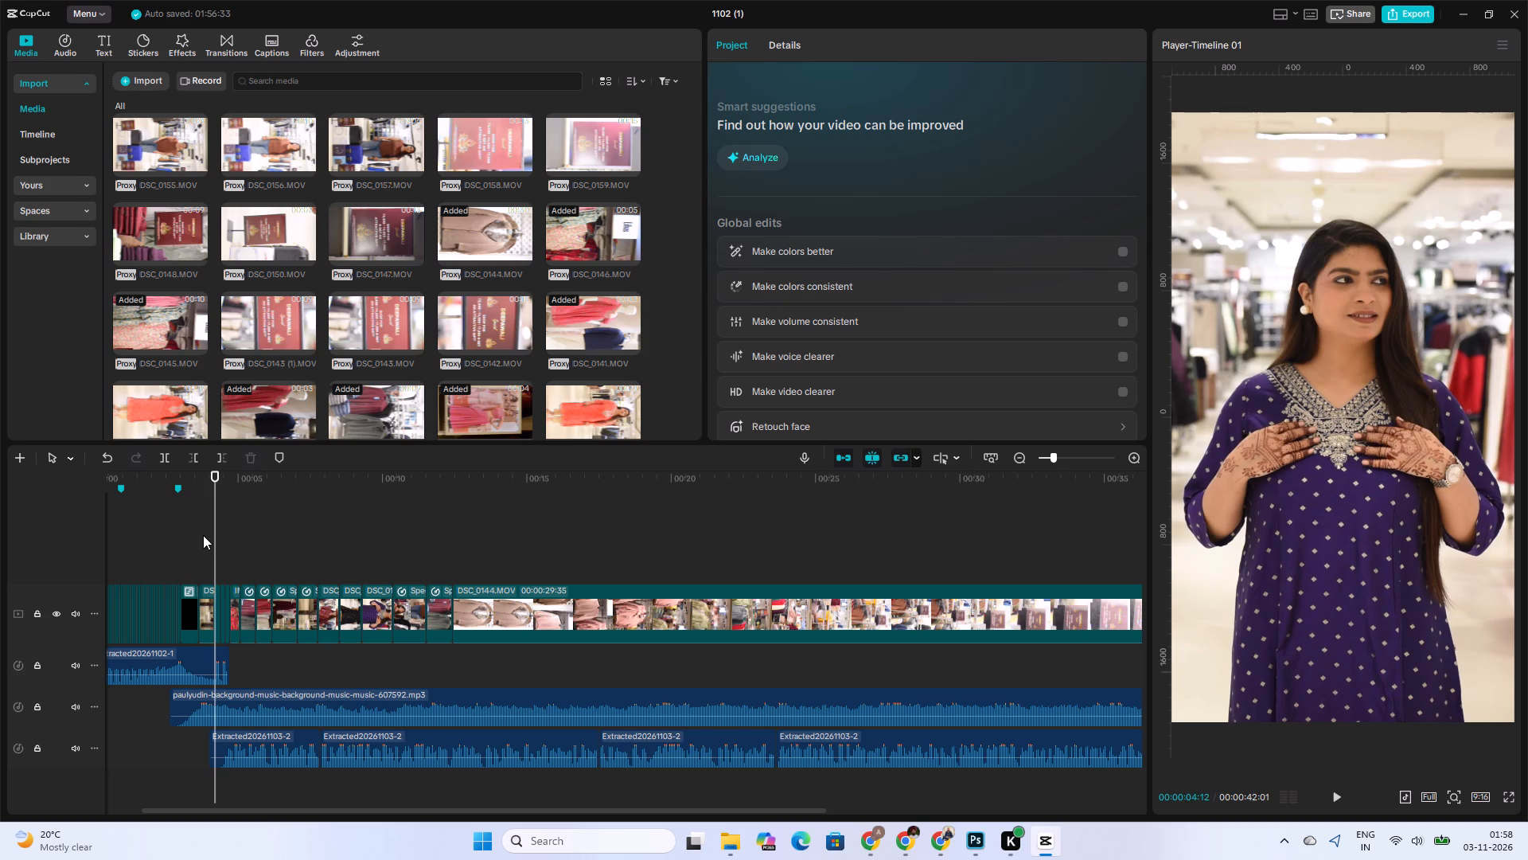
left_click(203, 535)
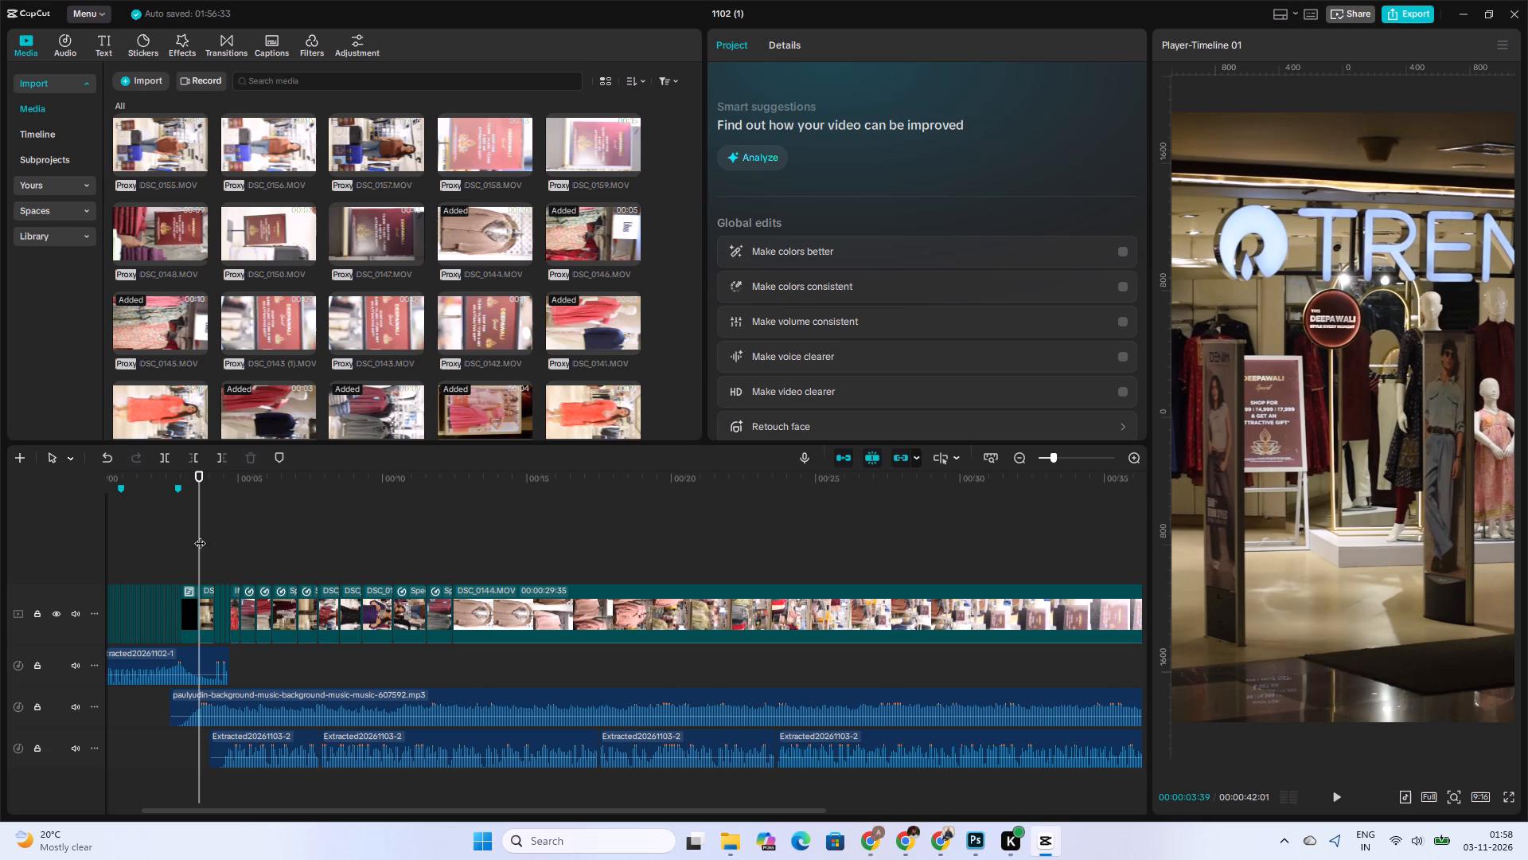
left_click(218, 556)
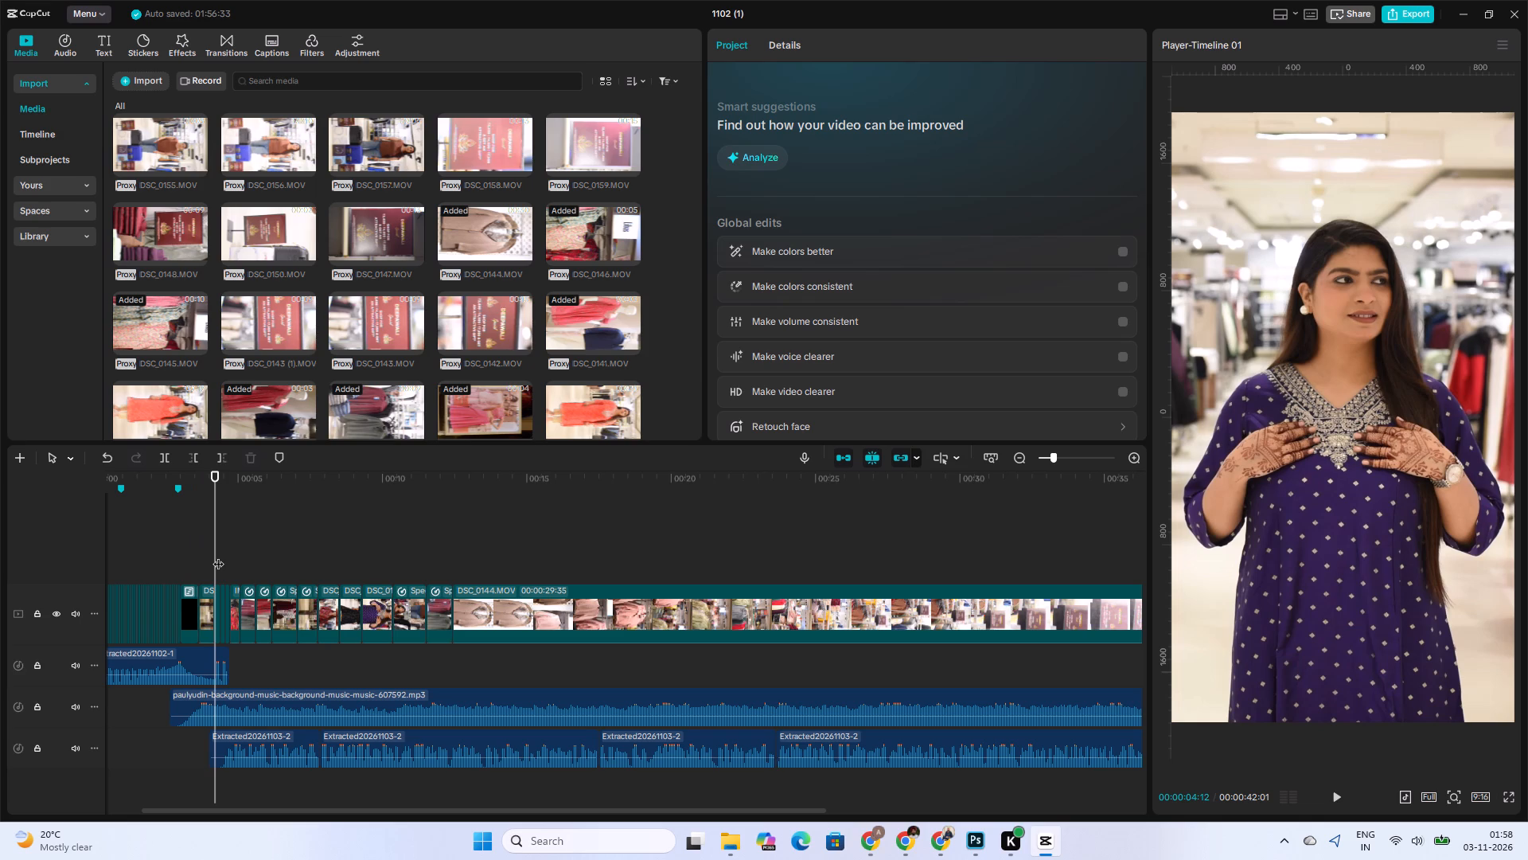
left_click(226, 563)
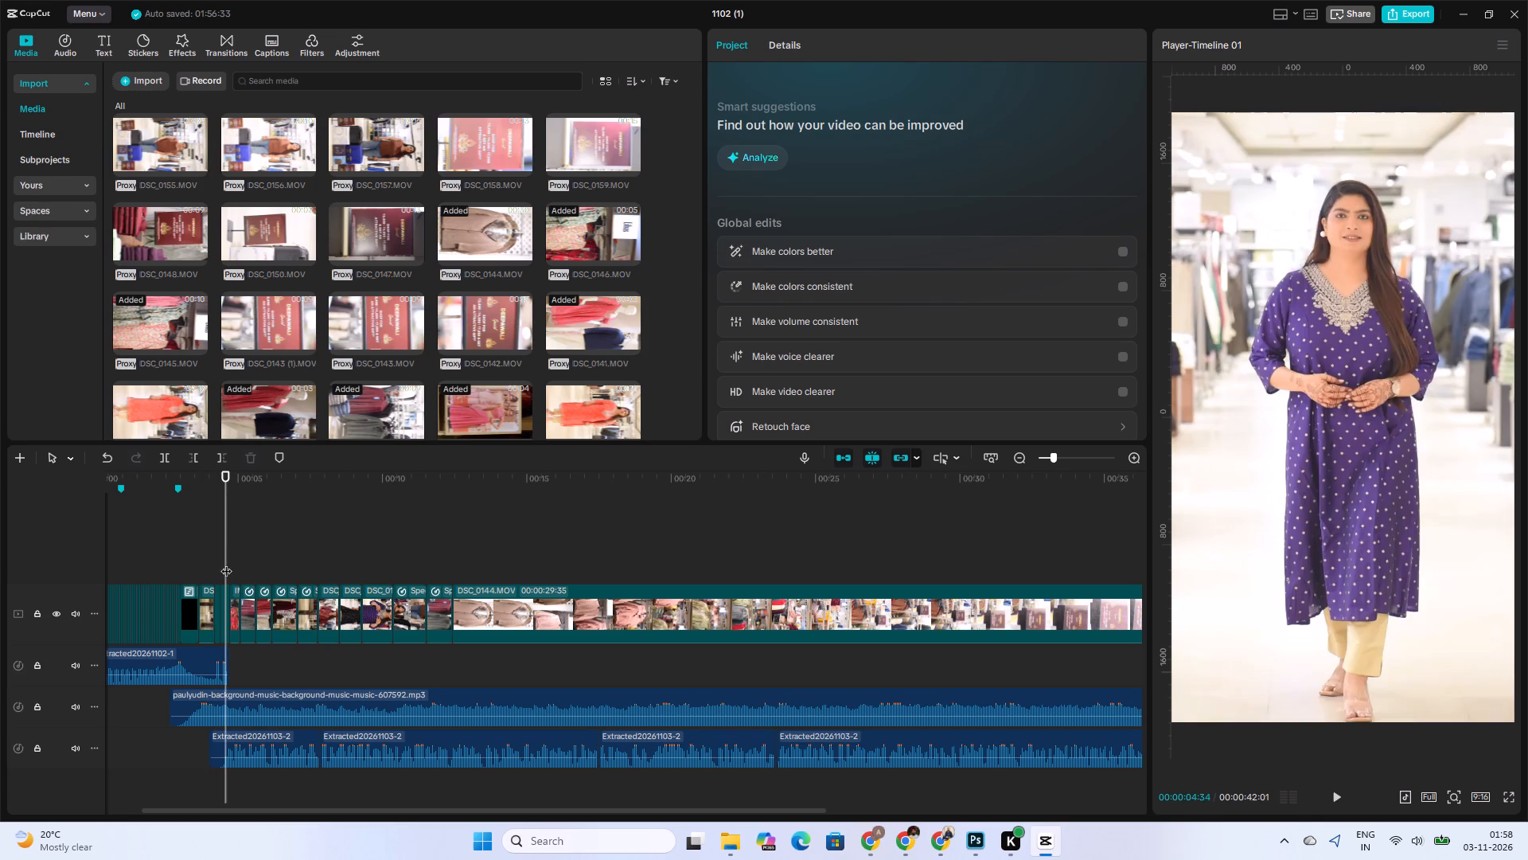
left_click(222, 564)
left_click_drag(222, 564, 209, 579)
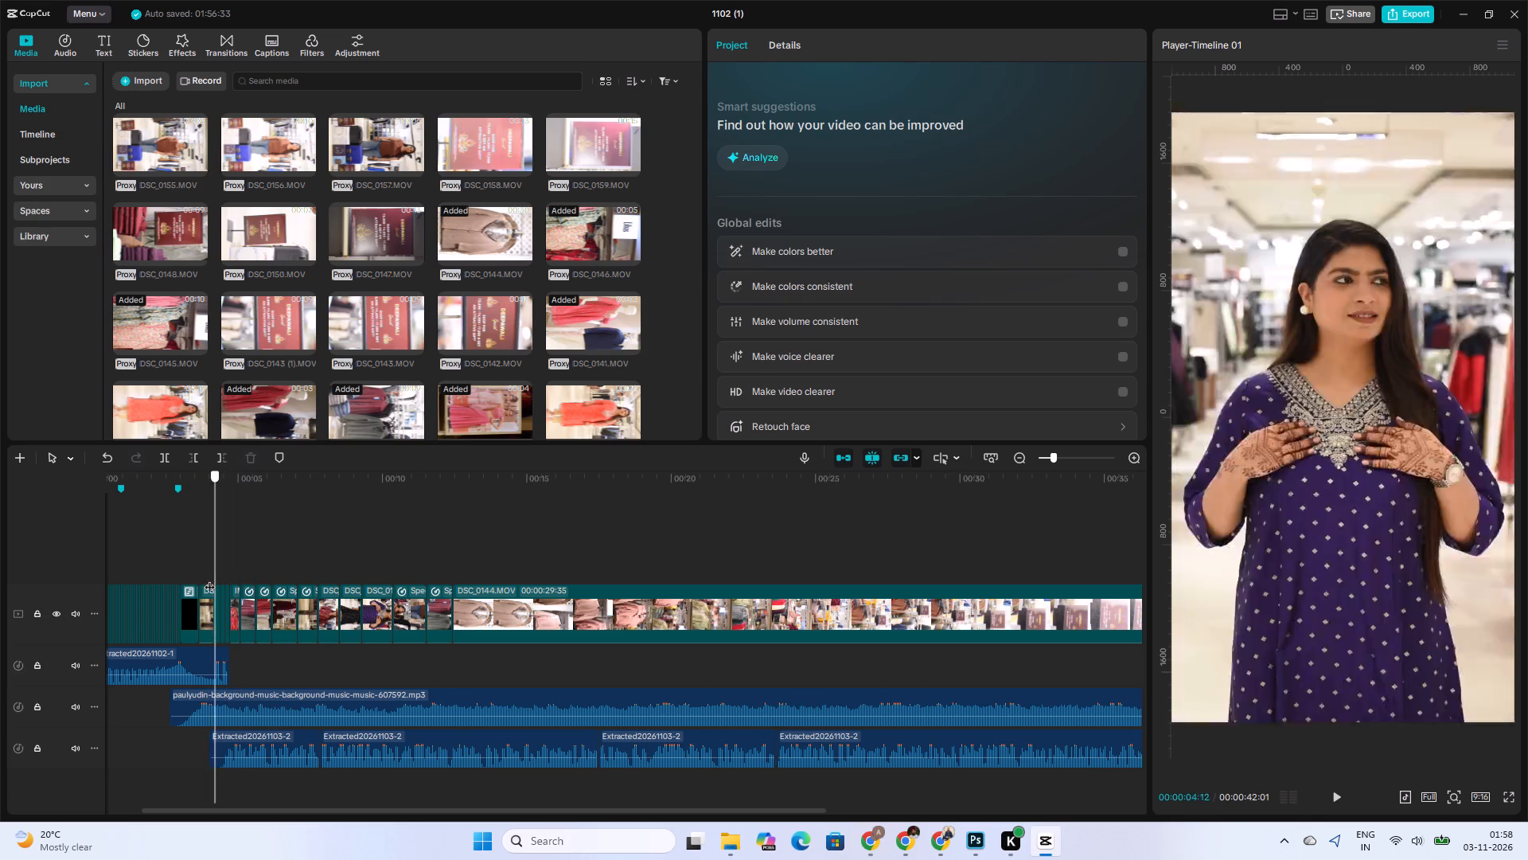
left_click_drag(209, 579, 430, 598)
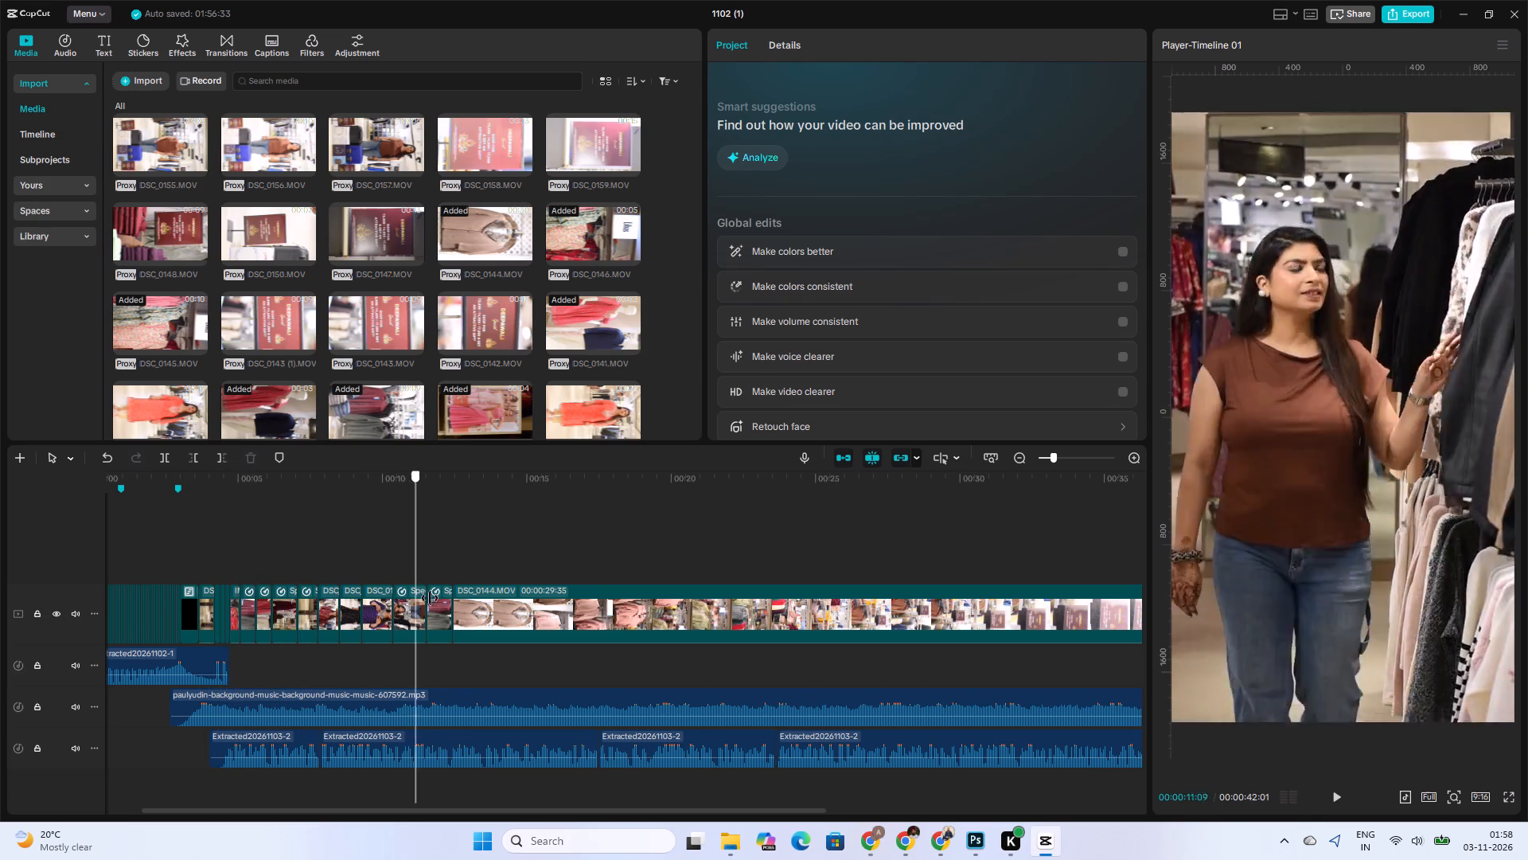
Review the frames of the assembled clips between about 00:00:03 and 00:00:09, checking the kurta, mannequin and storefront shots.
left_click_drag(430, 598, 212, 616)
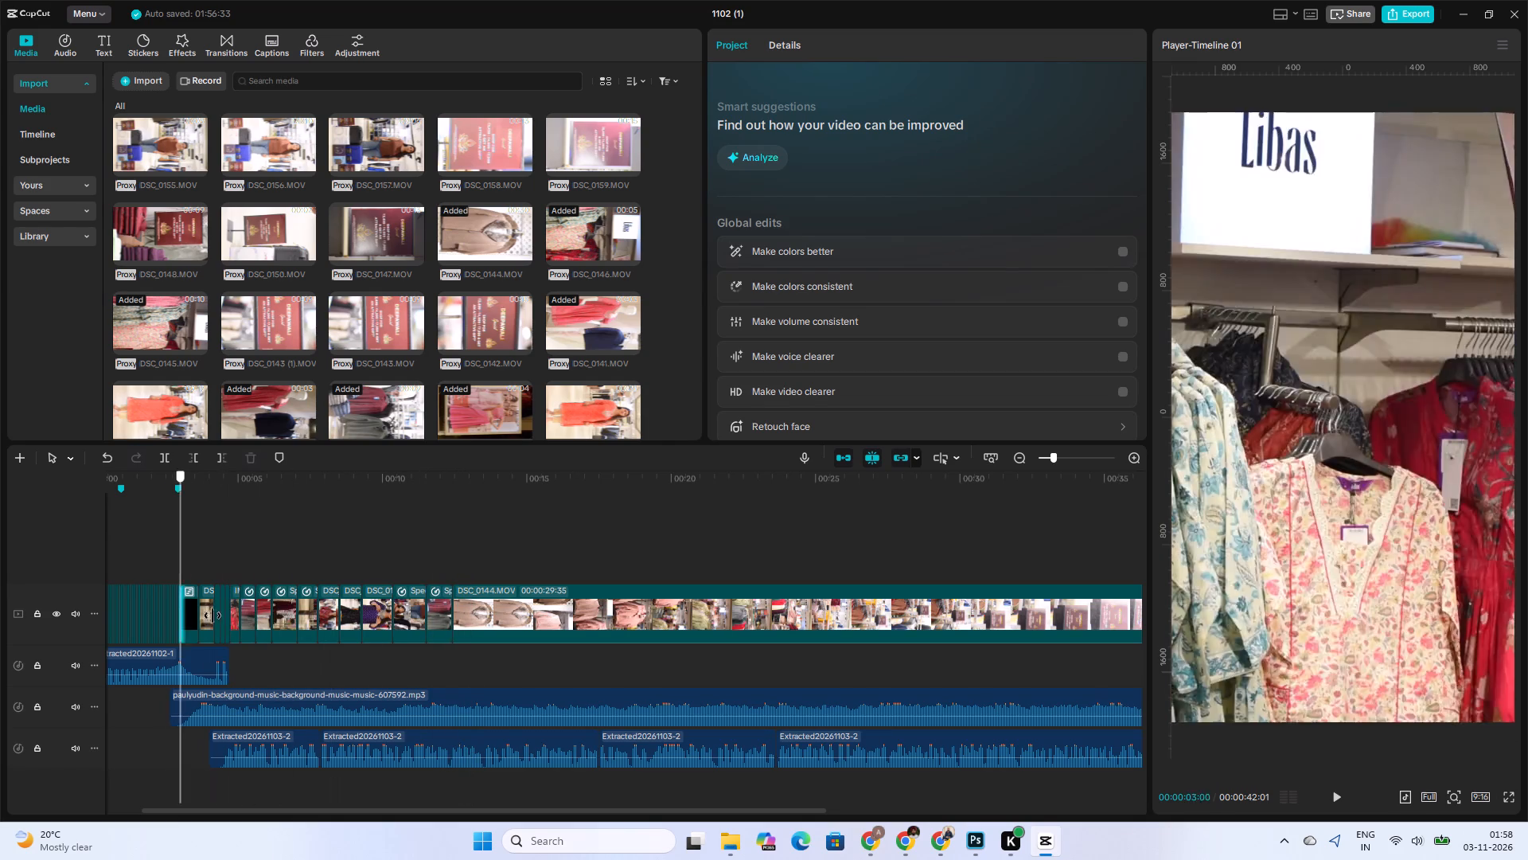
left_click_drag(212, 616, 343, 616)
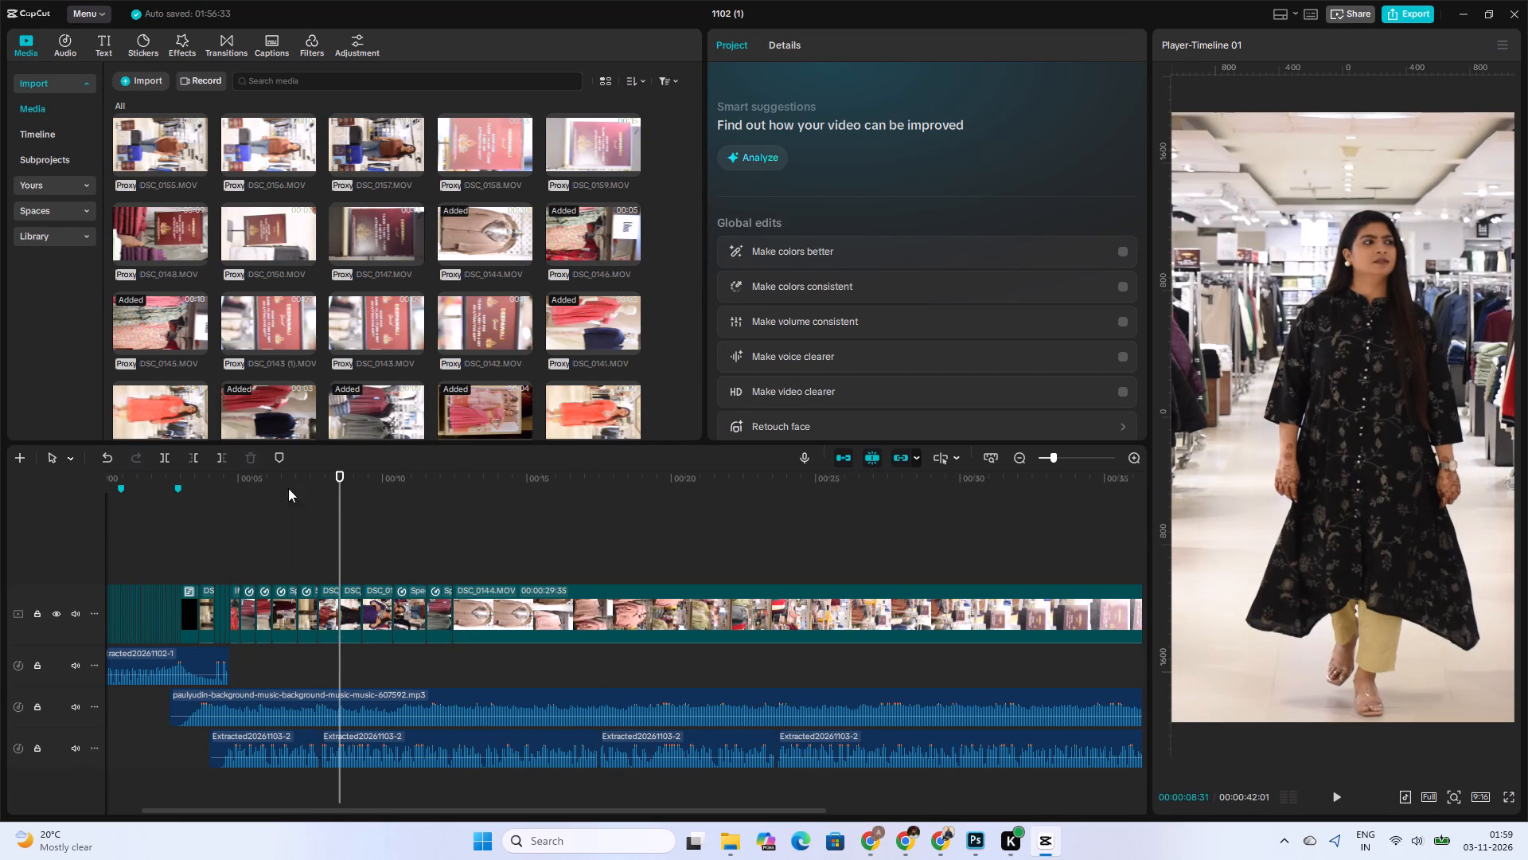
left_click(191, 558)
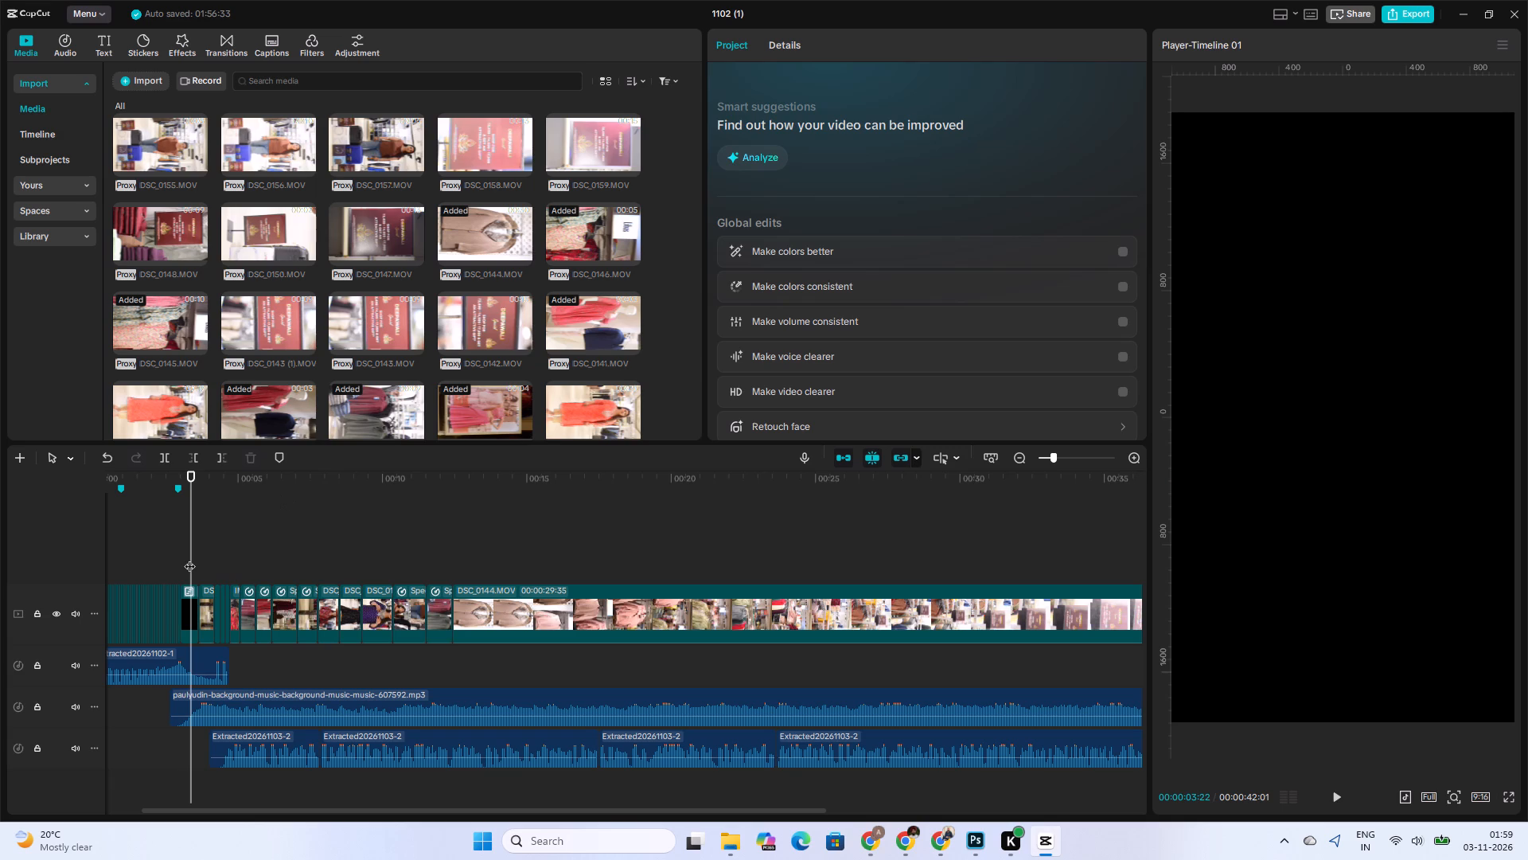
left_click(216, 561)
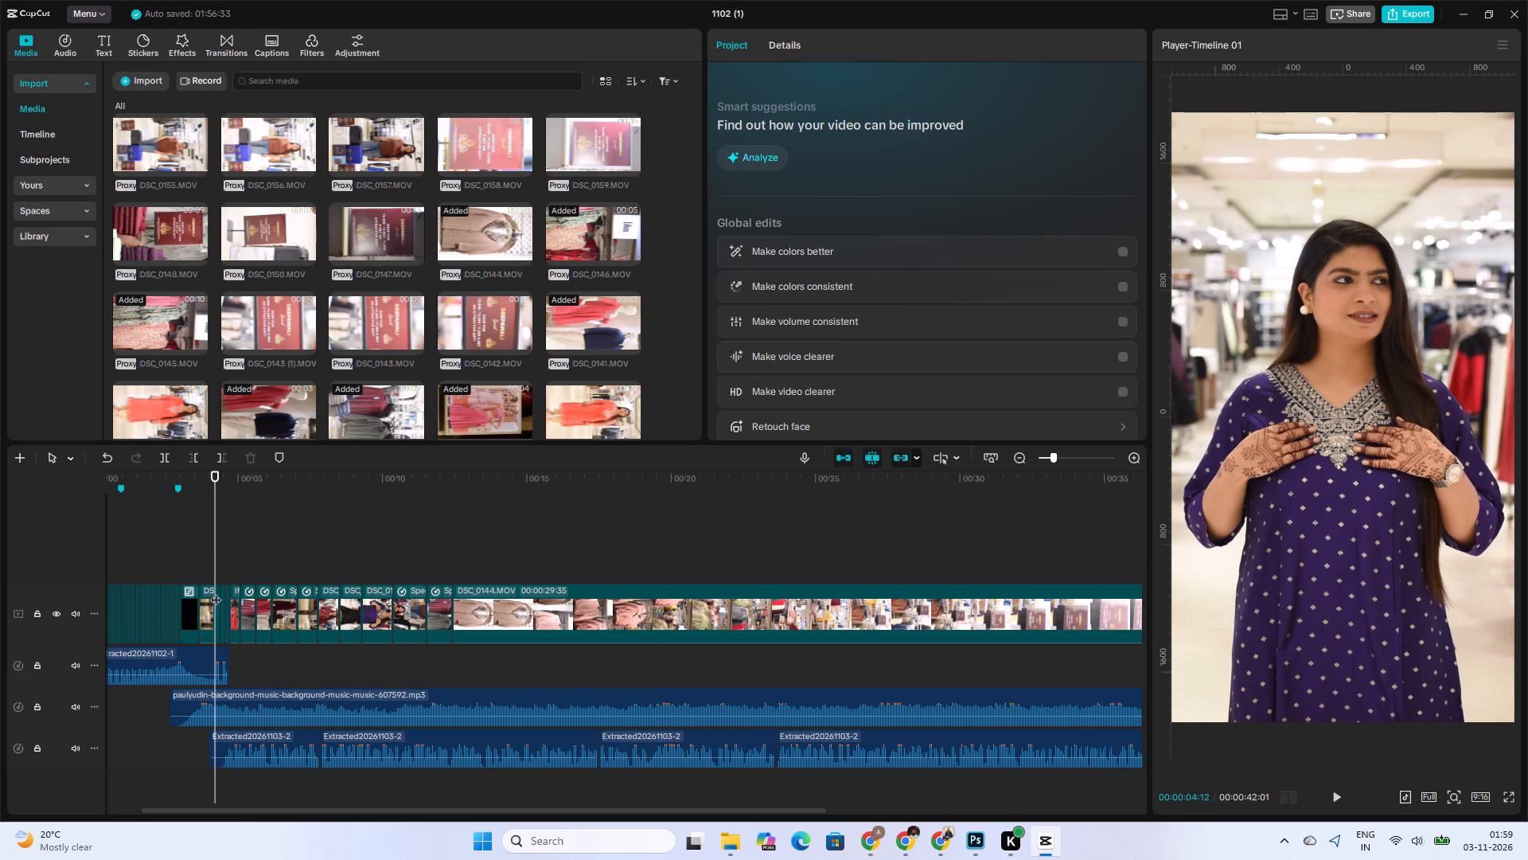
left_click(349, 566)
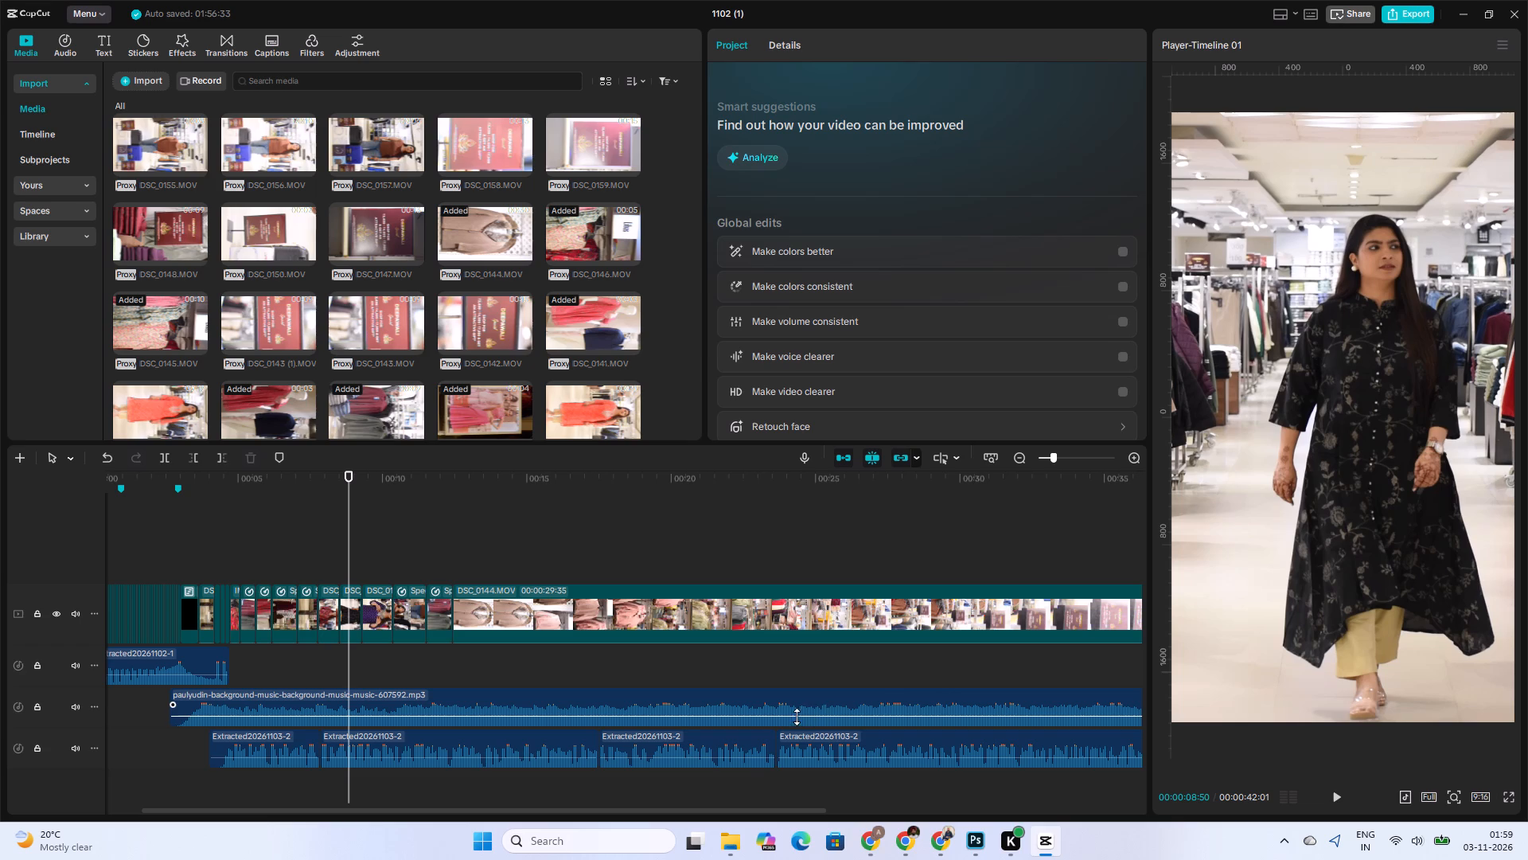
left_click(259, 544)
left_click(258, 544)
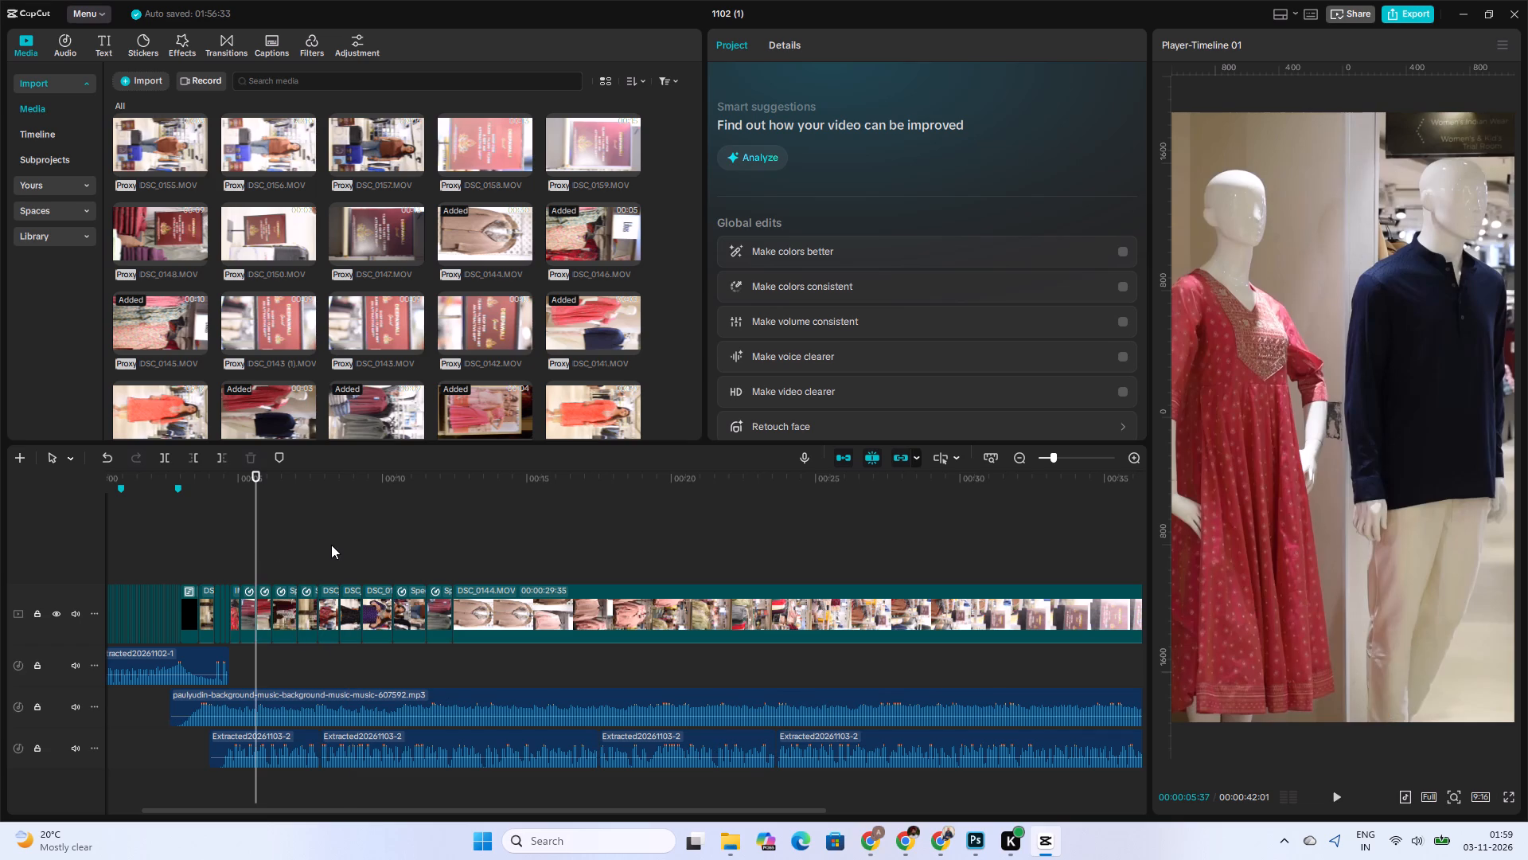
left_click(212, 546)
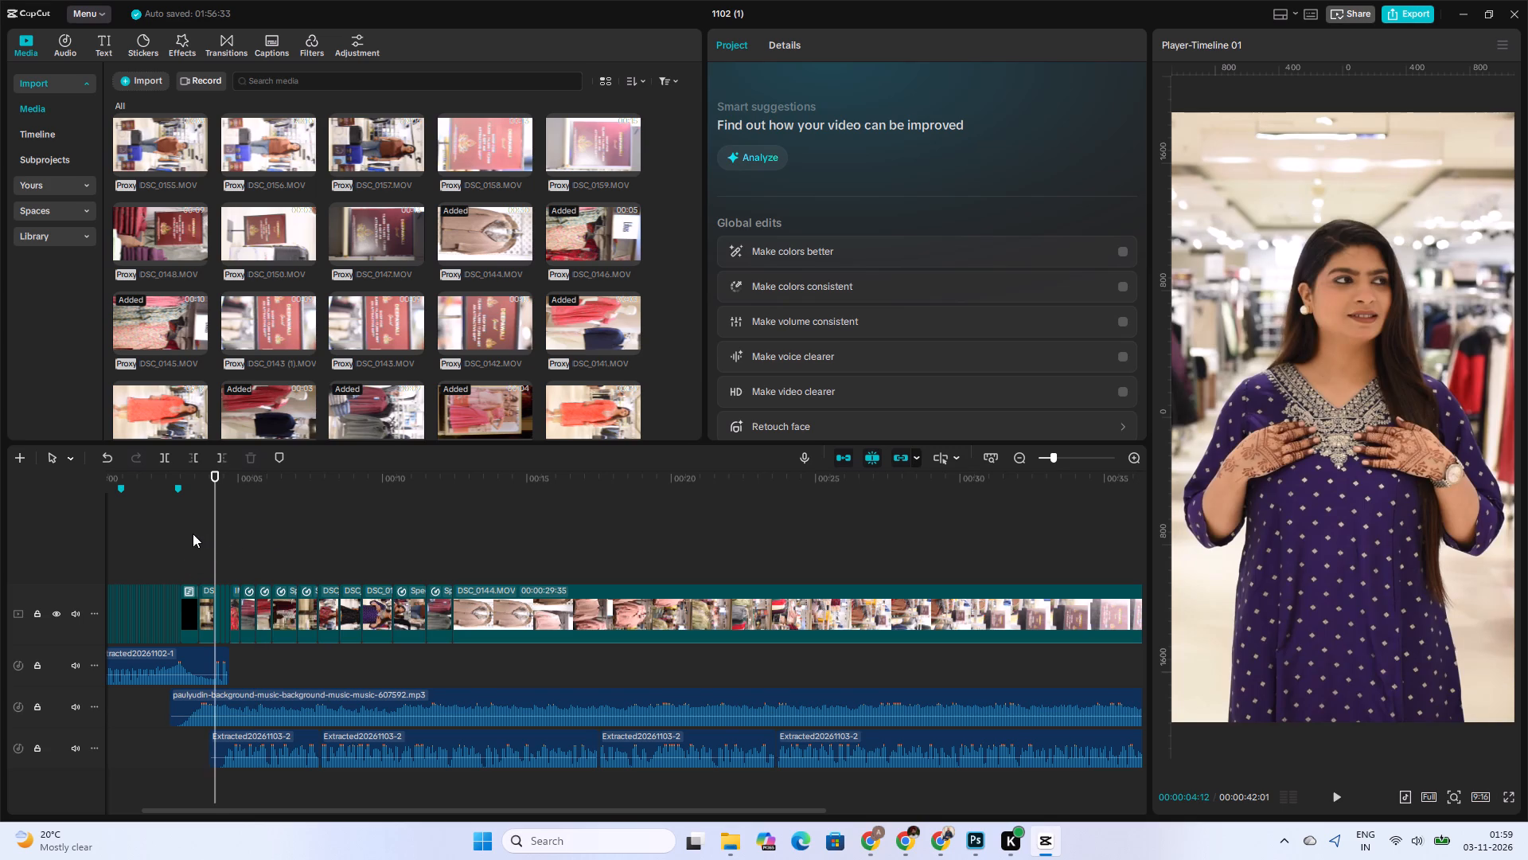
left_click(204, 536)
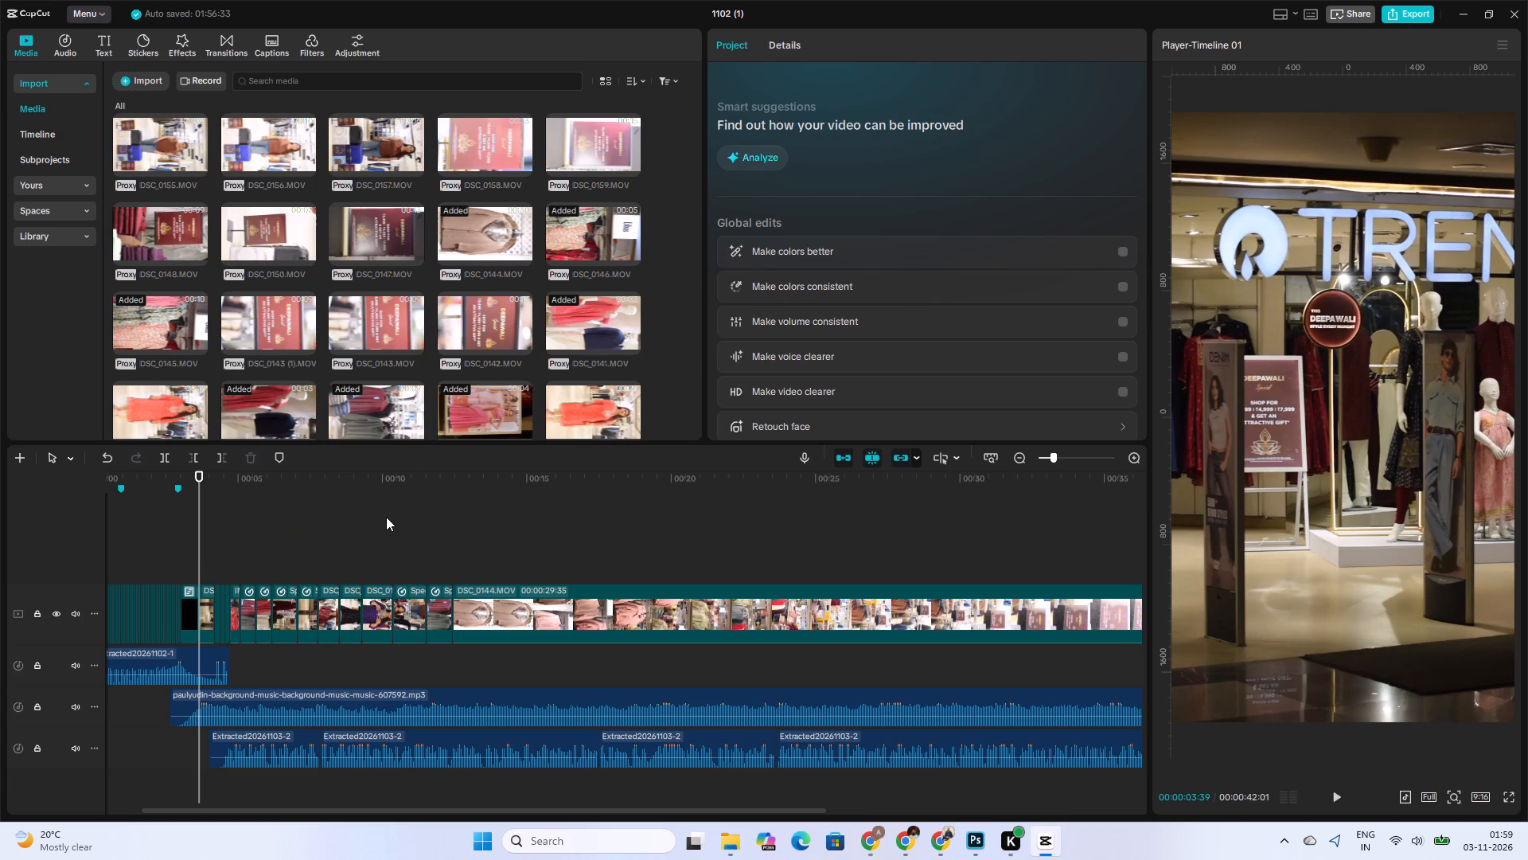
Compare the storefront shots around 00:00:04 with the mannequin shots around 00:00:05:37 and the outfit shots up to about 00:00:11.
left_click(259, 553)
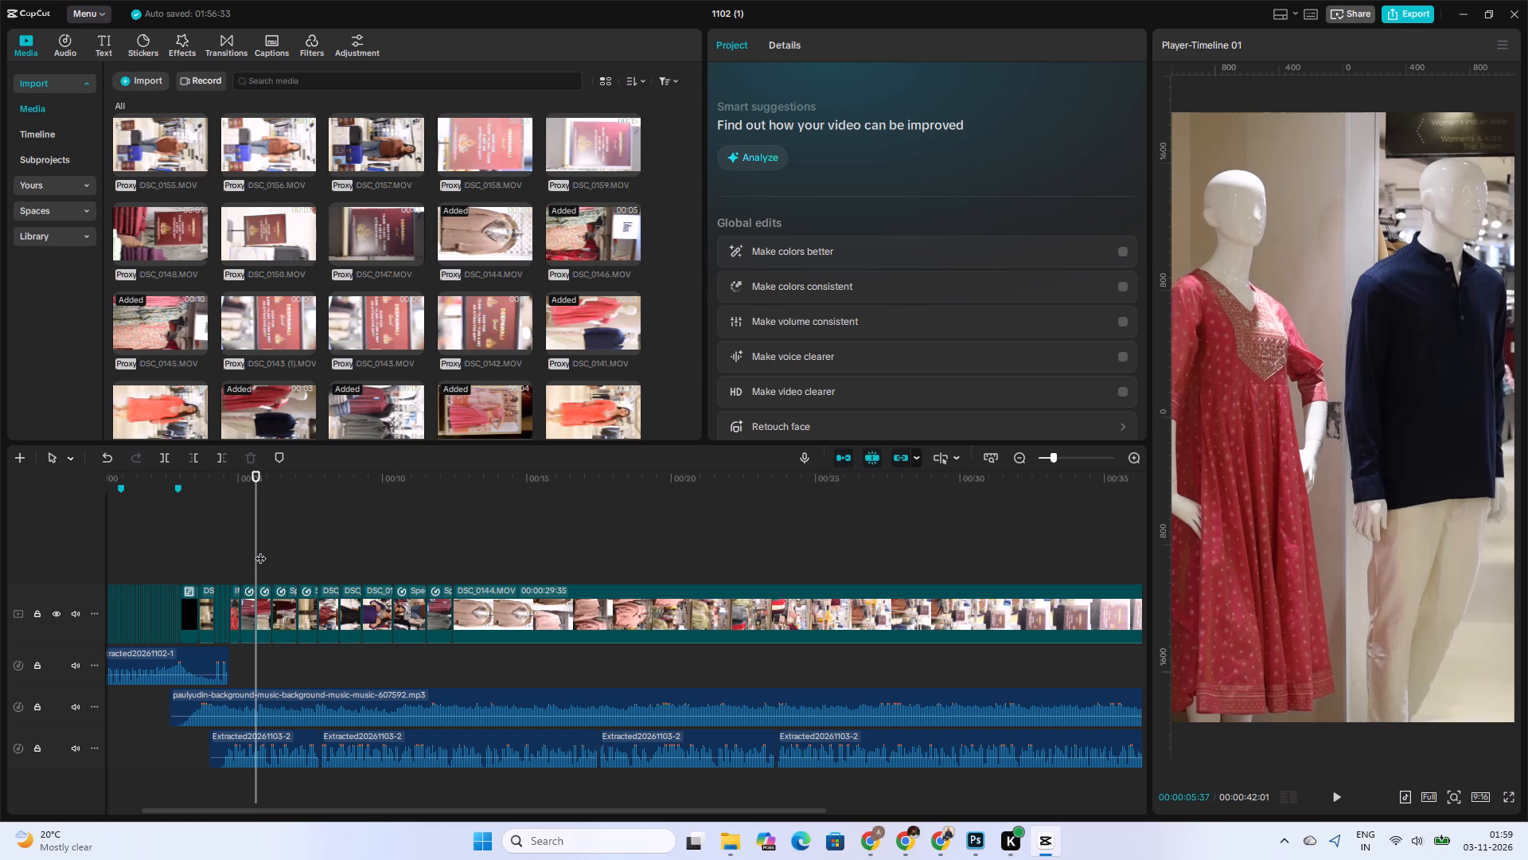
left_click(201, 550)
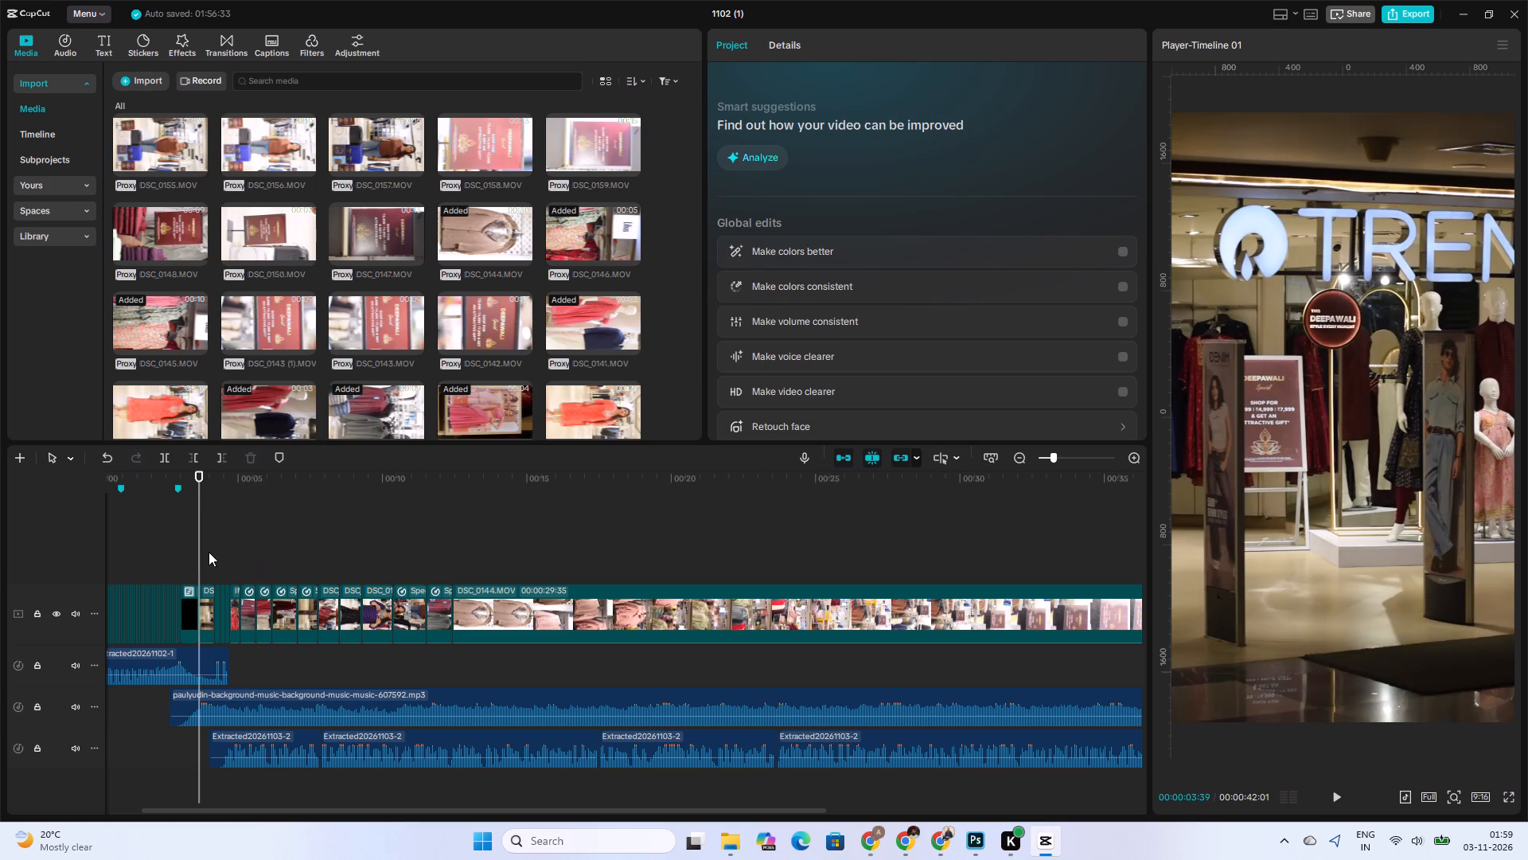
left_click(259, 553)
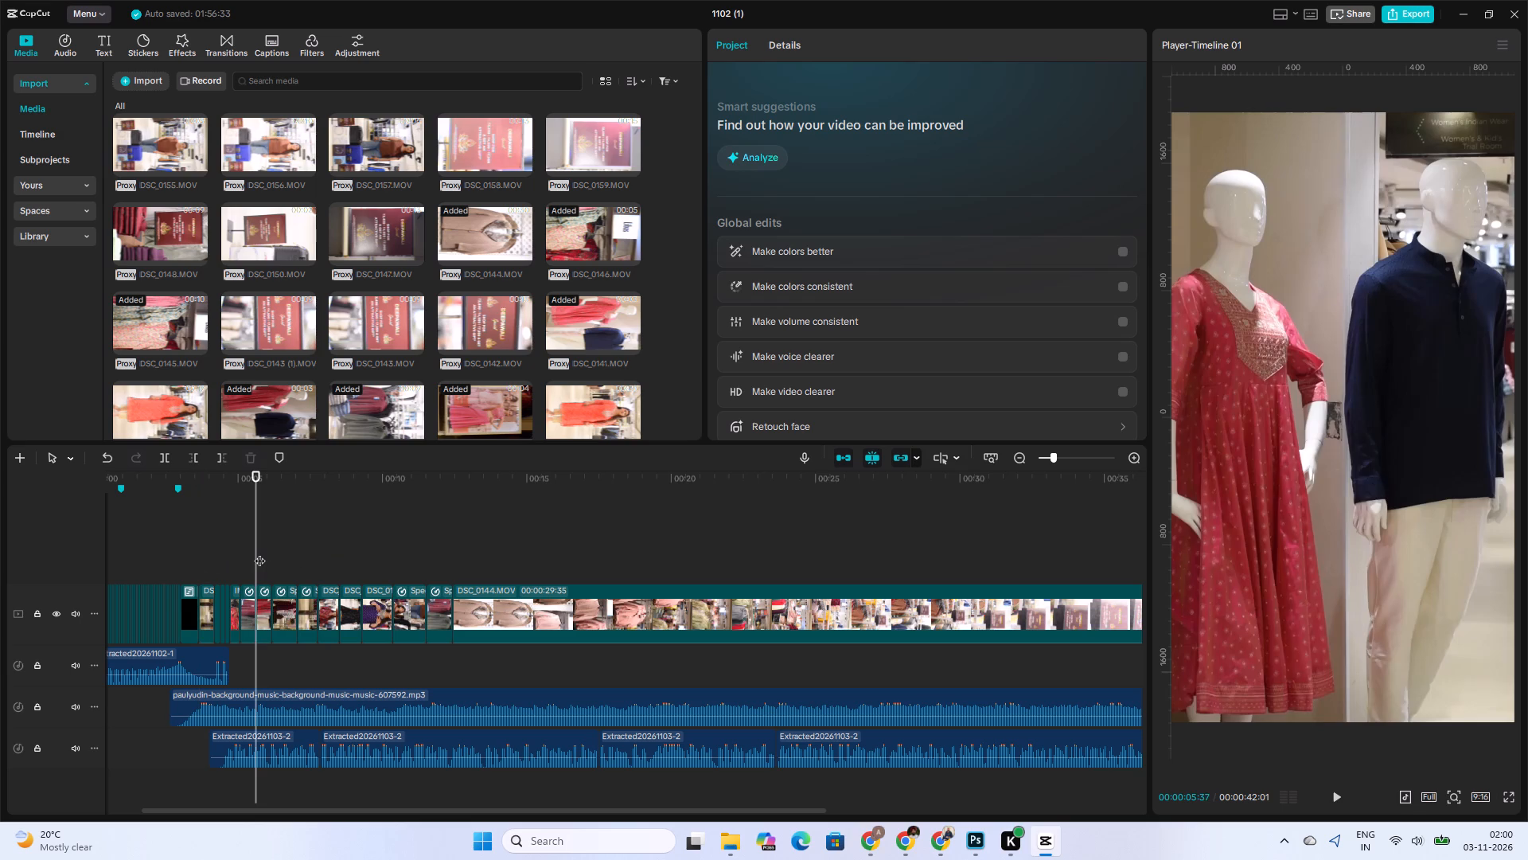
left_click(233, 561)
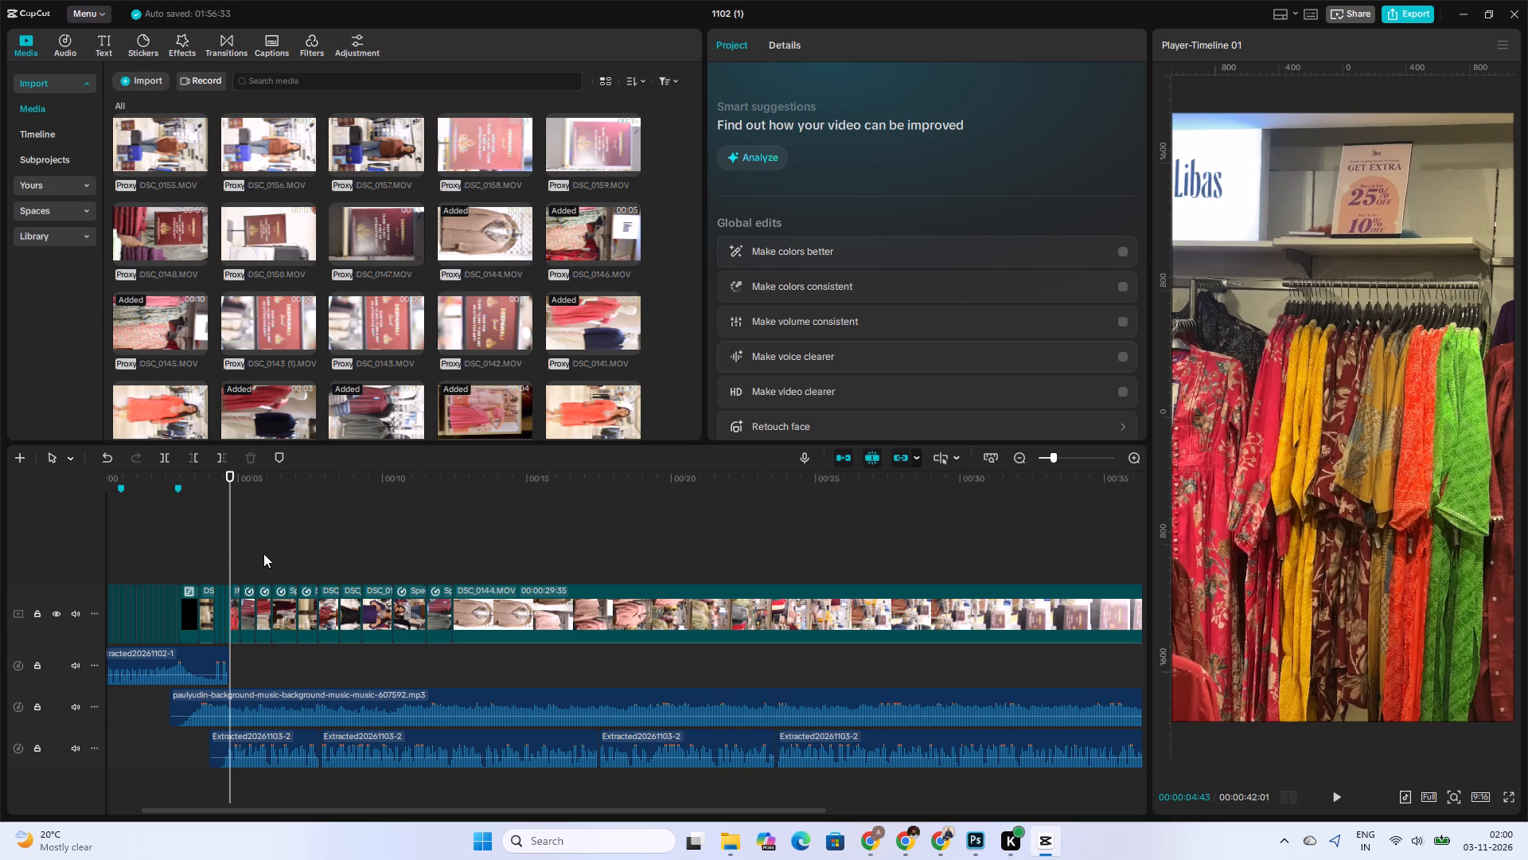
left_click(263, 553)
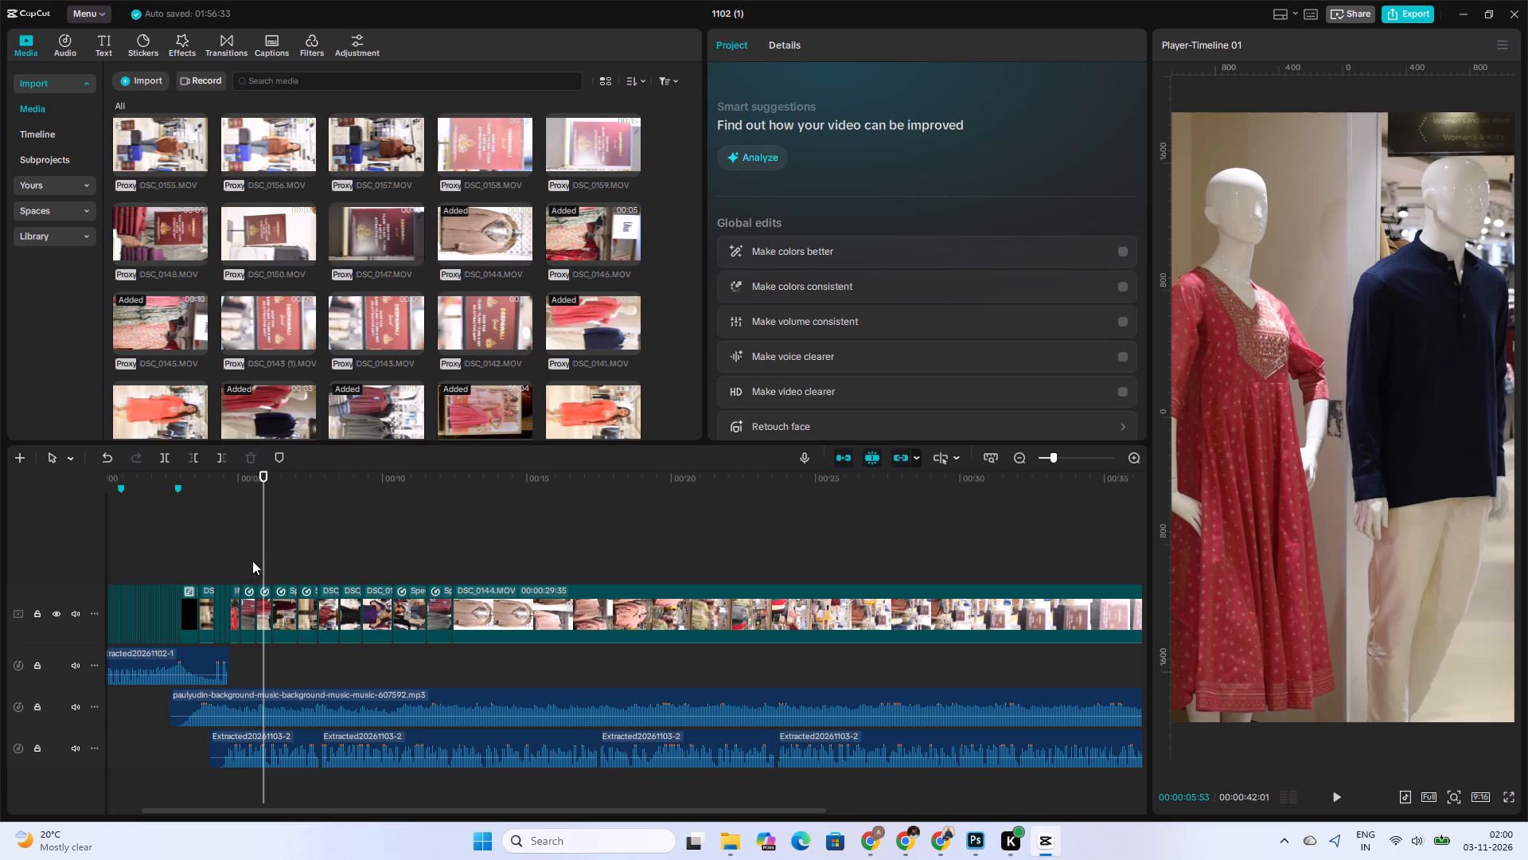
left_click(252, 561)
left_click(309, 548)
left_click(405, 547)
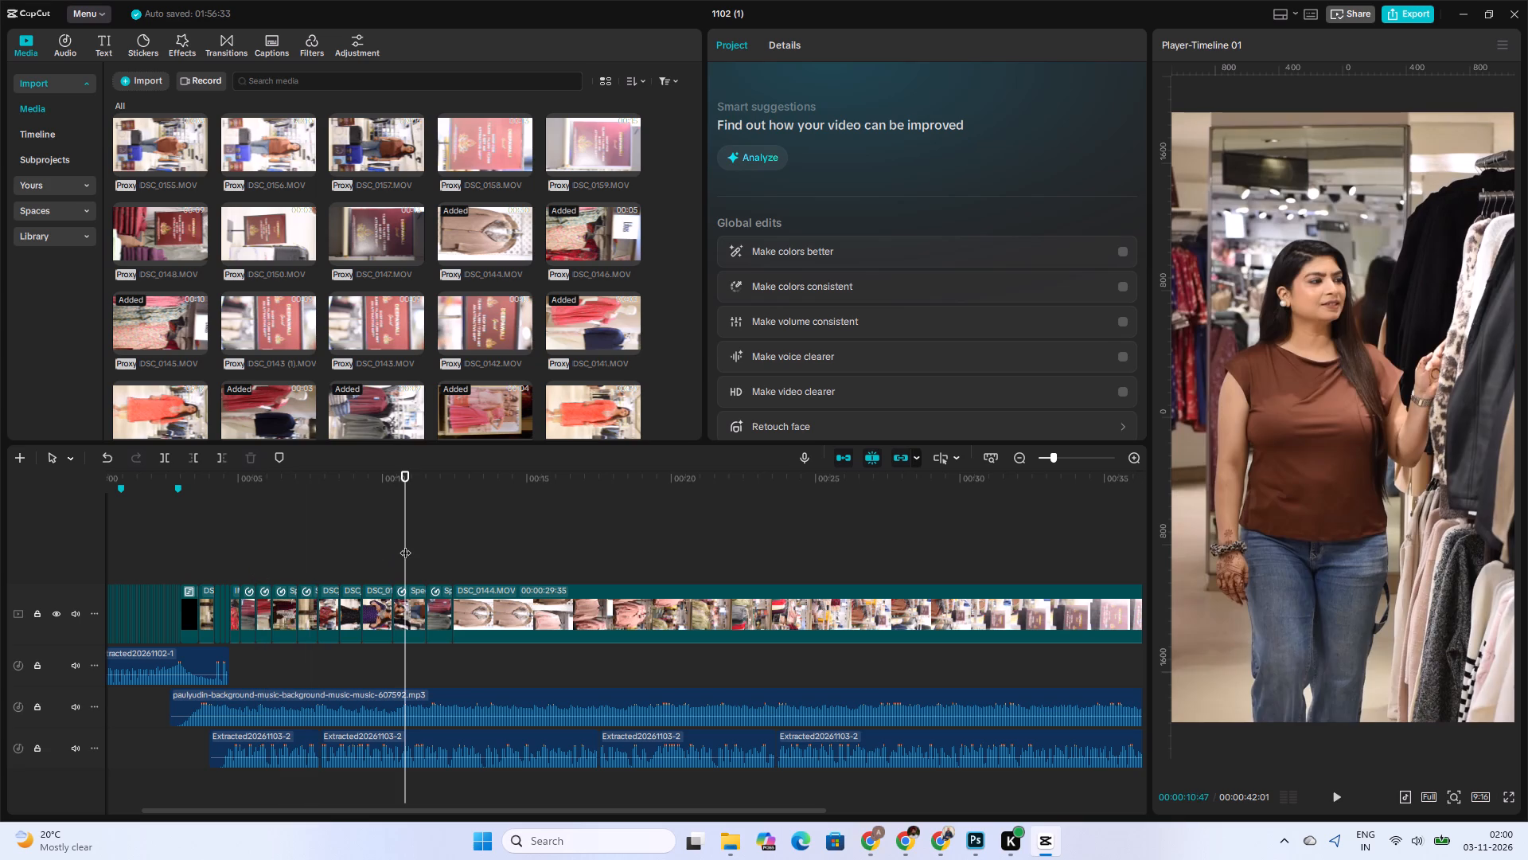
left_click(260, 549)
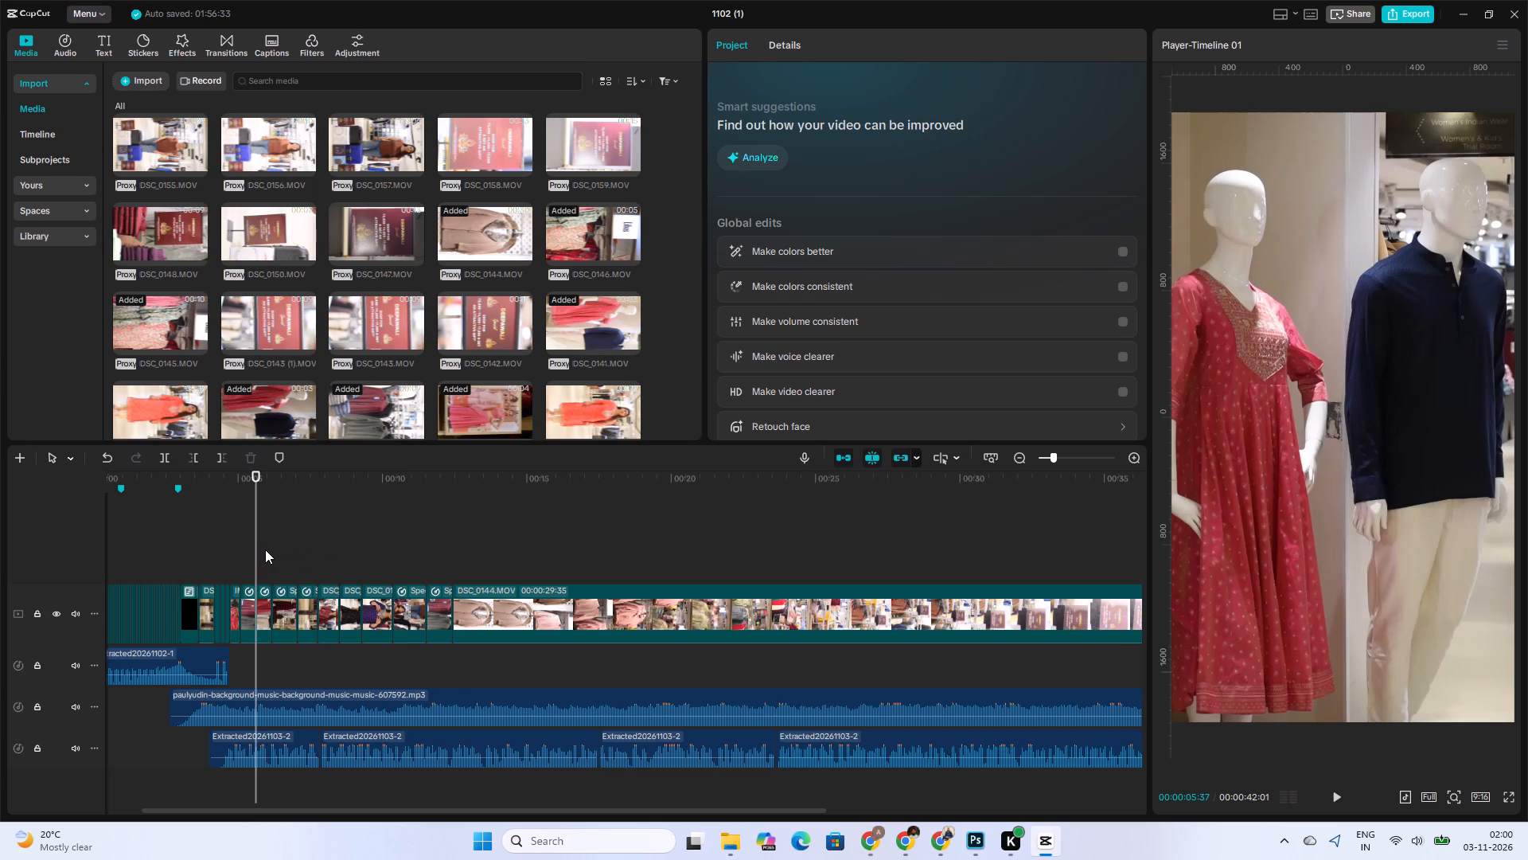
left_click_drag(199, 558, 206, 558)
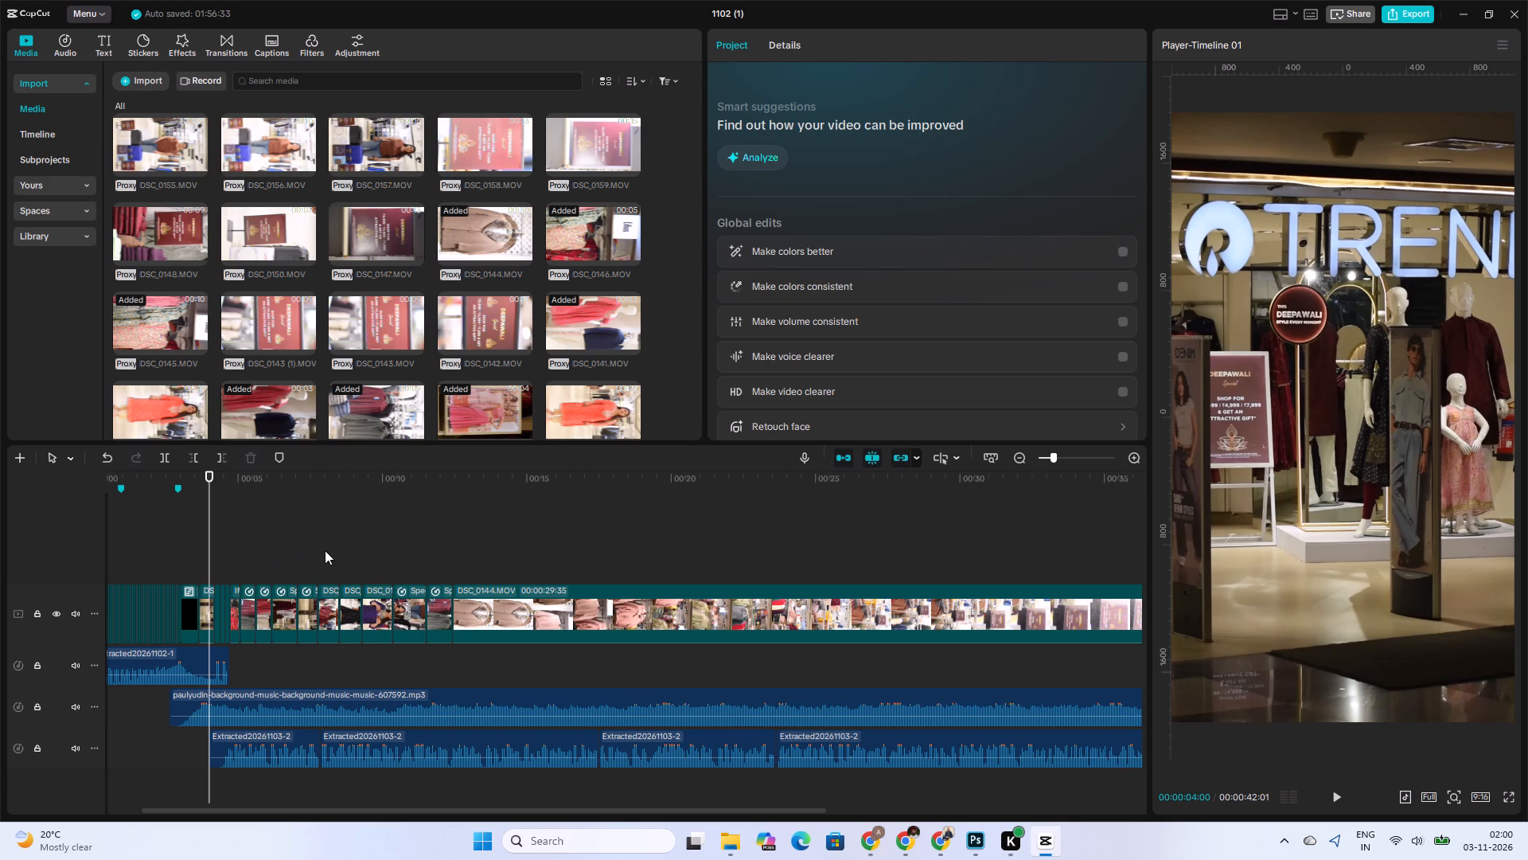
left_click(273, 567)
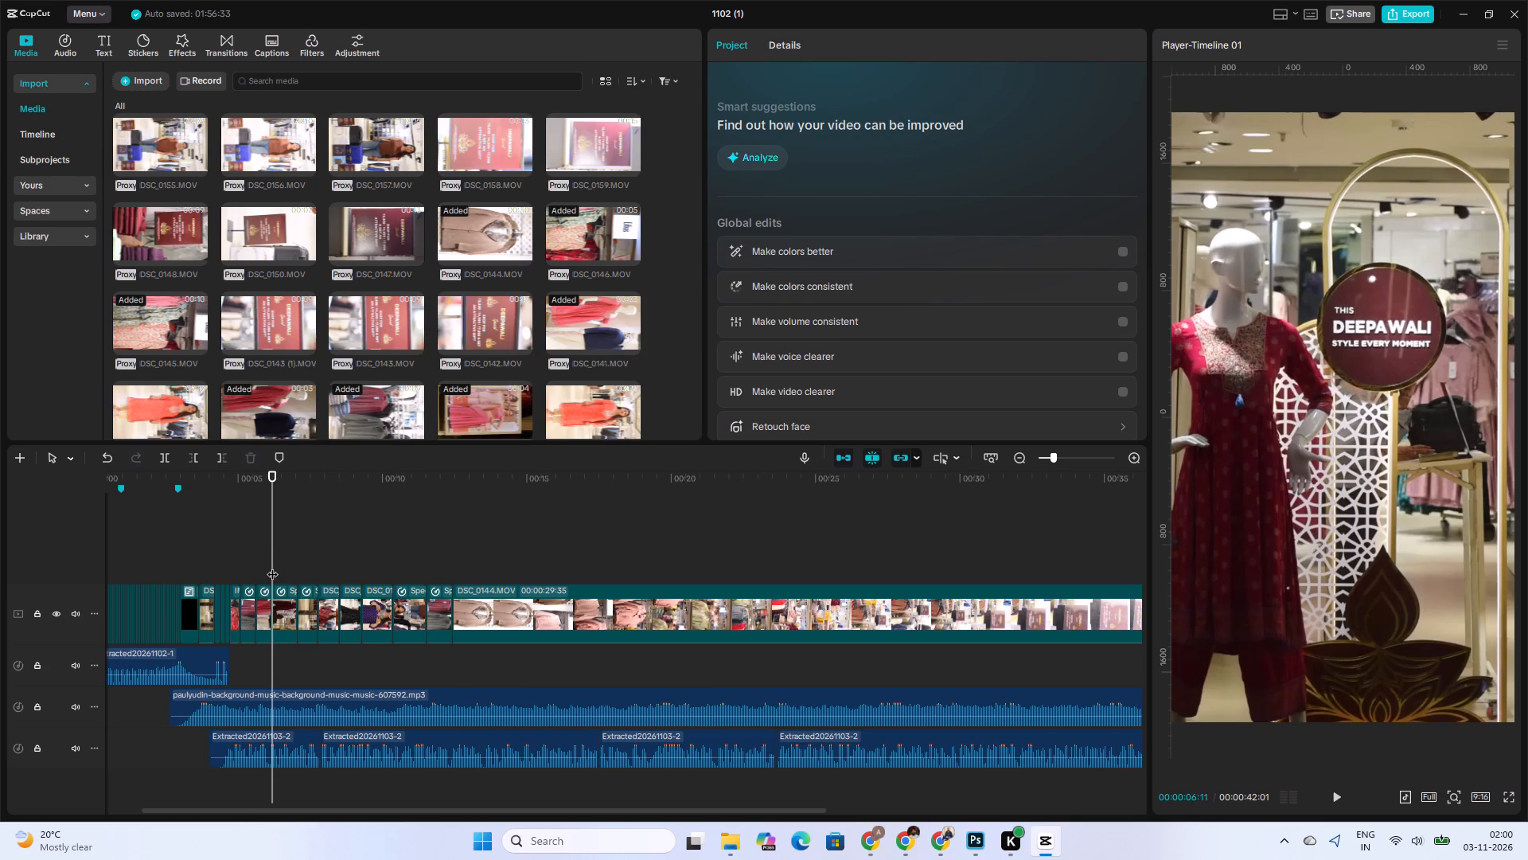
left_click(206, 575)
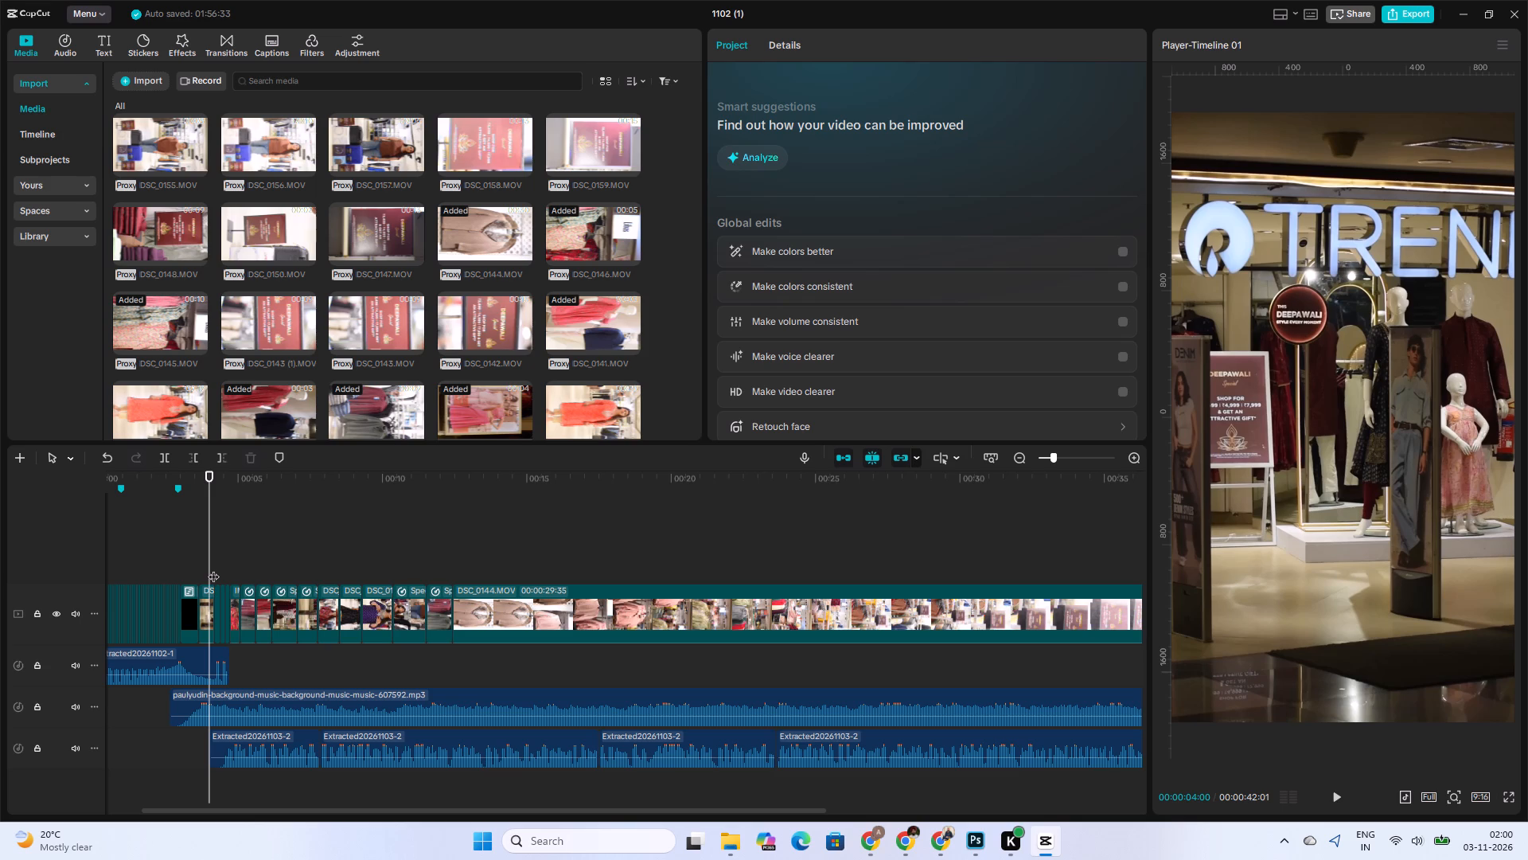
left_click(214, 567)
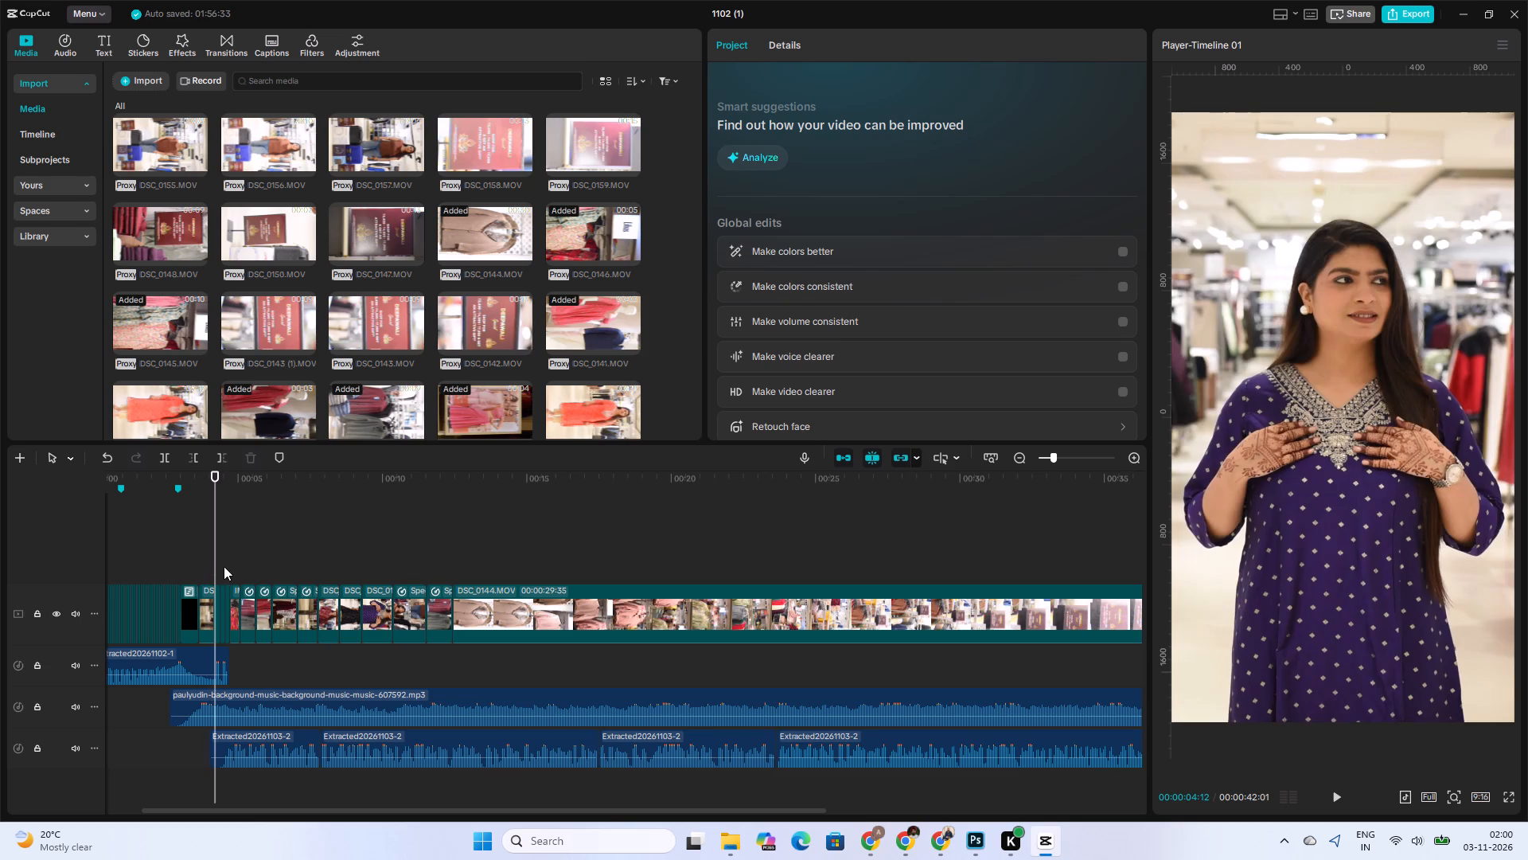
left_click(251, 570)
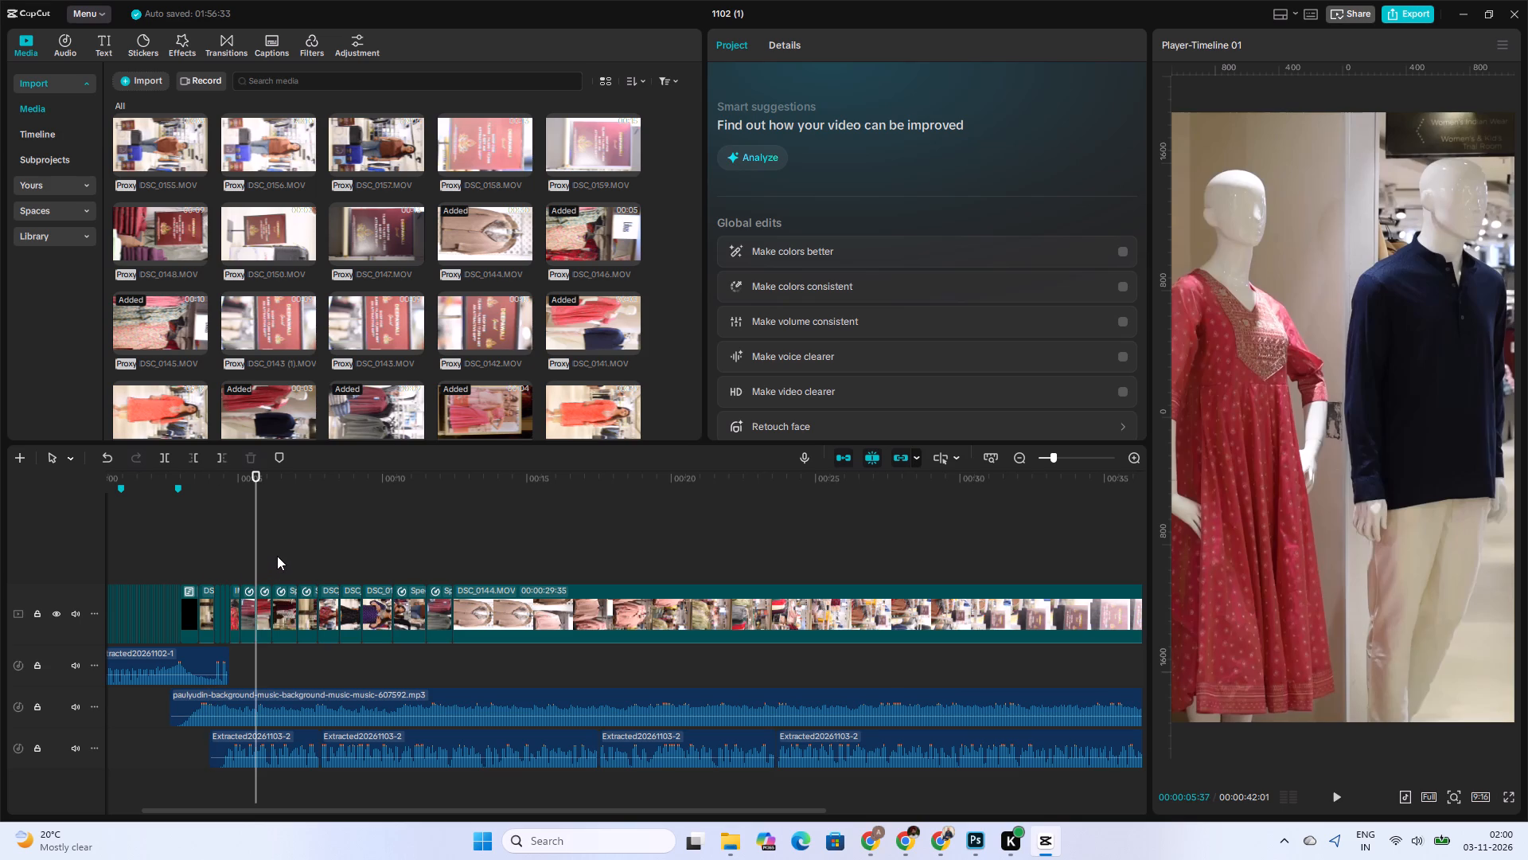
left_click(326, 545)
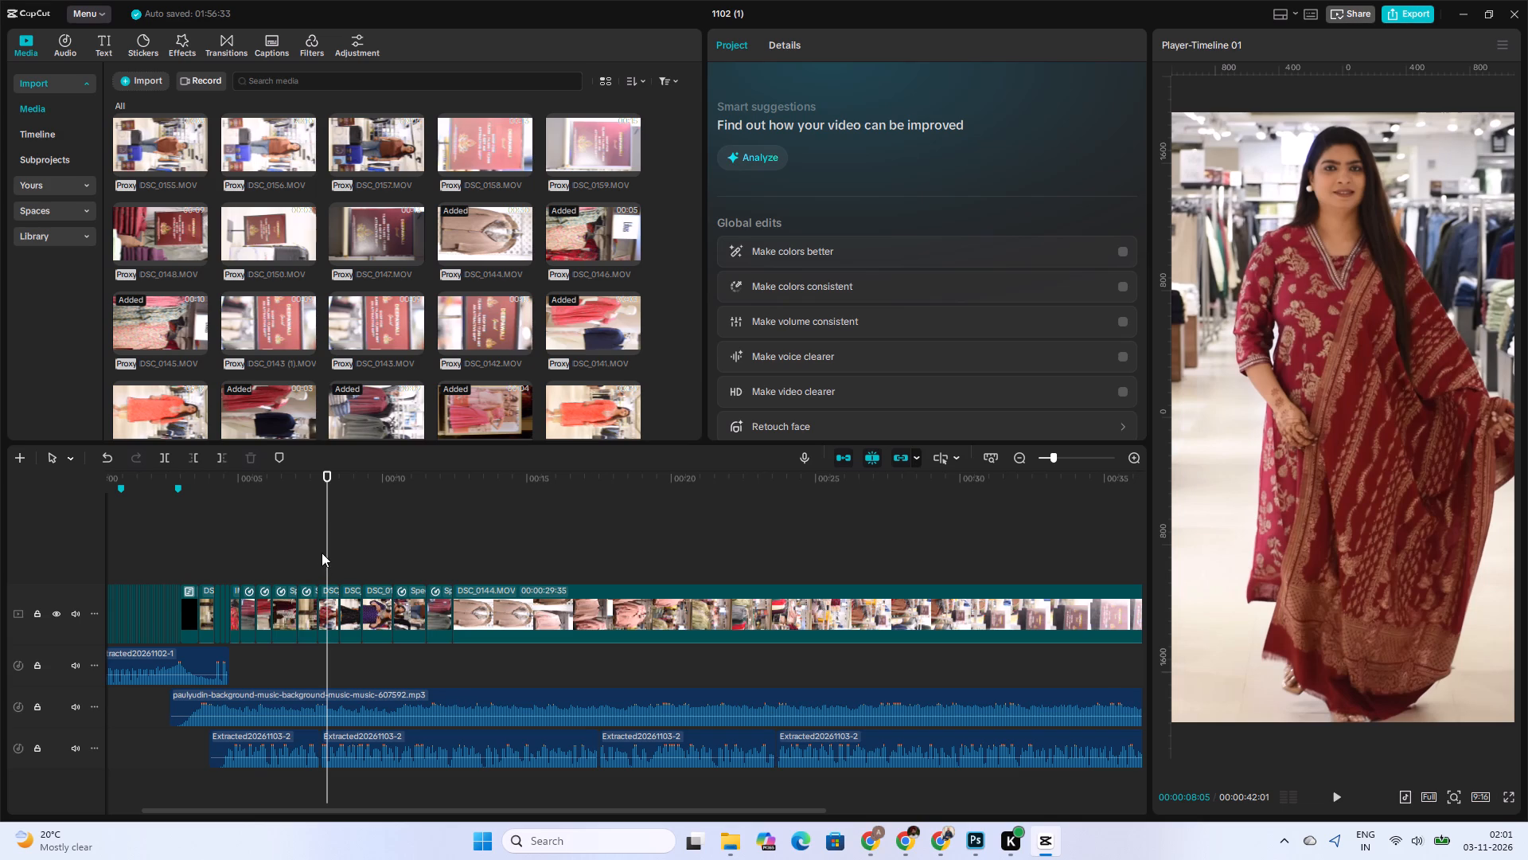
left_click(260, 560)
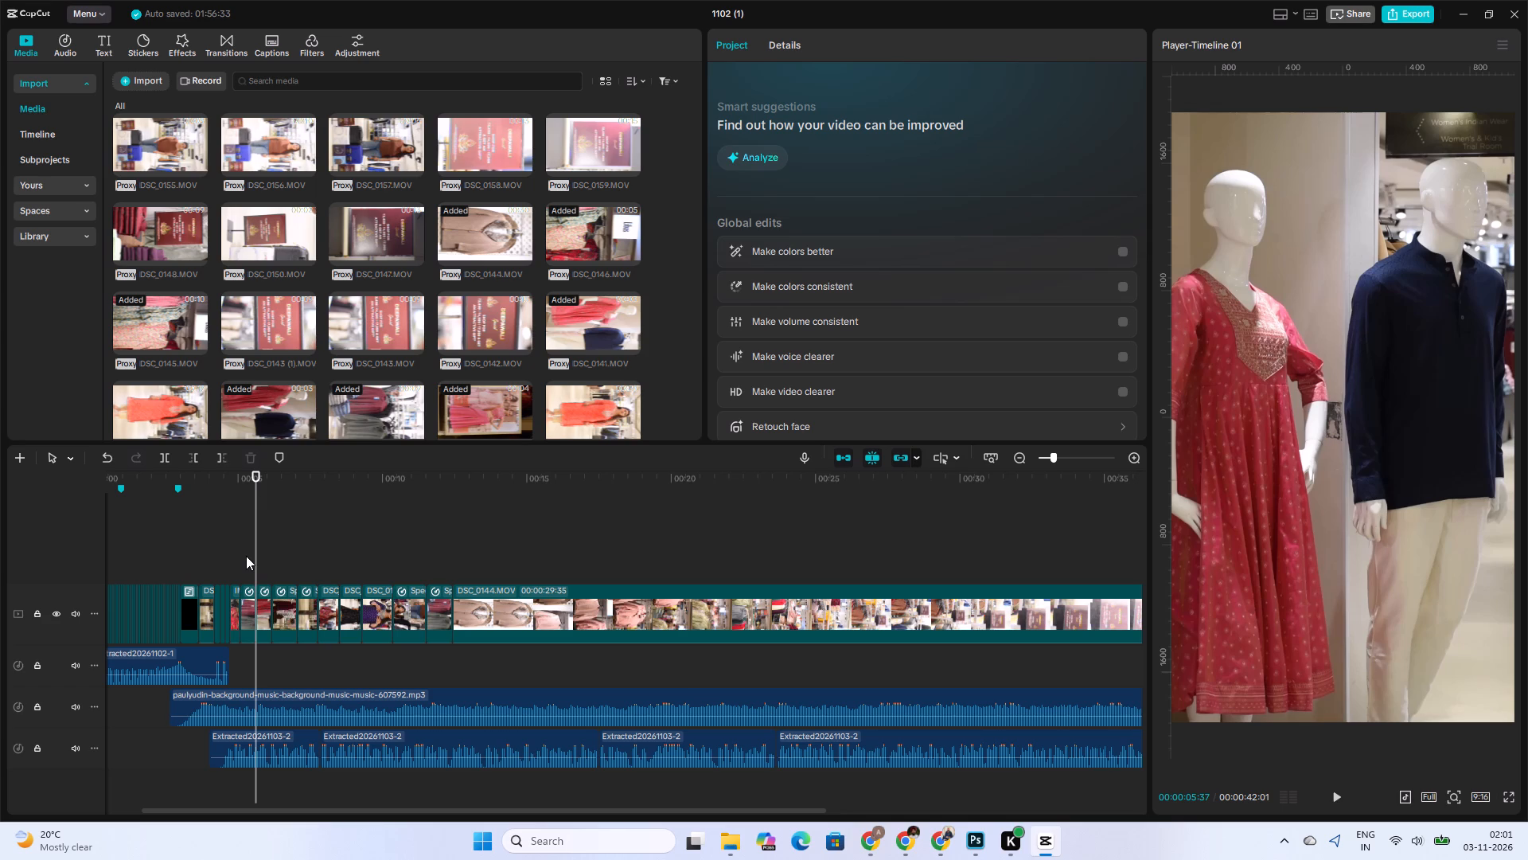
Play short passages of the sequence from the mannequin shot at 00:00:05:37 through to the middle of the DSC_0144.MOV clip.
left_click(473, 720)
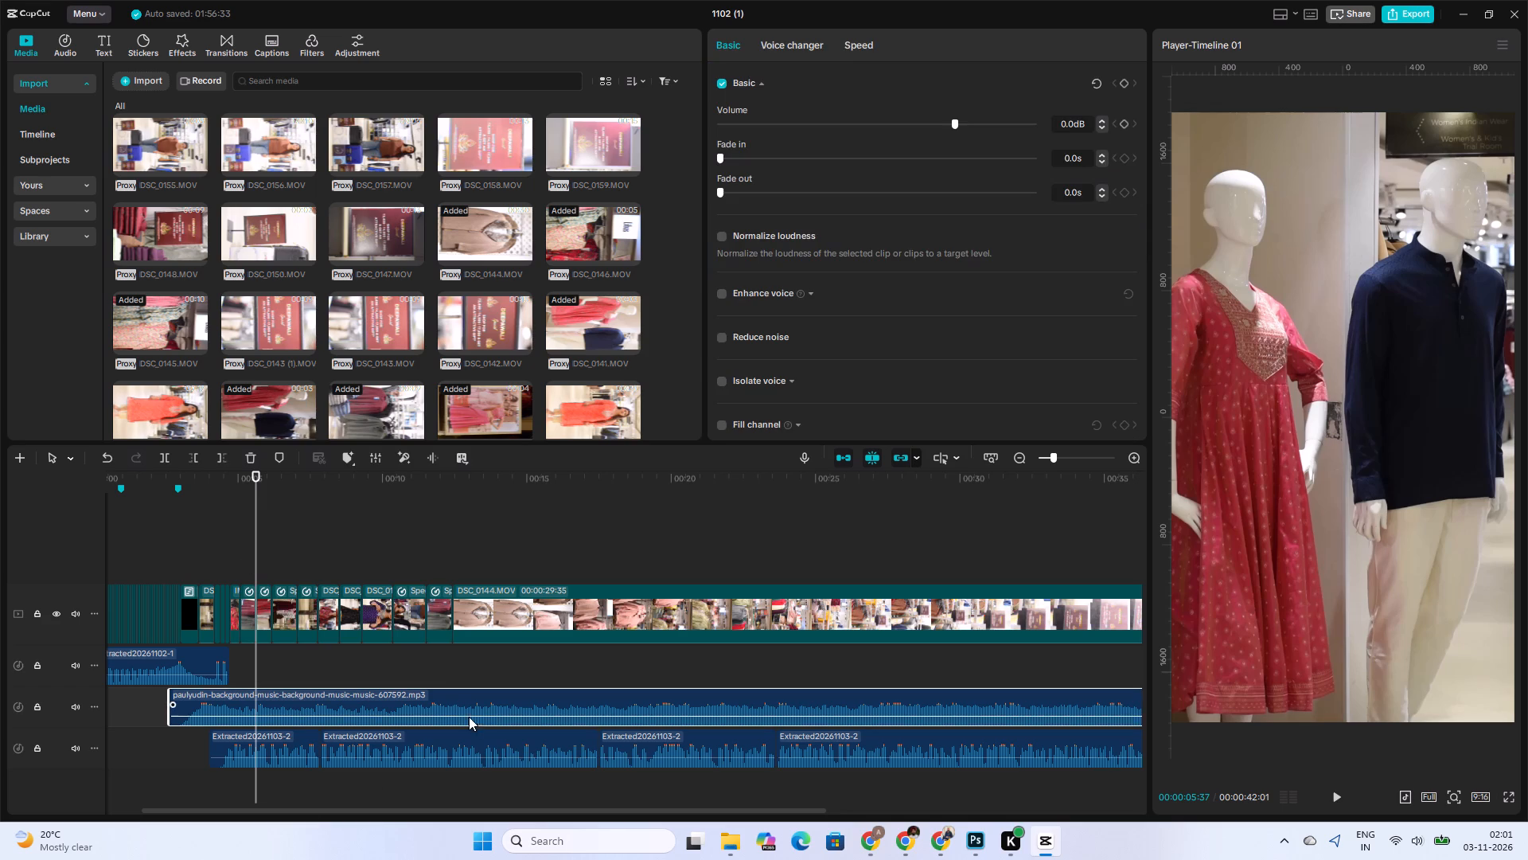
left_click(247, 654)
key("space")
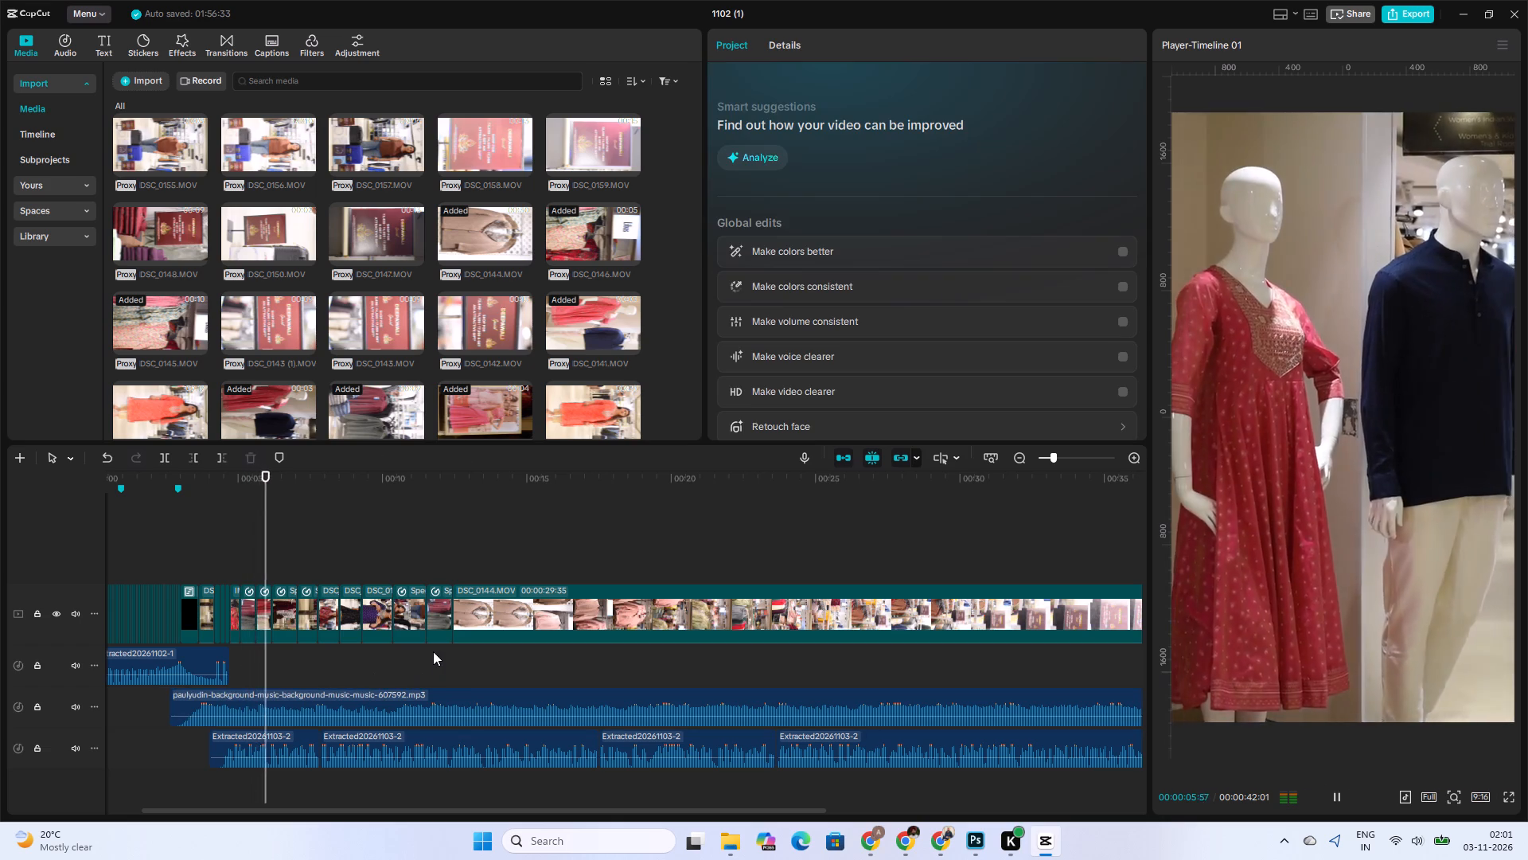
left_click(435, 651)
key("space")
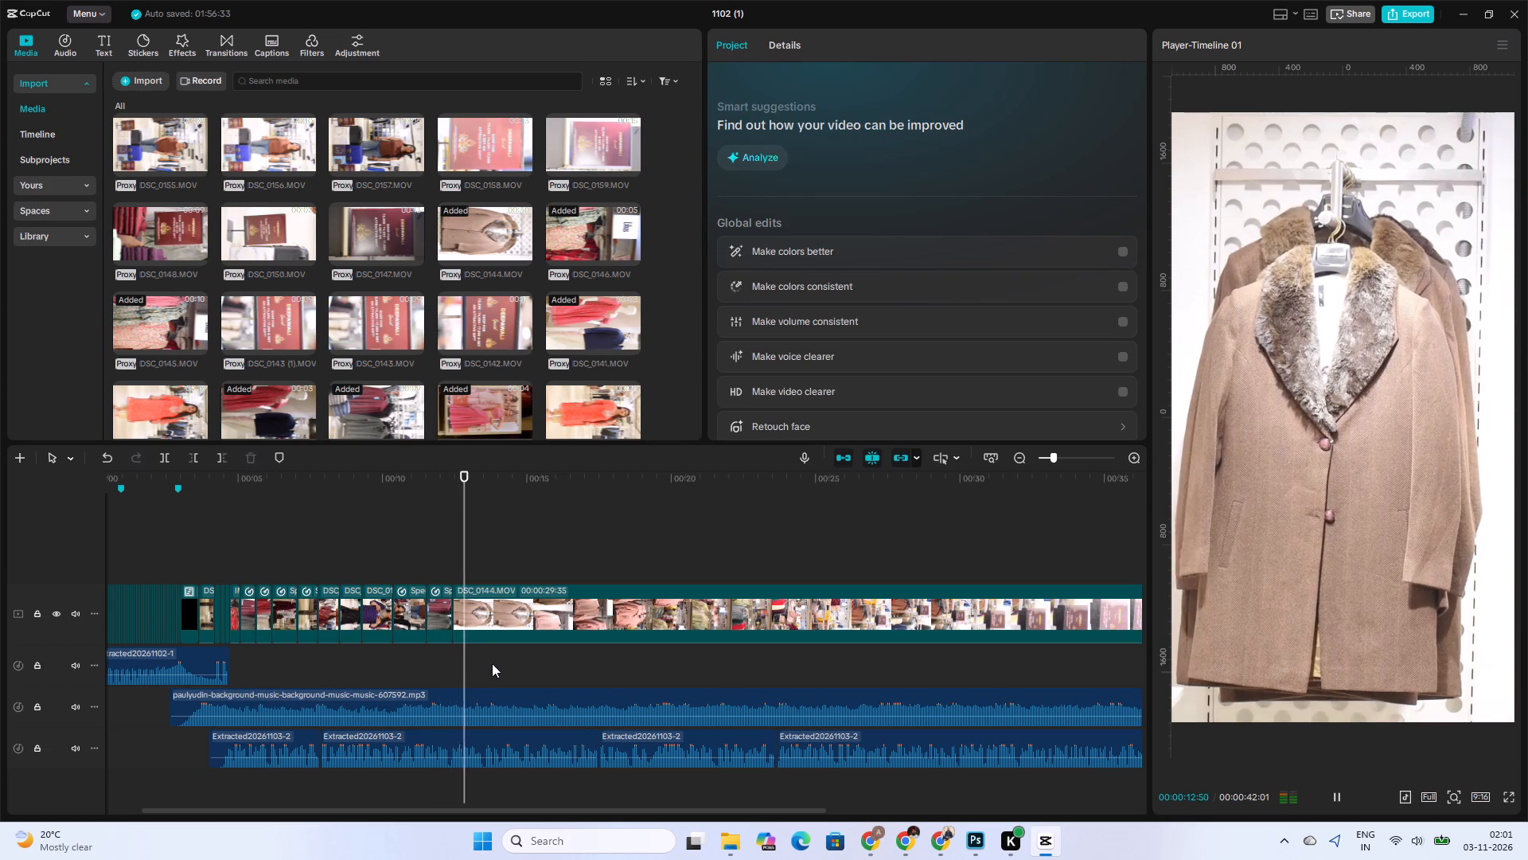
left_click(631, 654)
key("space")
Delete the DSC_0144.MOV clip from the end of the main video track.
left_click(625, 638)
left_click(587, 611)
key("space")
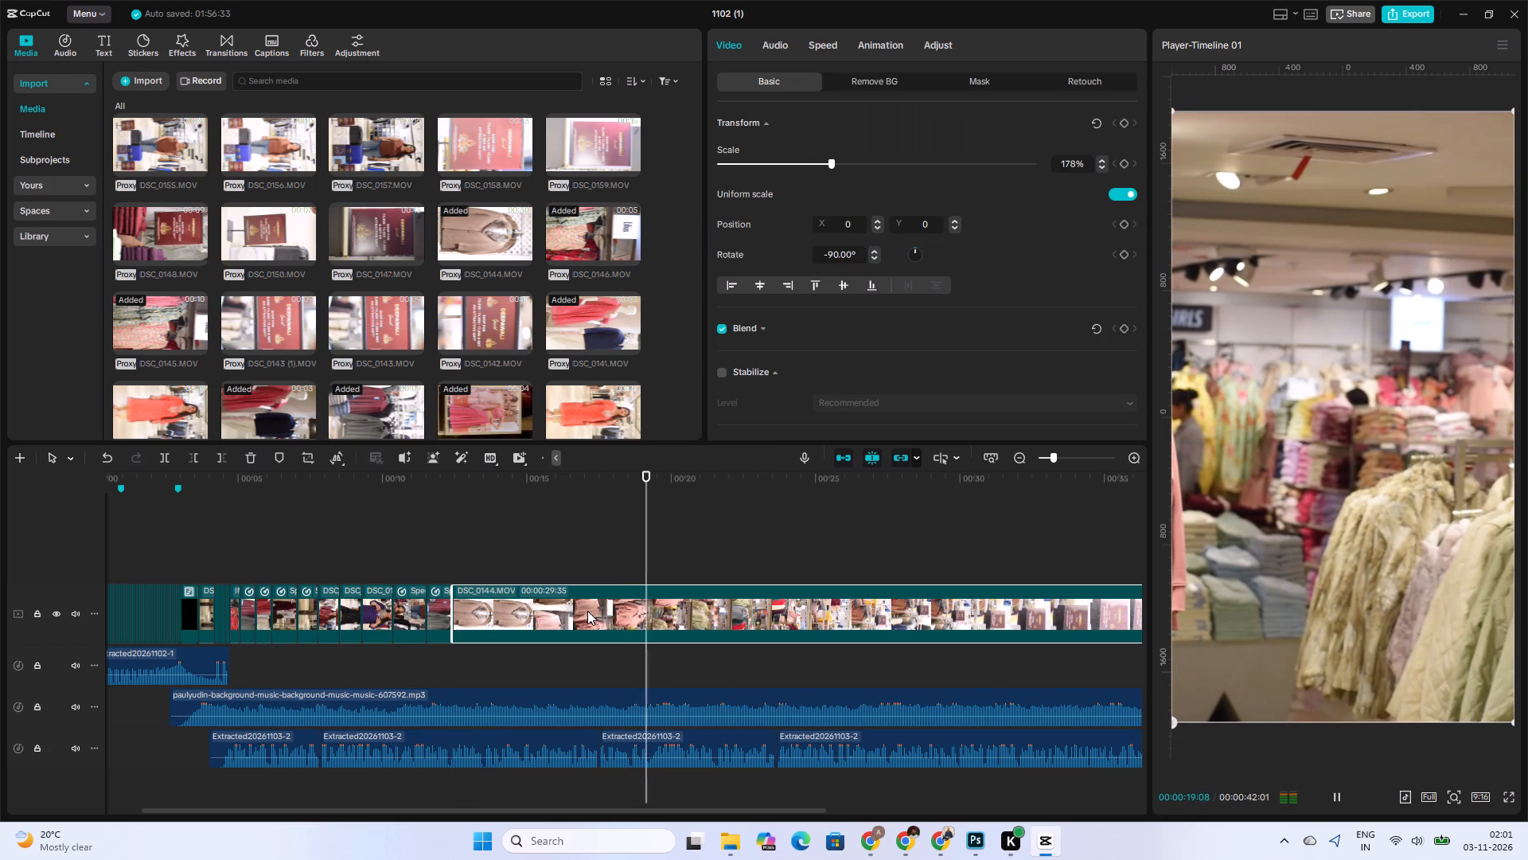
left_click(255, 457)
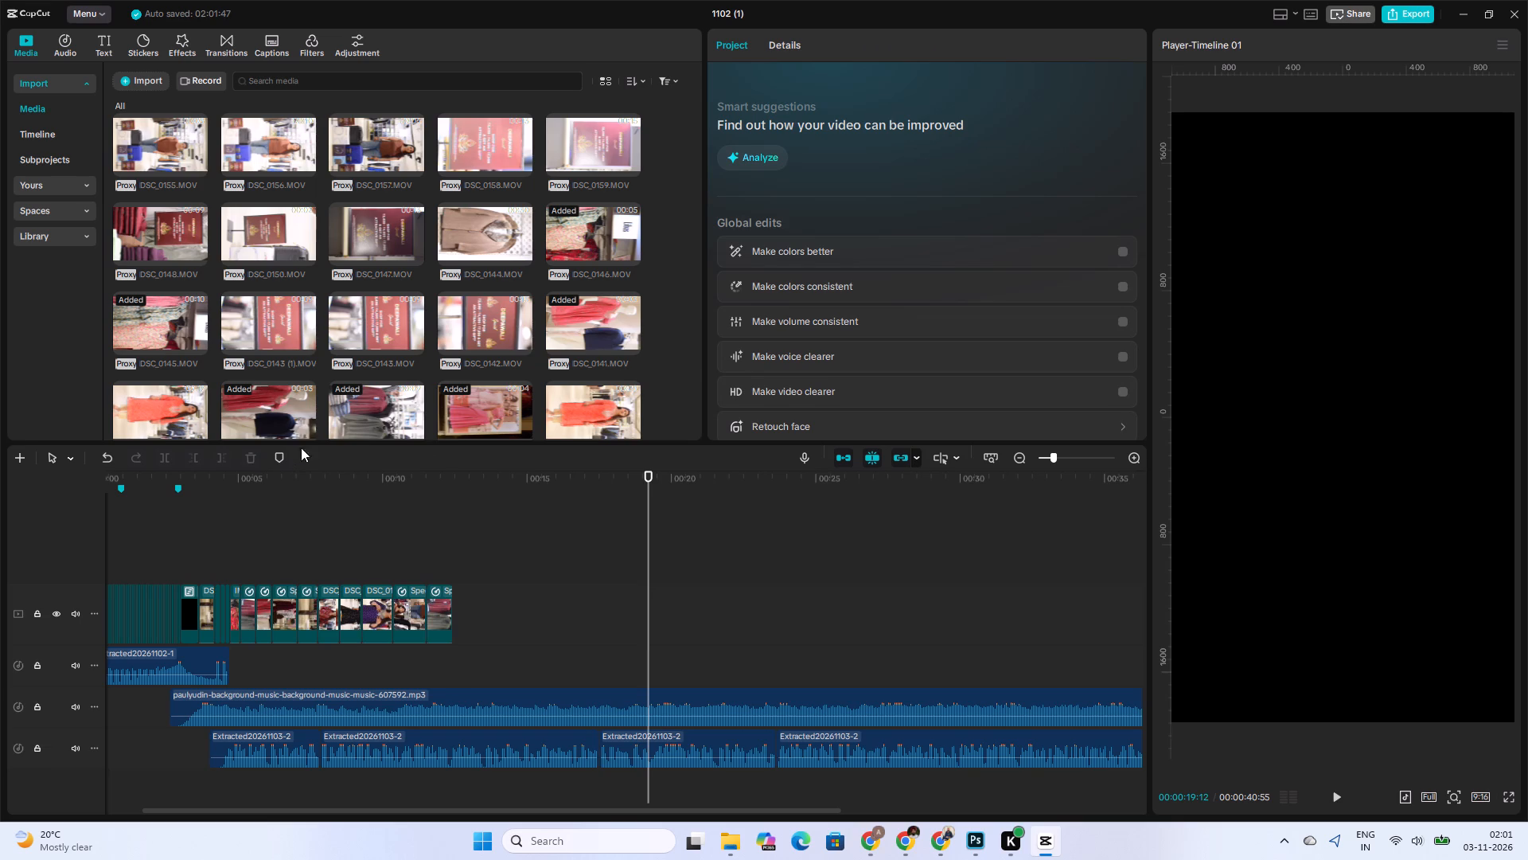
Browse the imported media, preview DSC_0148.MOV, and append the DSC_0166.MOV mannequin clip after the last clip on the main video track.
scroll(324, 354, "down", 1)
scroll(287, 341, "up", 2)
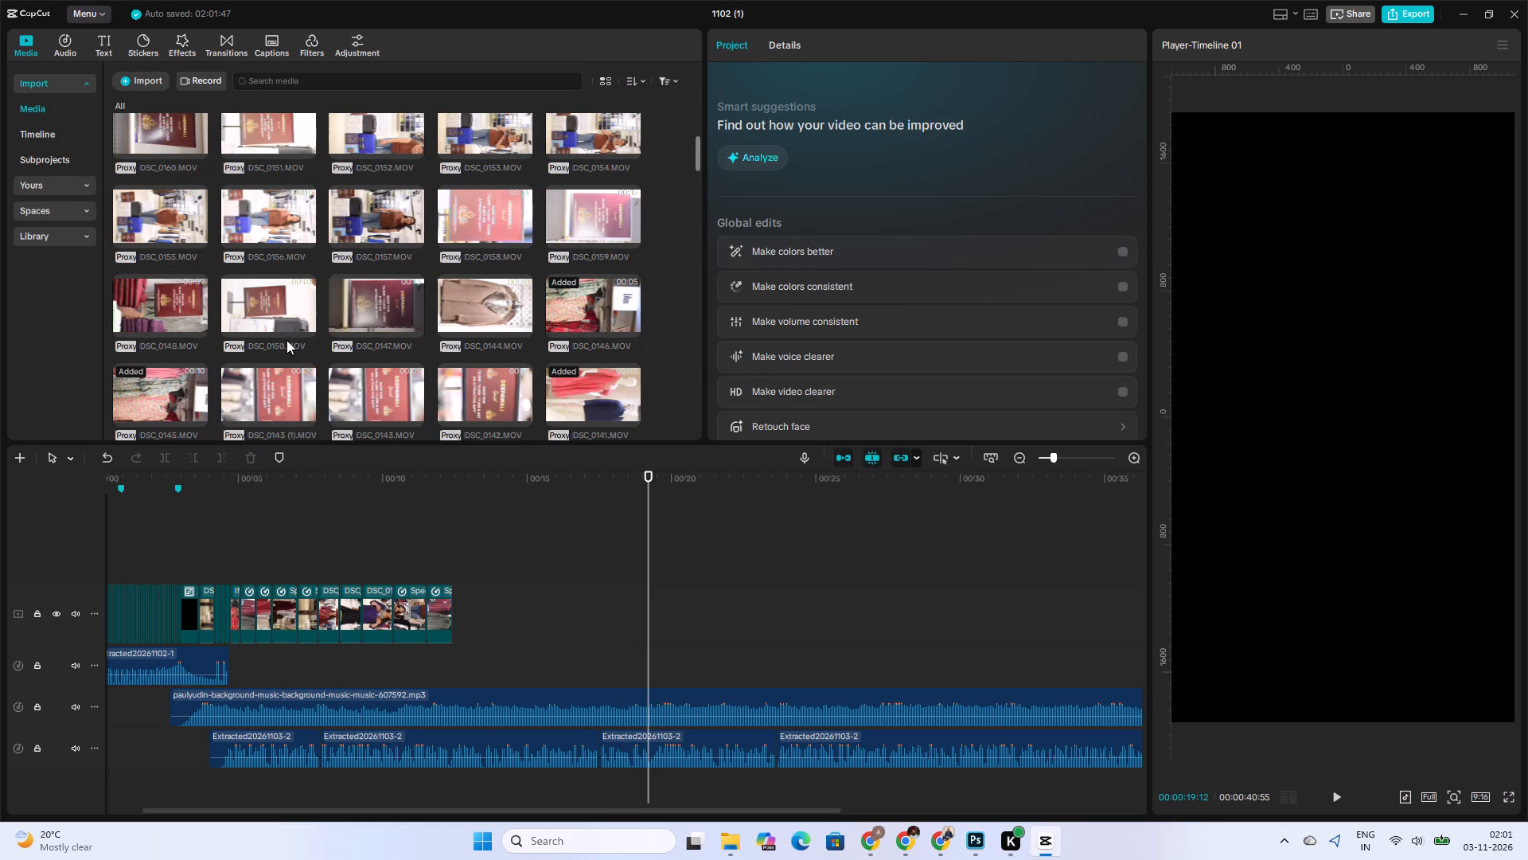
left_click(159, 305)
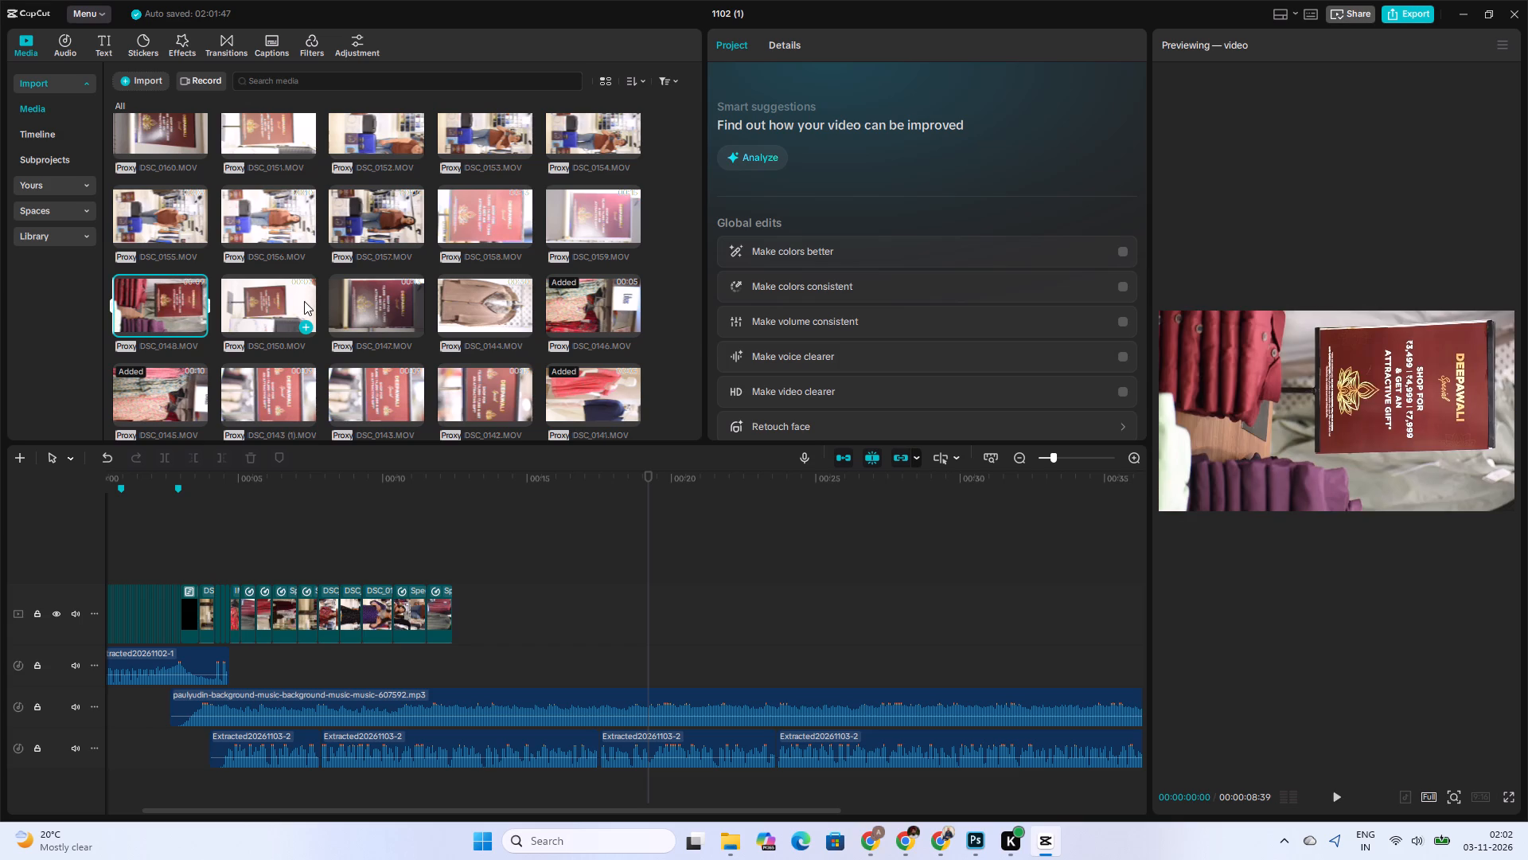
scroll(420, 292, "up", 2)
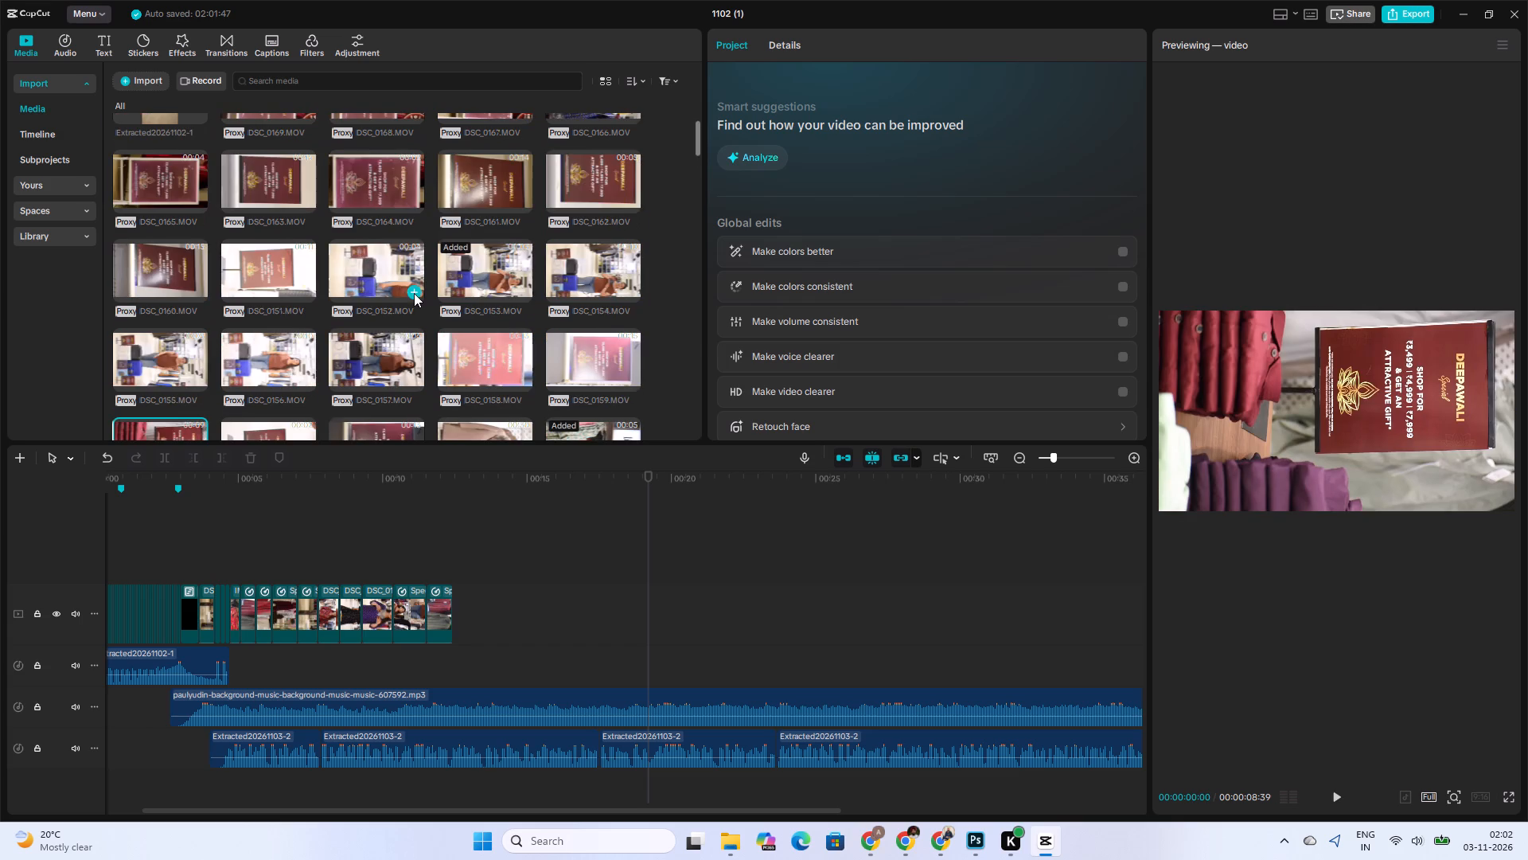
scroll(403, 279, "up", 3)
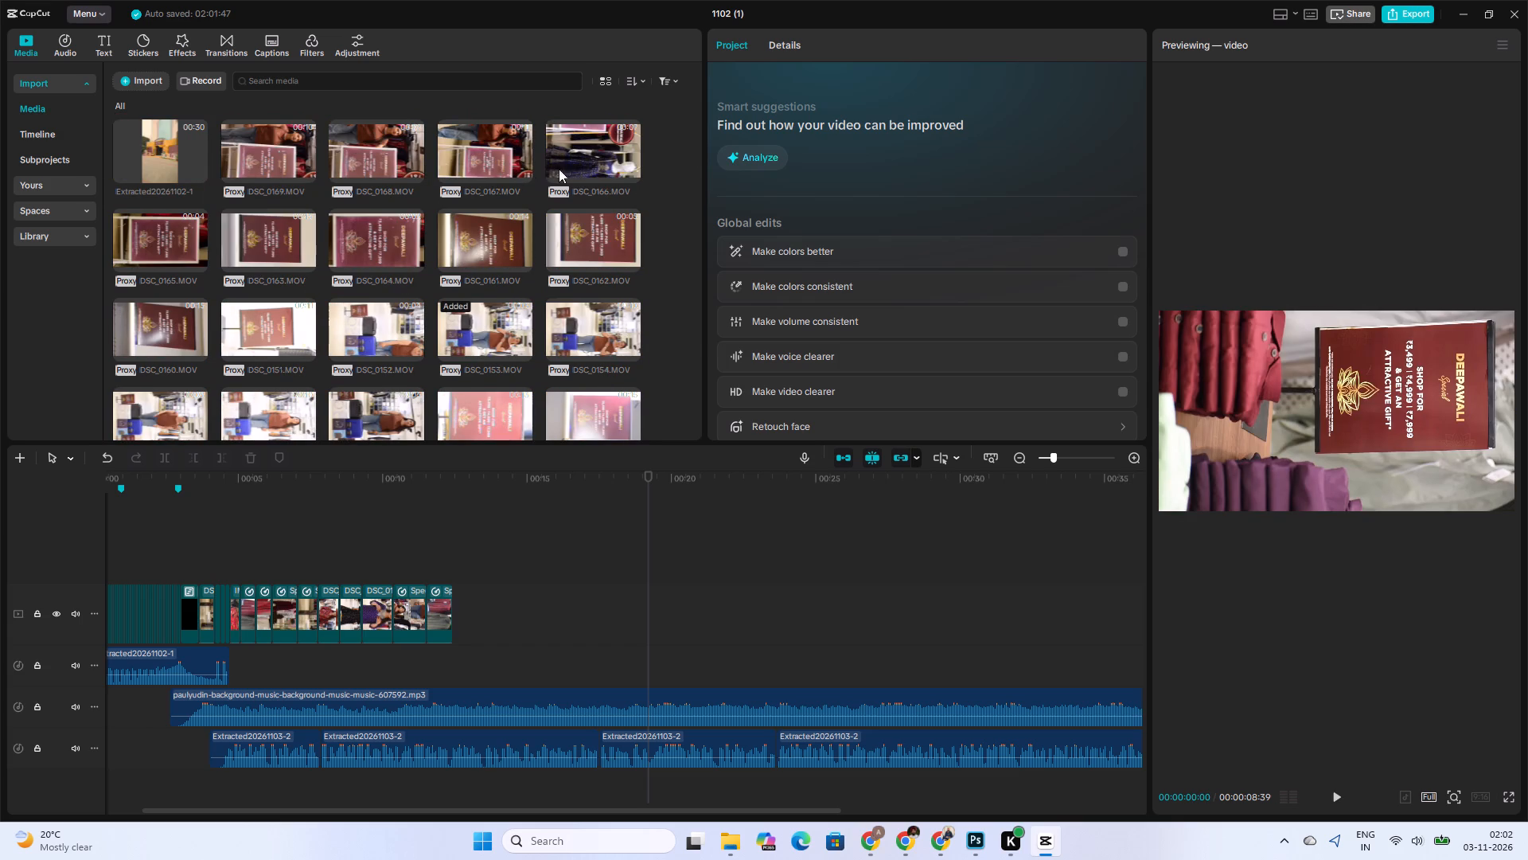
left_click(567, 161)
left_click_drag(581, 158, 459, 618)
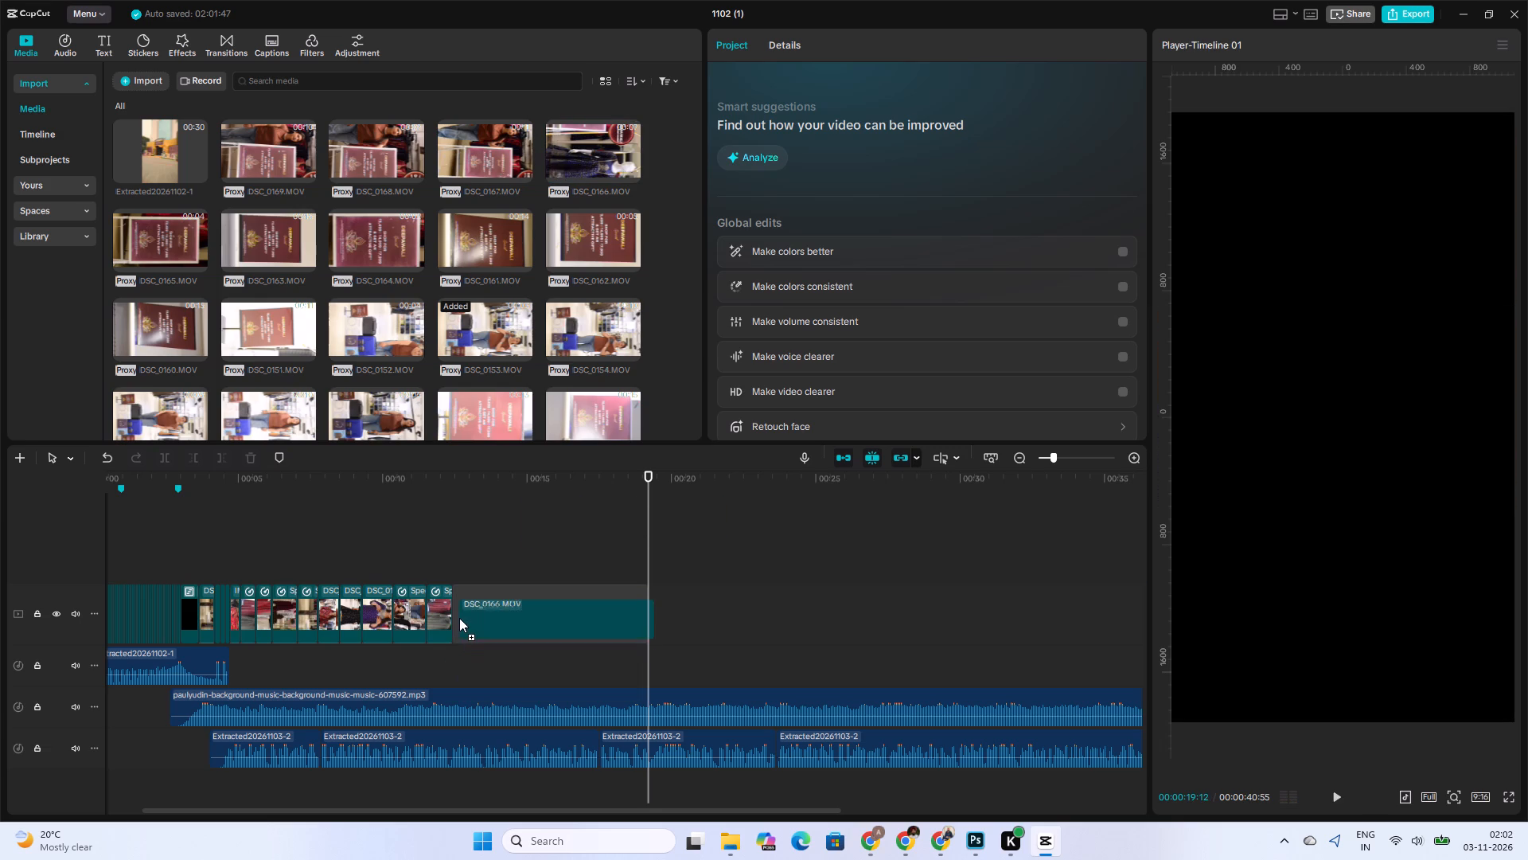
left_click_drag(459, 618, 456, 618)
left_click_drag(512, 636, 512, 647)
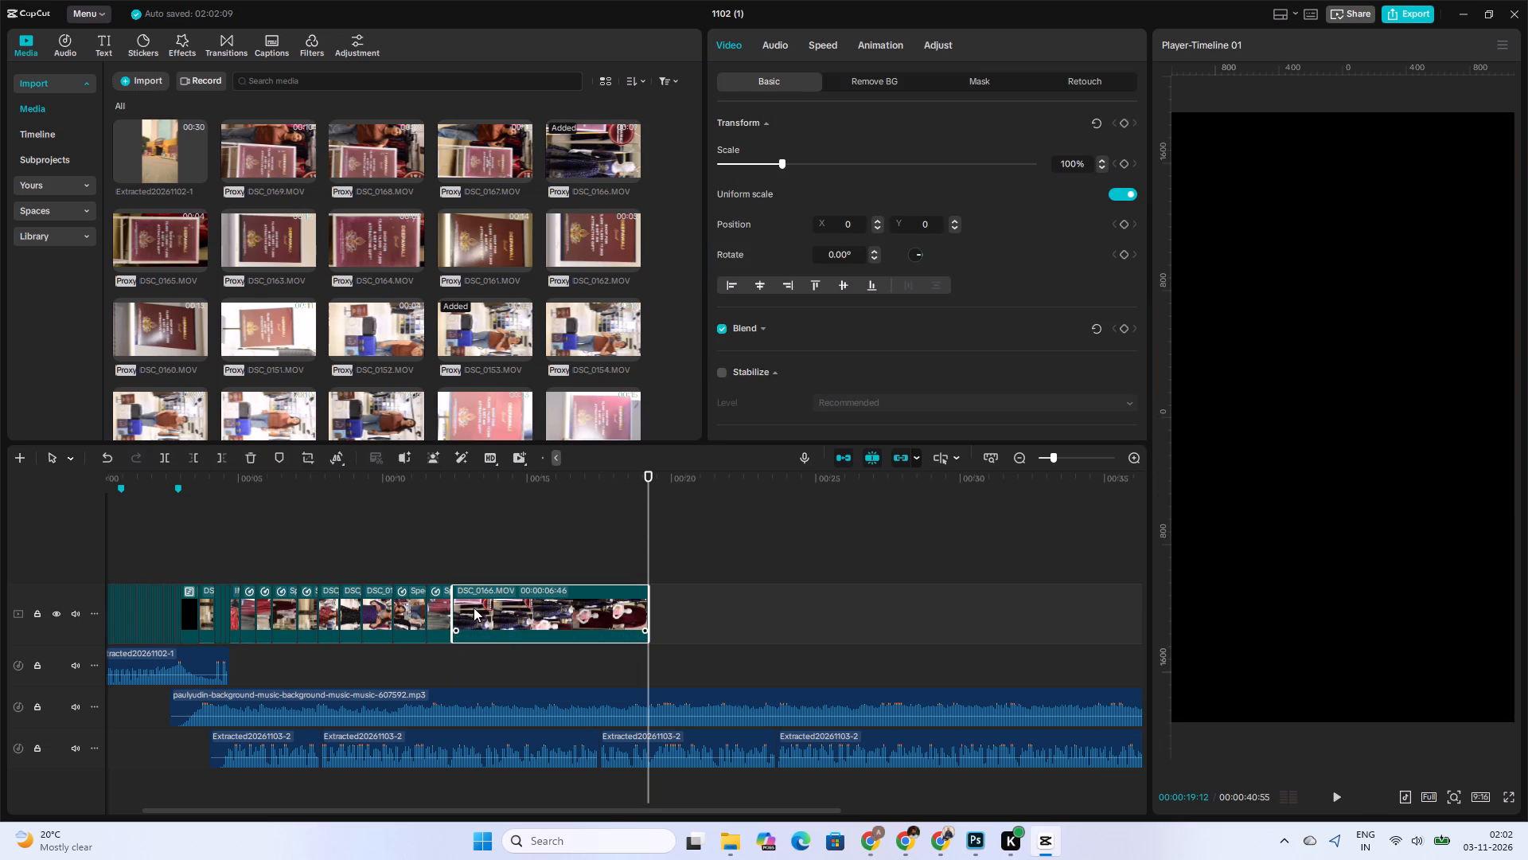
Play the opening of the DSC_0166.MOV clip on the timeline to examine the mannequin shots.
left_click(458, 567)
left_click(503, 573)
key("space")
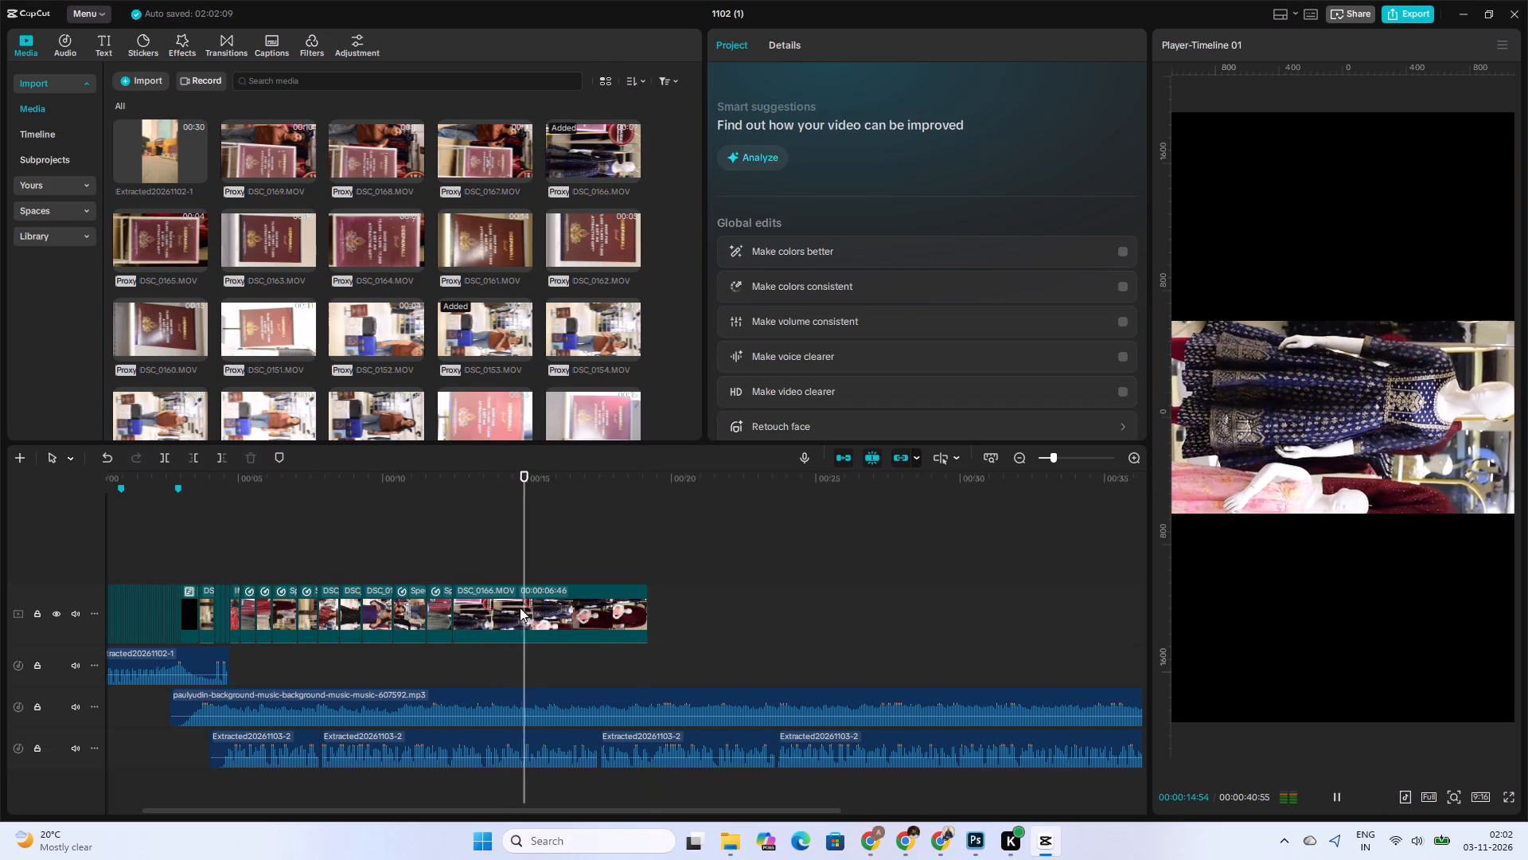
key("space")
Stabilize the DSC_0166.MOV clip on the main video track at the Recommended level.
left_click(523, 617)
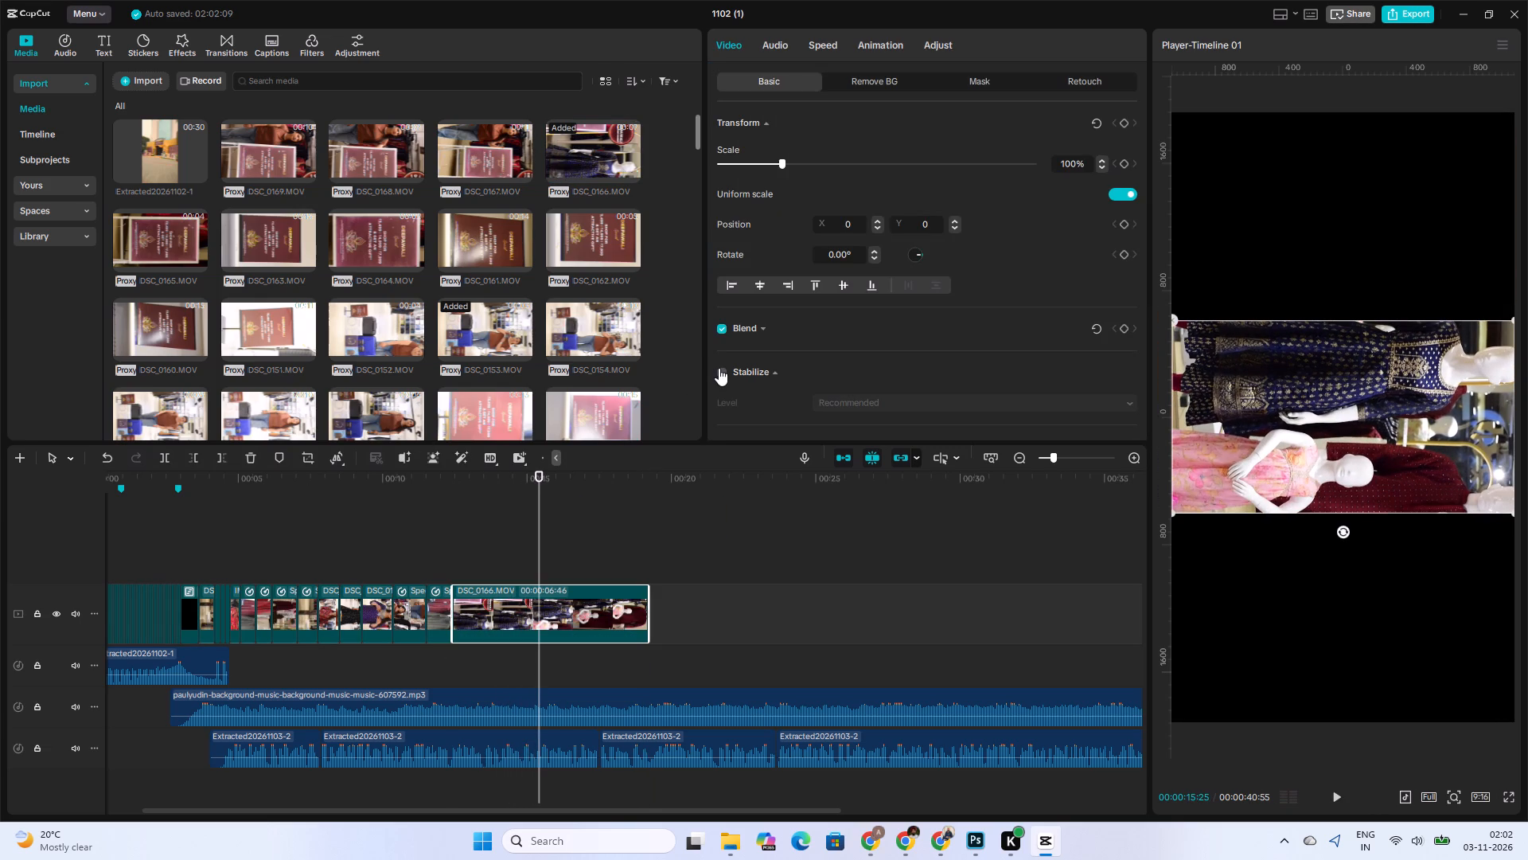
left_click(719, 368)
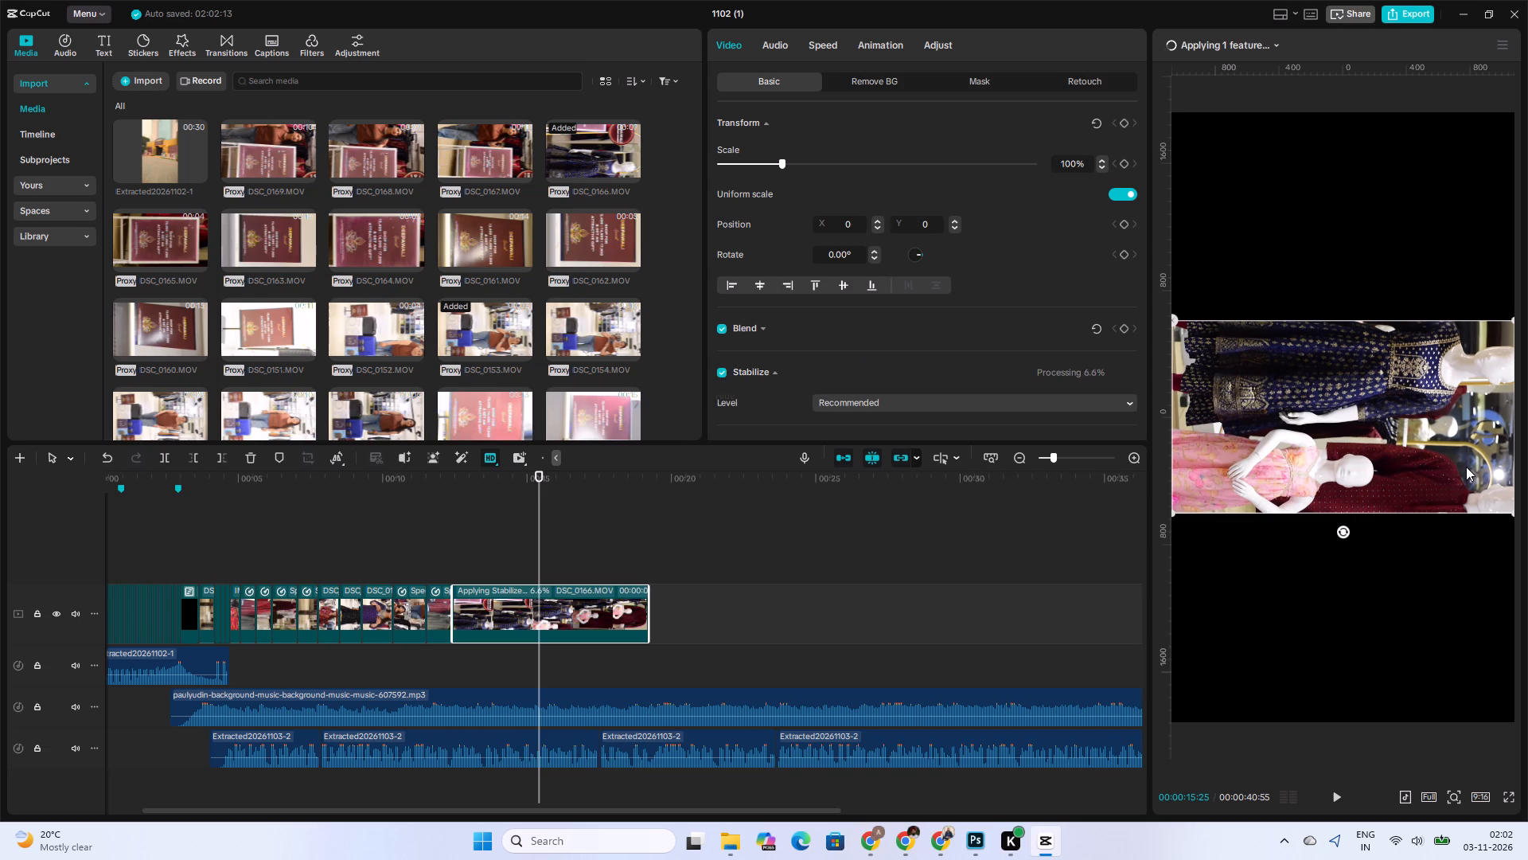
Rotate the DSC_0166.MOV clip to -90° and scale it to 178% so it fills the vertical frame.
left_click_drag(1344, 533, 1460, 431)
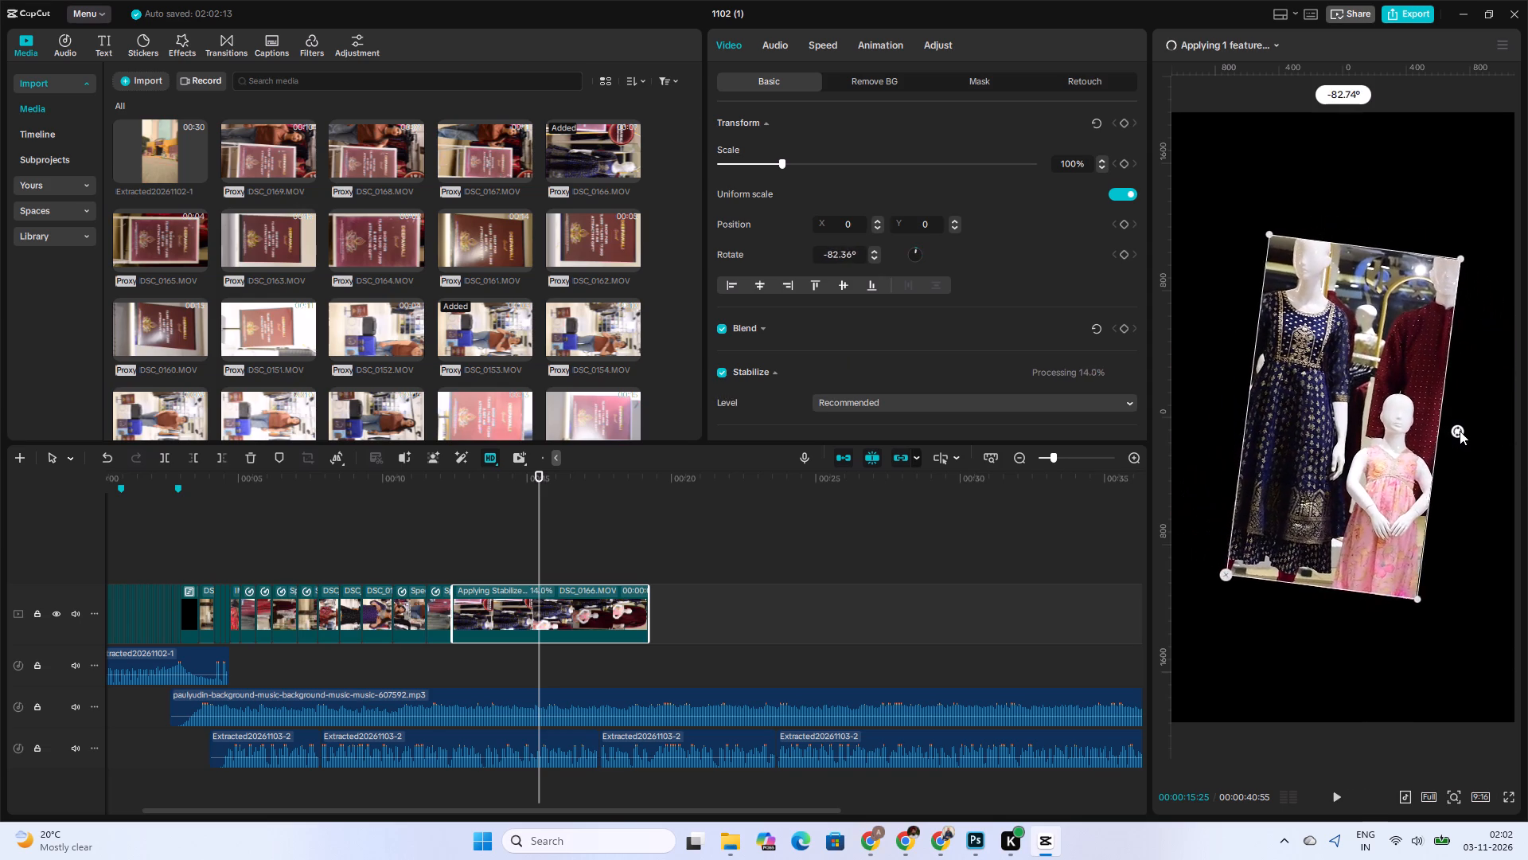
left_click_drag(1460, 431, 1456, 420)
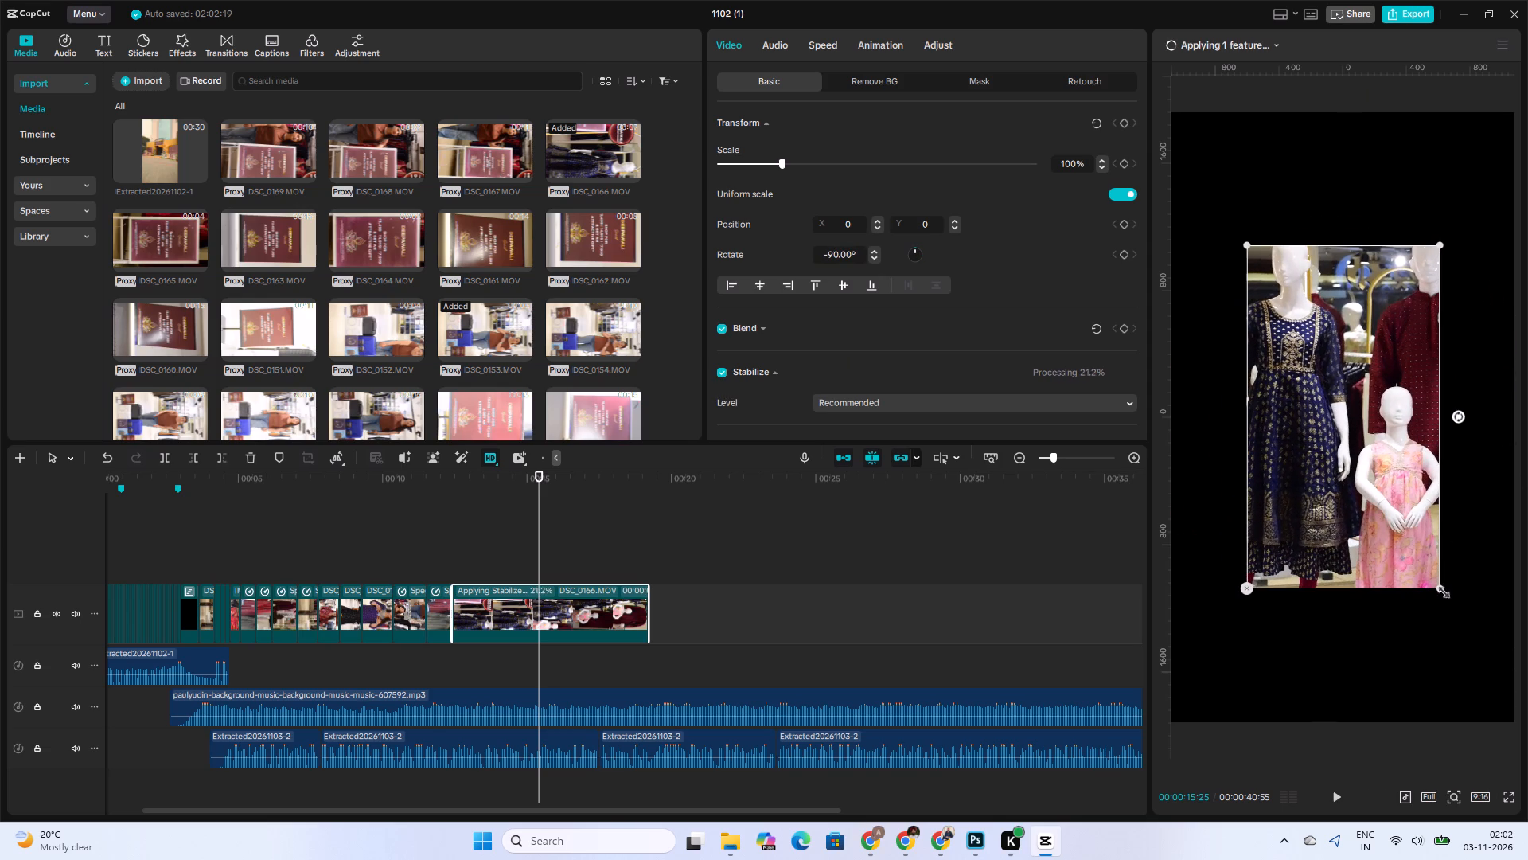
left_click_drag(1441, 595, 1506, 824)
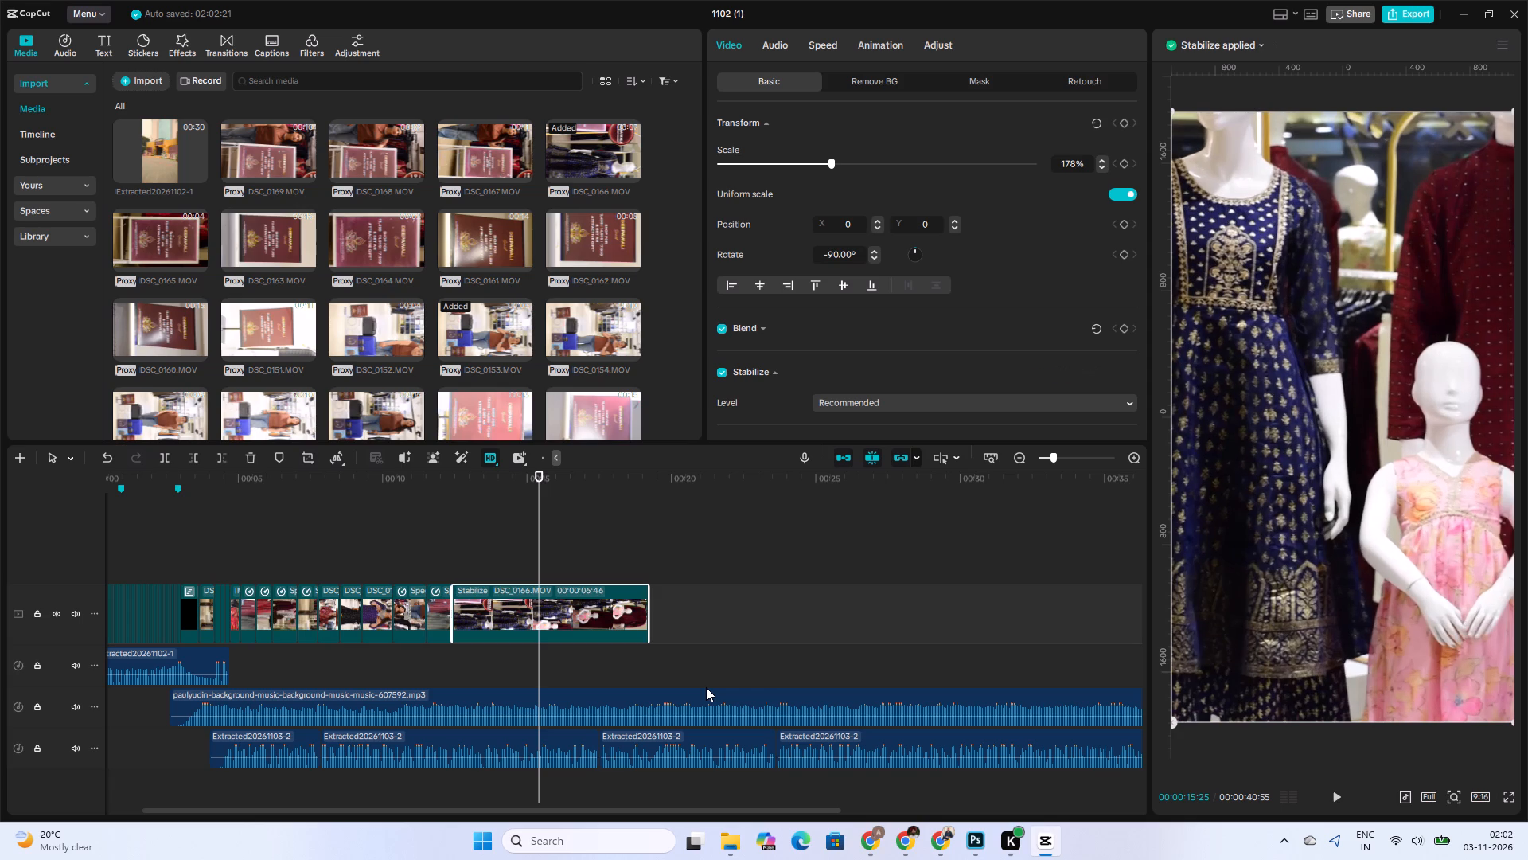
Play the DSC_0166.MOV clip, split it at 00:00:13:19, and delete the part before the cut.
left_click(450, 569)
key("space")
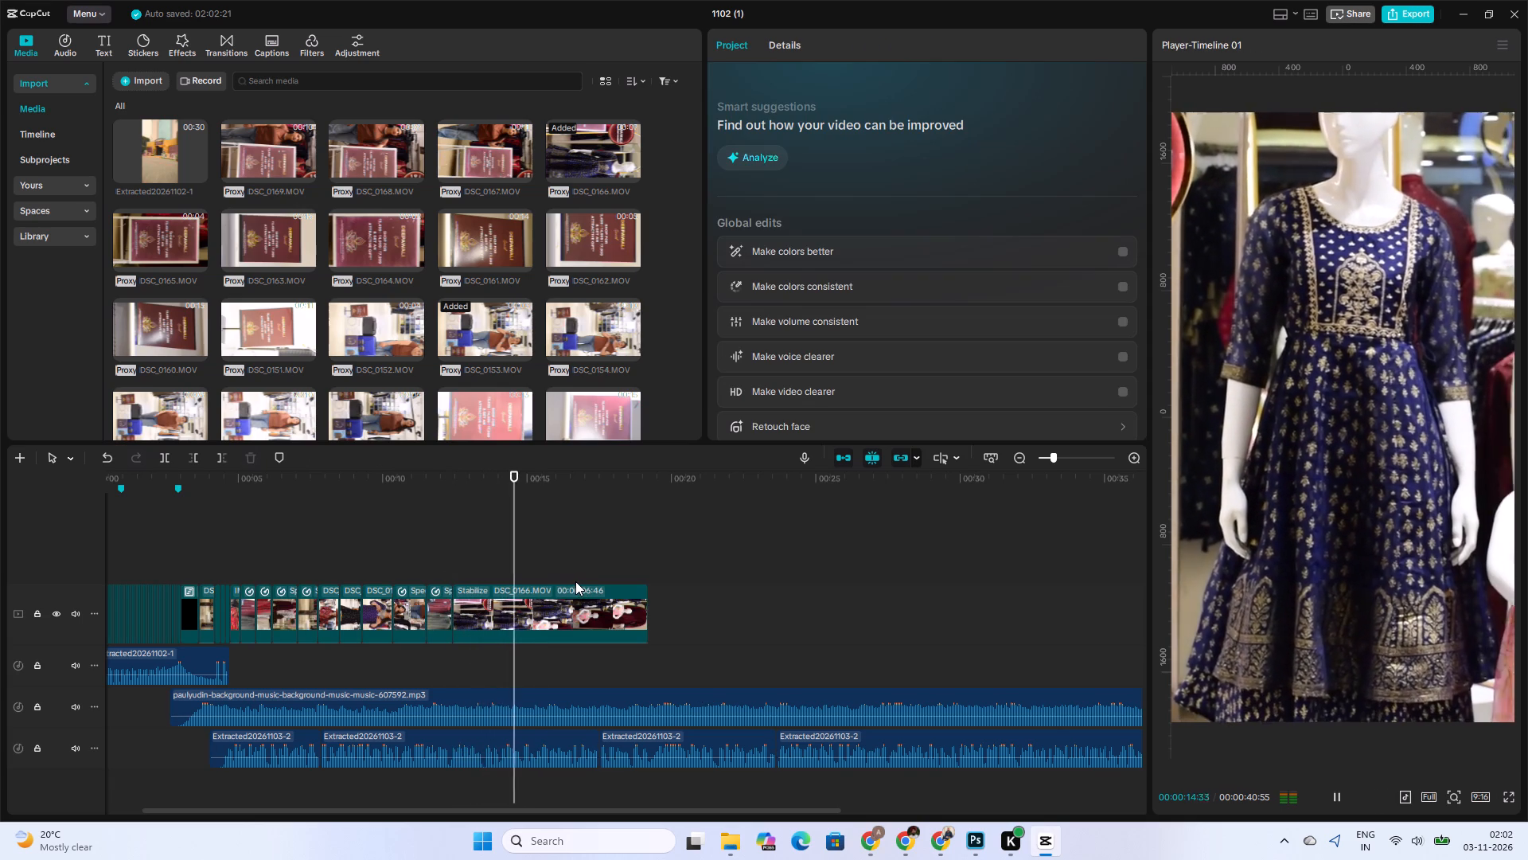
key("space")
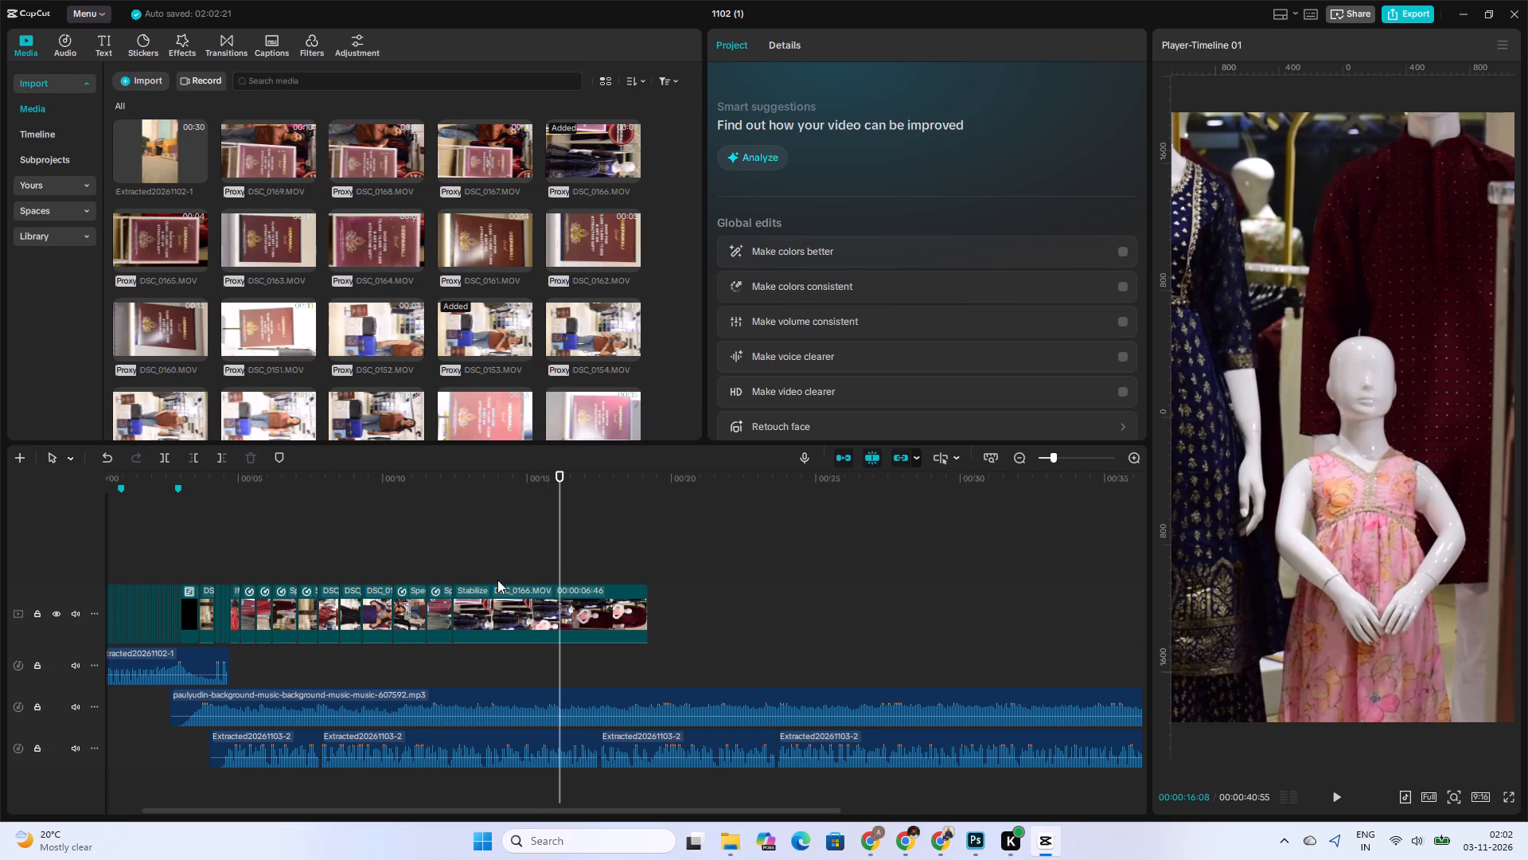
left_click(478, 577)
left_click(478, 600)
left_click(159, 459)
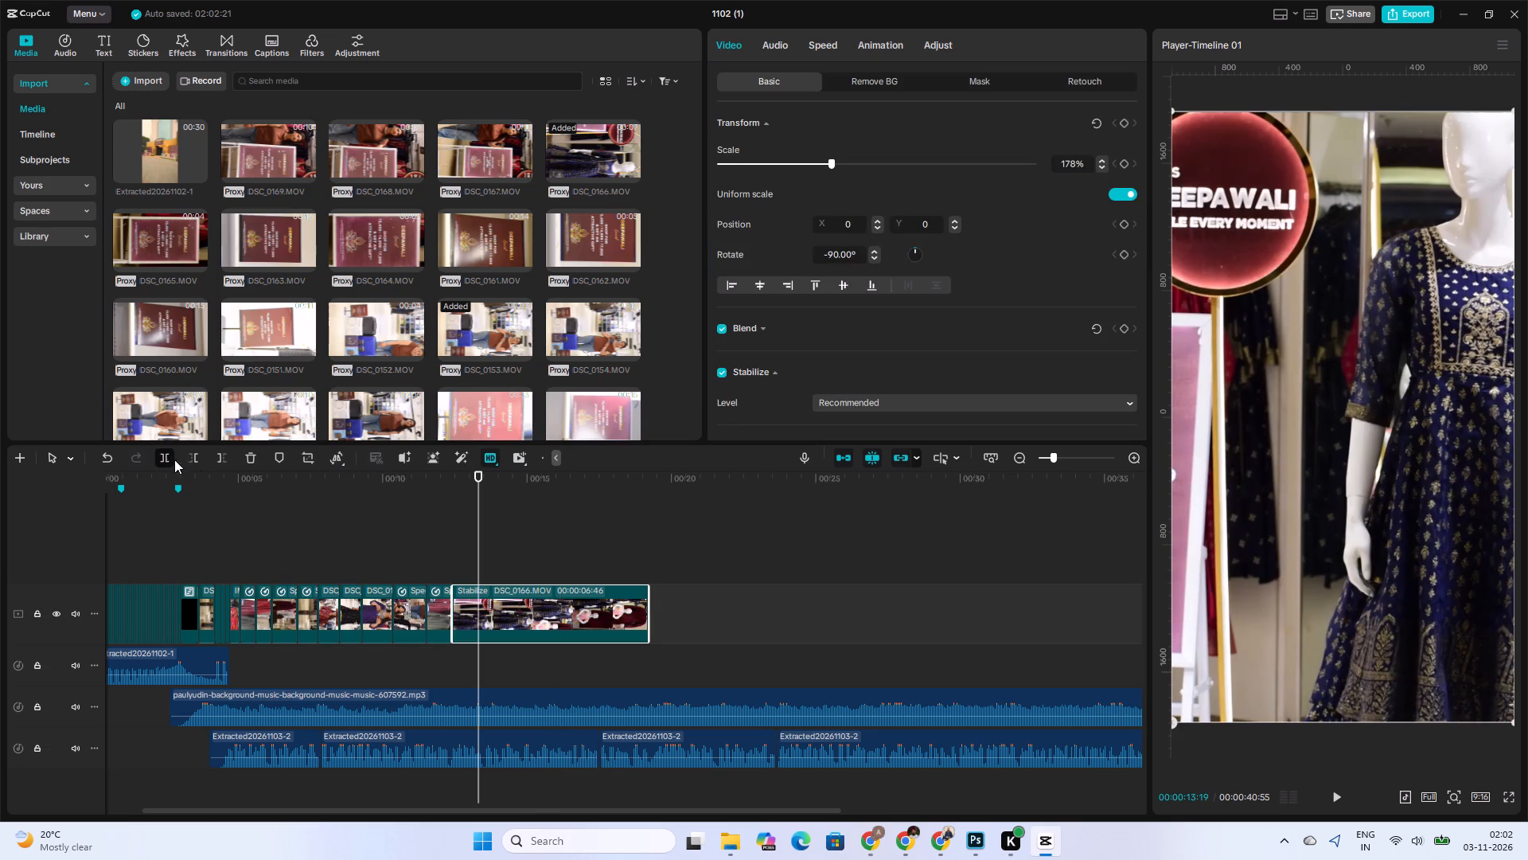
left_click(455, 603)
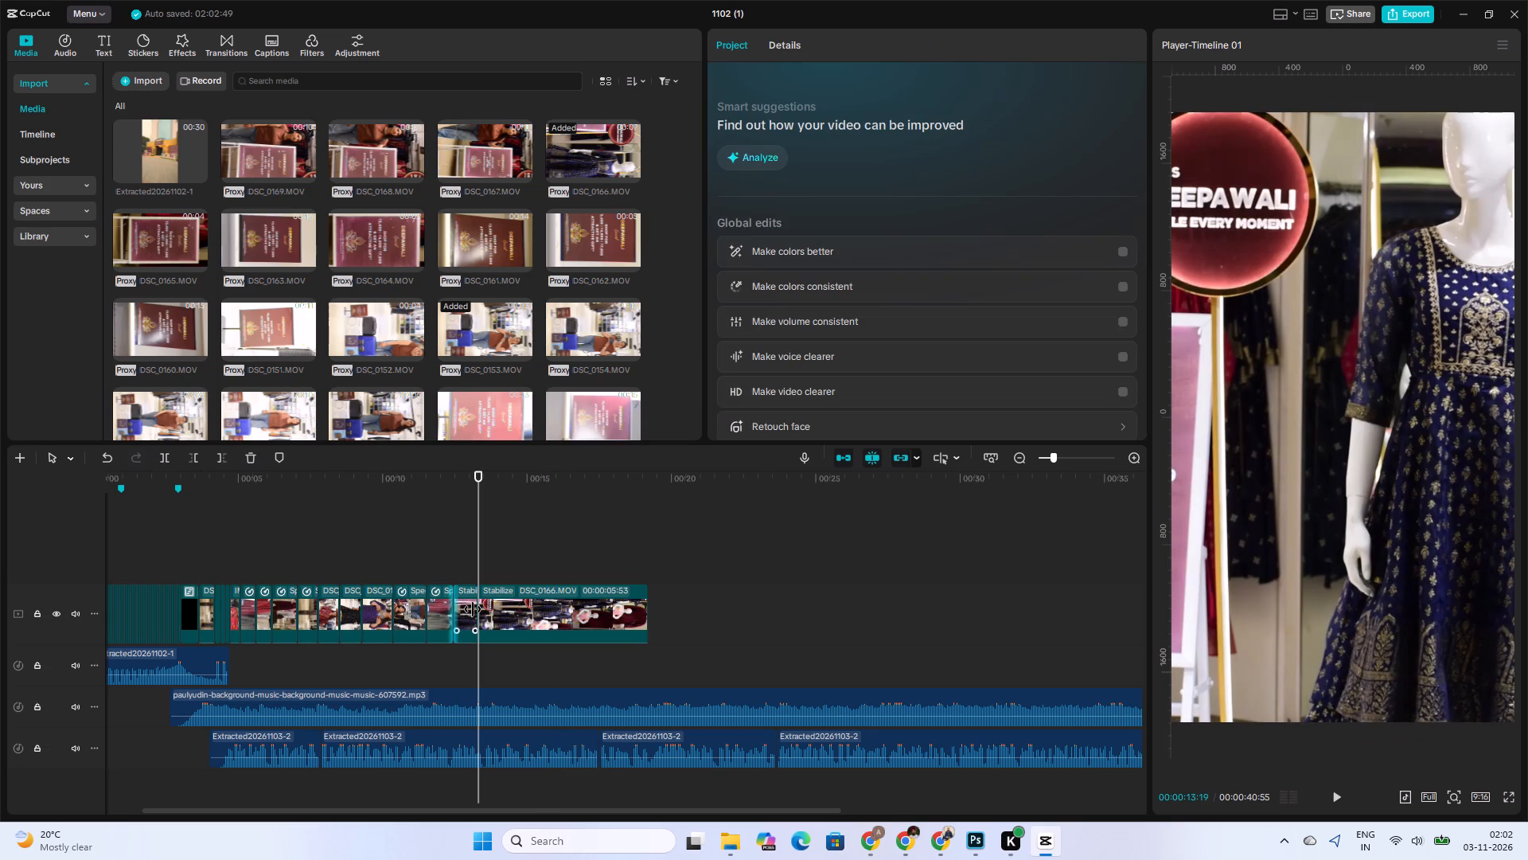
key("ctrl+z")
left_click(462, 608)
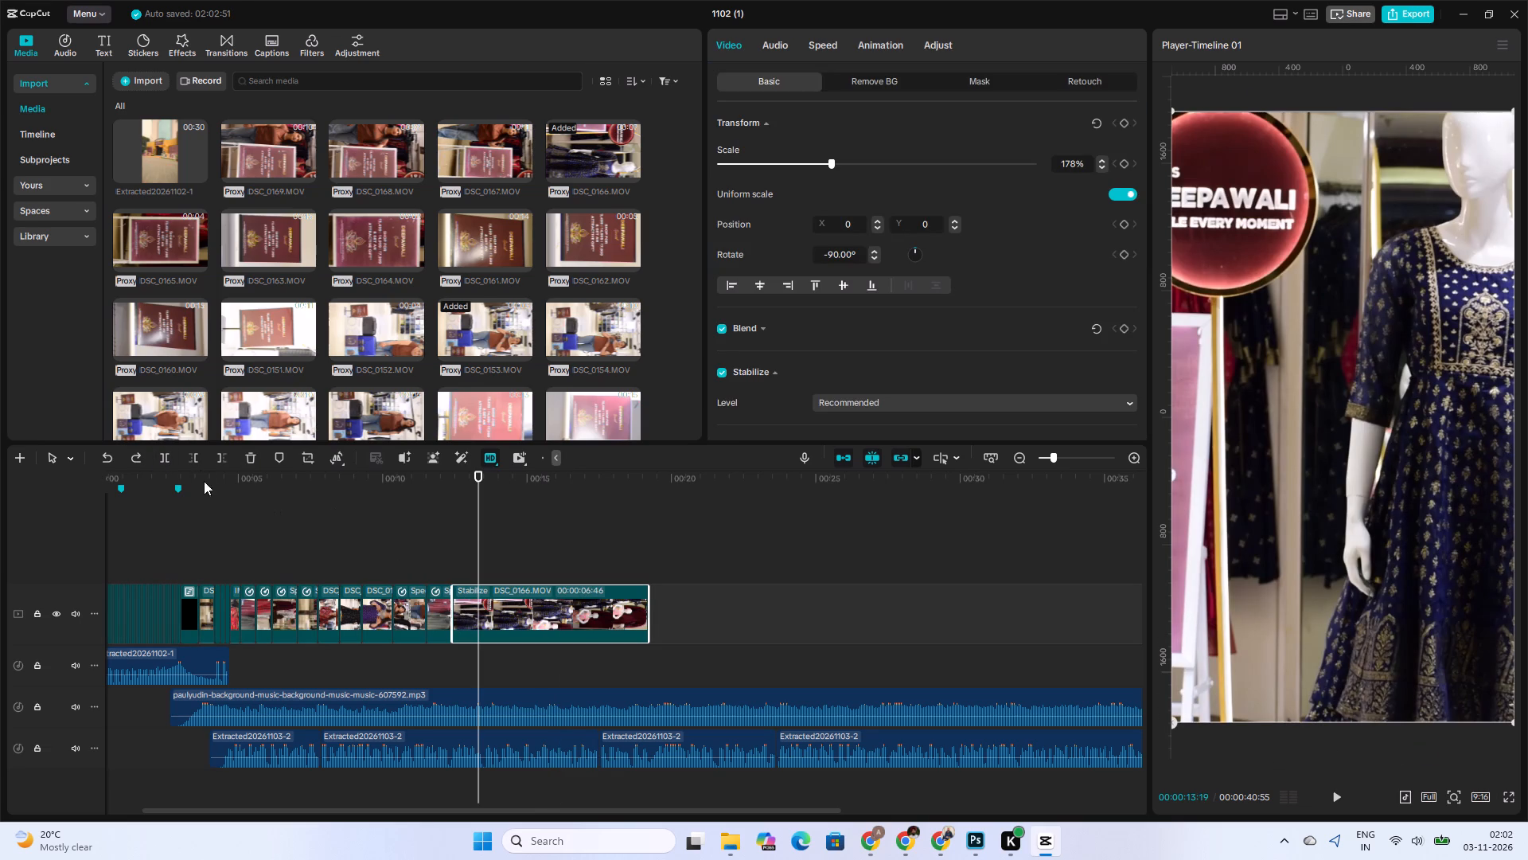
left_click(163, 463)
left_click(461, 592)
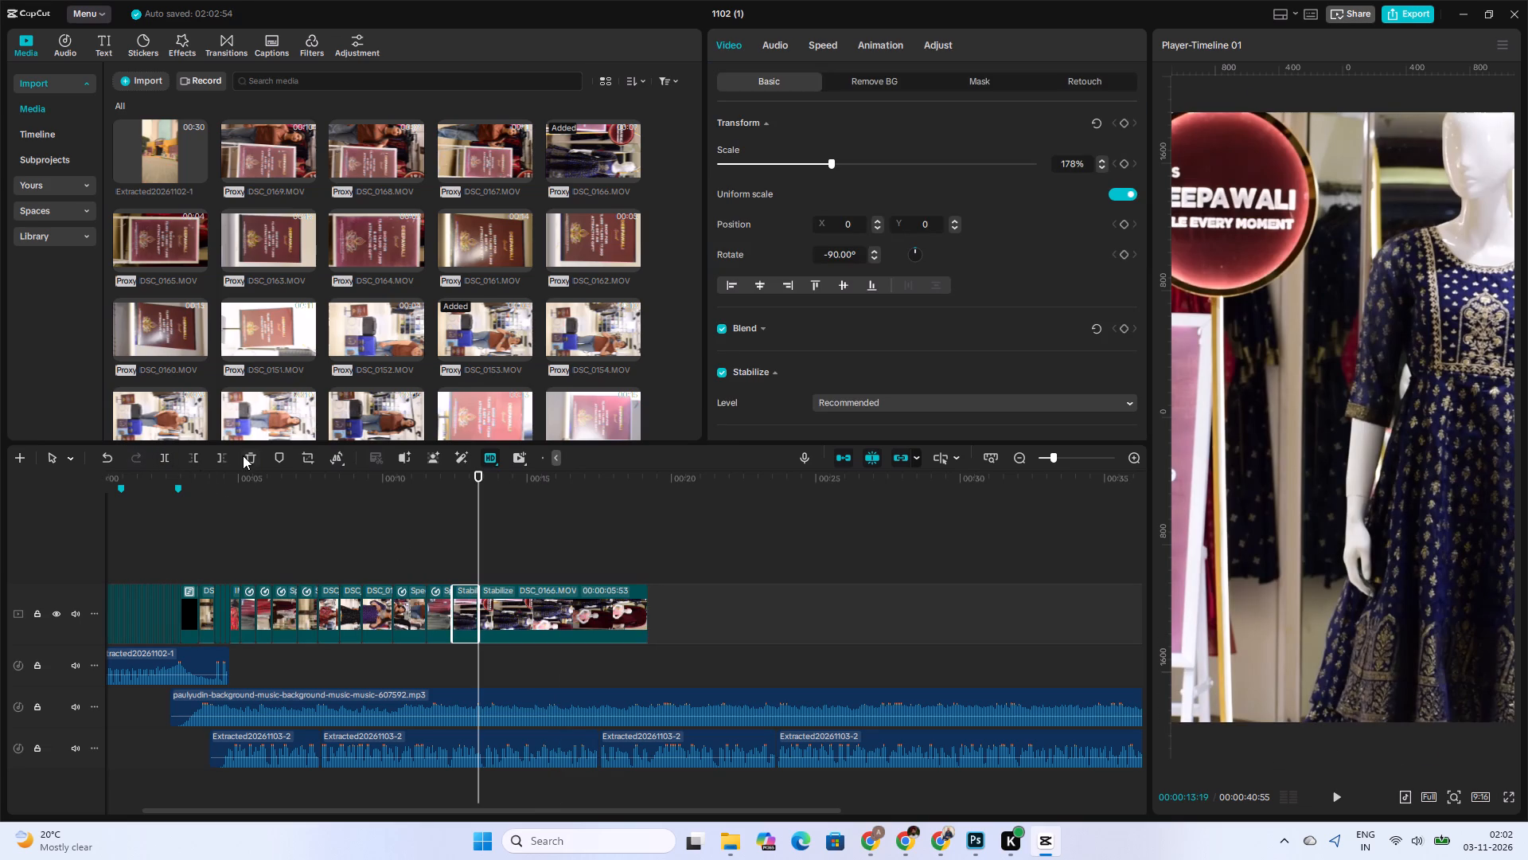
left_click(249, 455)
Browse the imported media, preview the fur-jacket model clips, and append DSC_0102.MOV after the DSC_0166.MOV clip on the main video track.
scroll(446, 303, "down", 3)
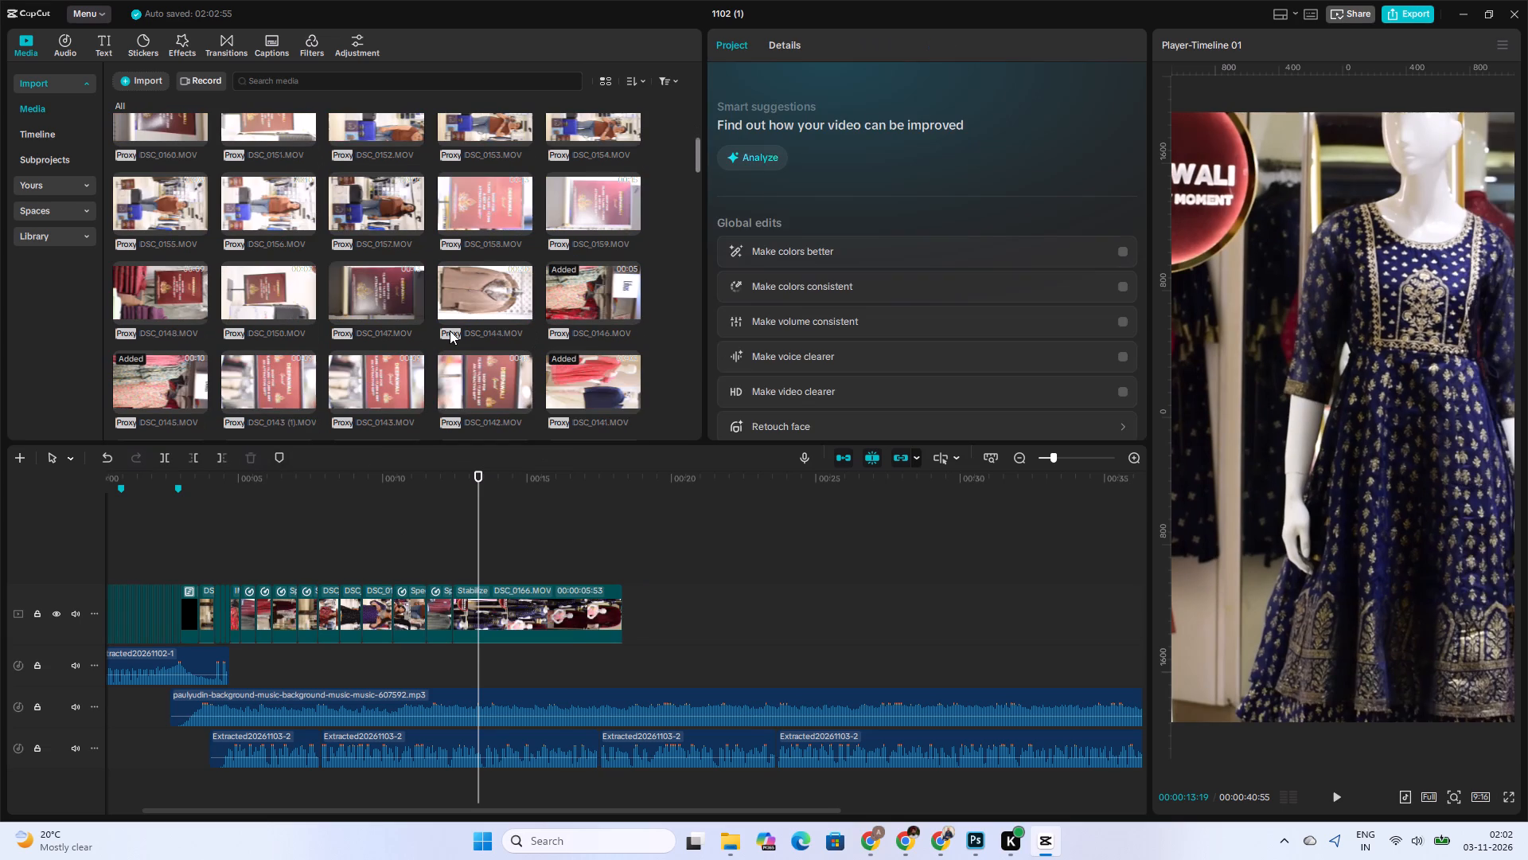
scroll(294, 374, "down", 2)
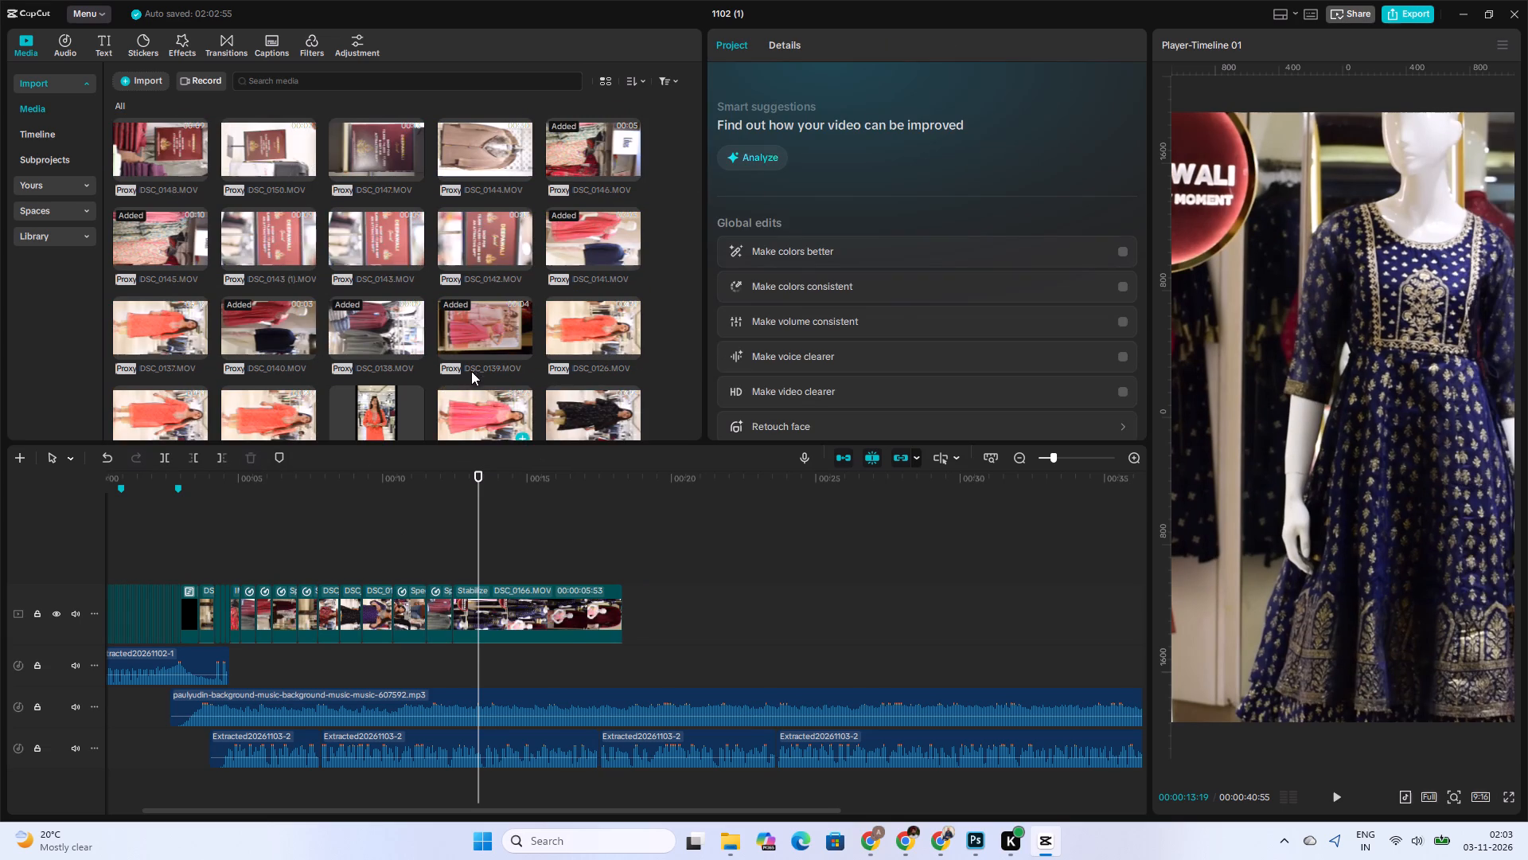
scroll(470, 365, "down", 4)
scroll(539, 358, "down", 1)
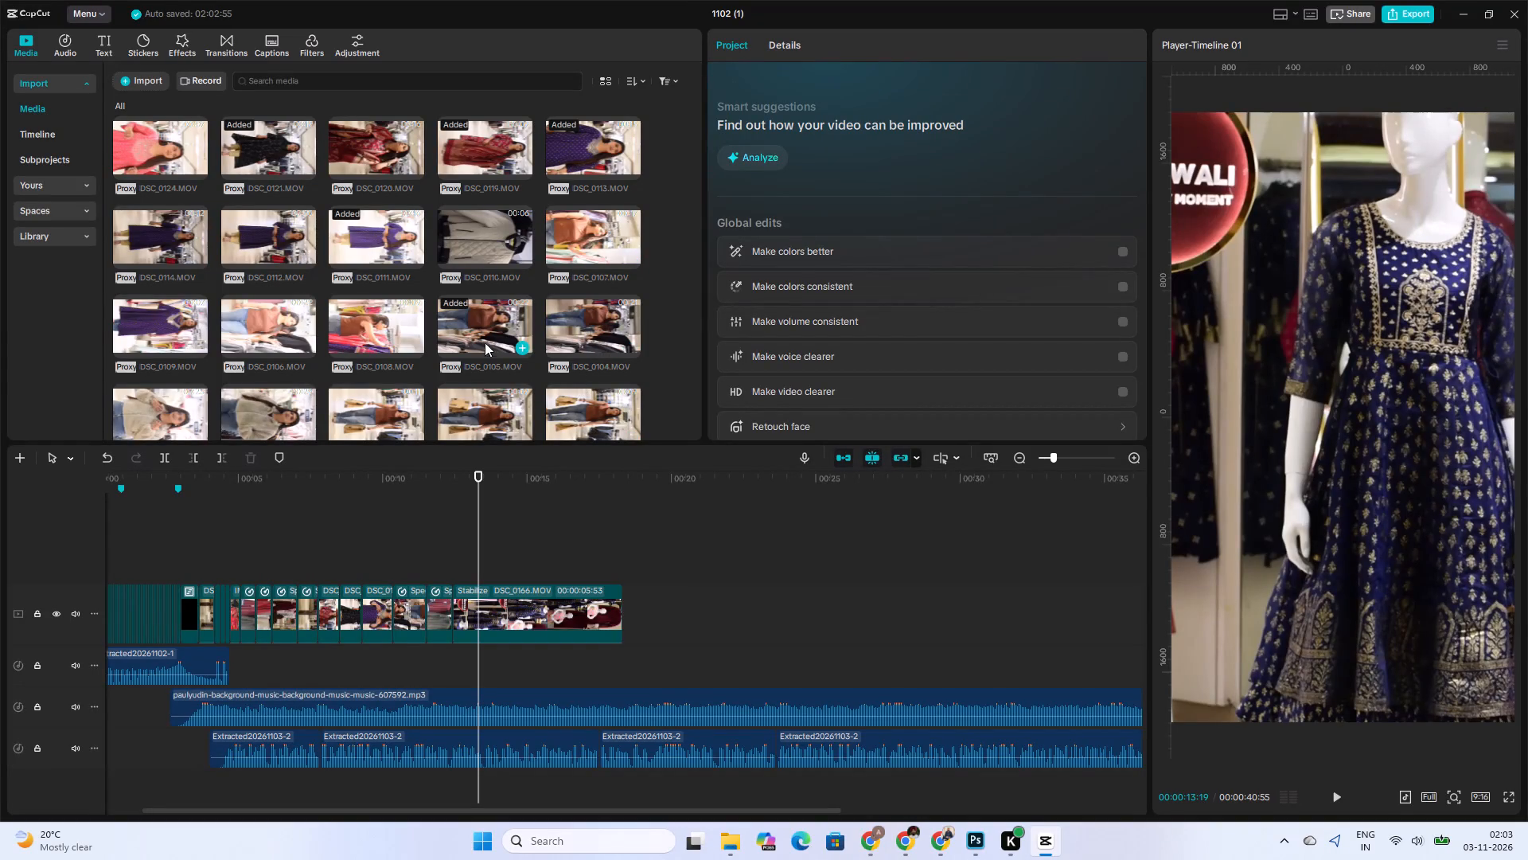
left_click(259, 412)
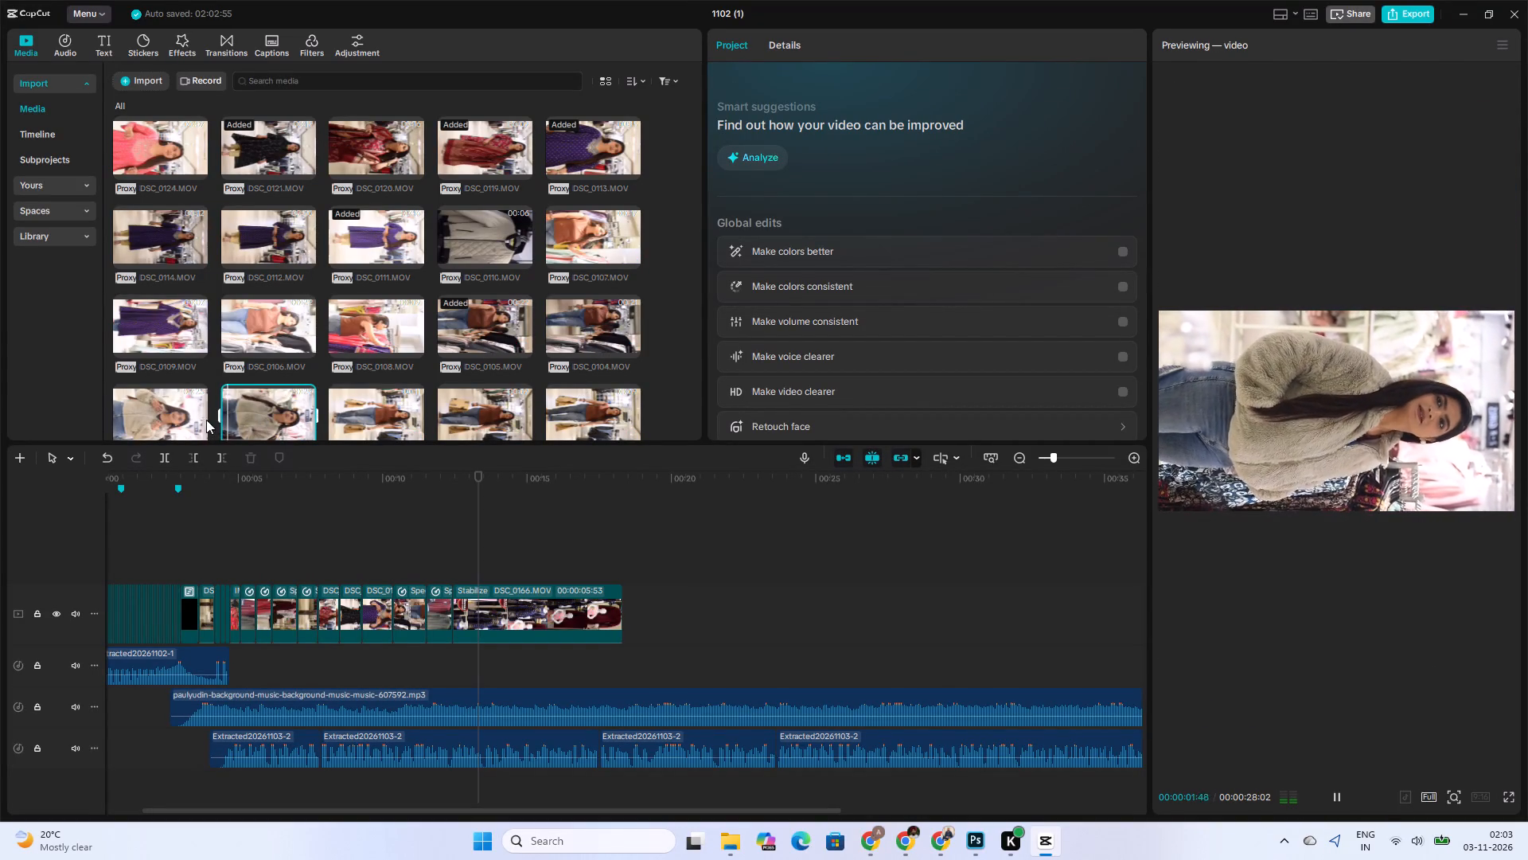
left_click(157, 424)
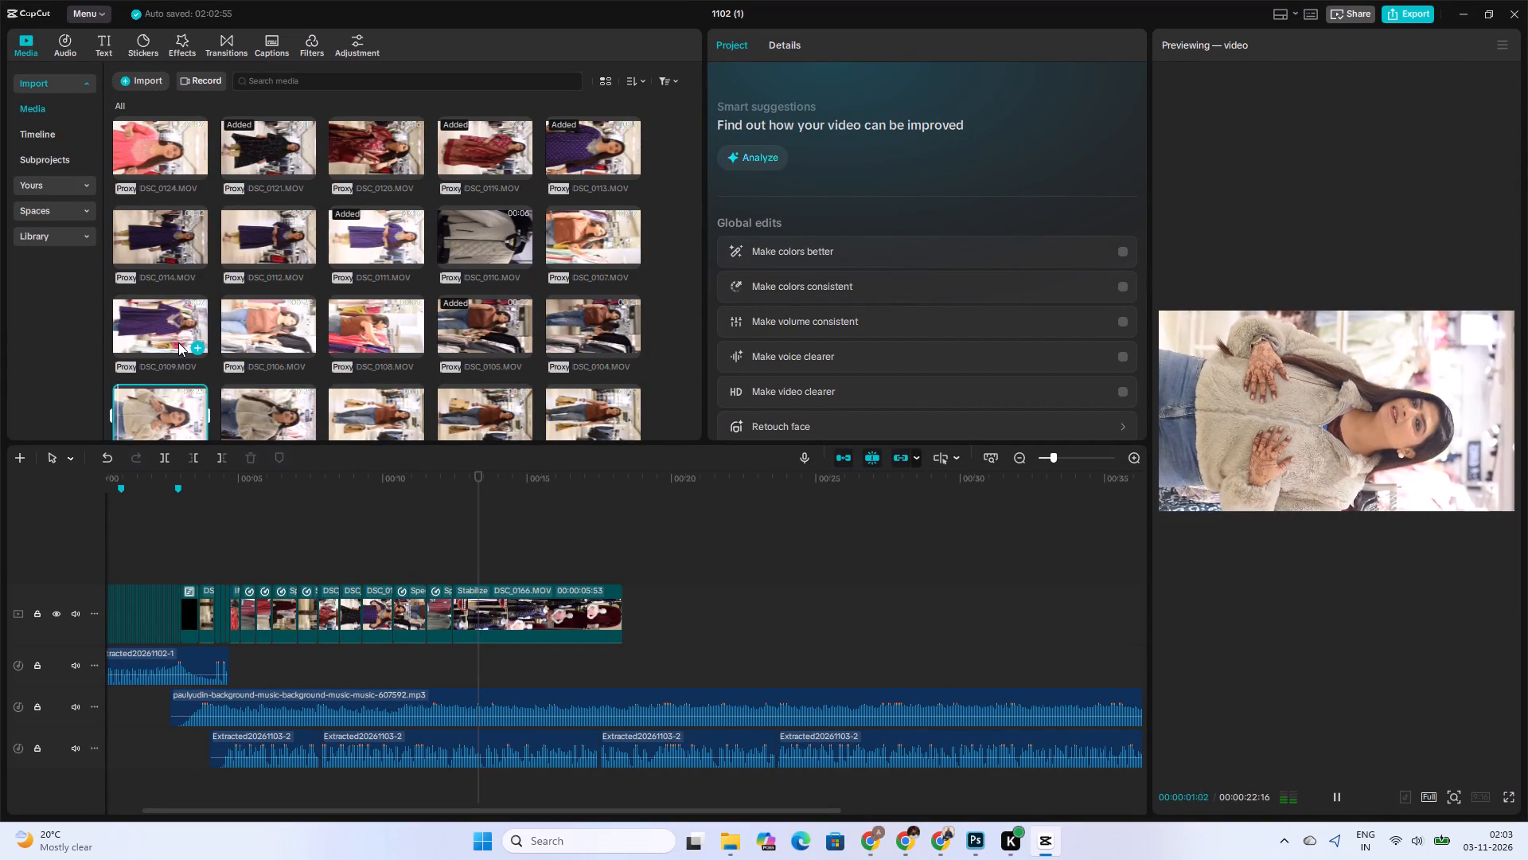
left_click_drag(177, 416, 612, 608)
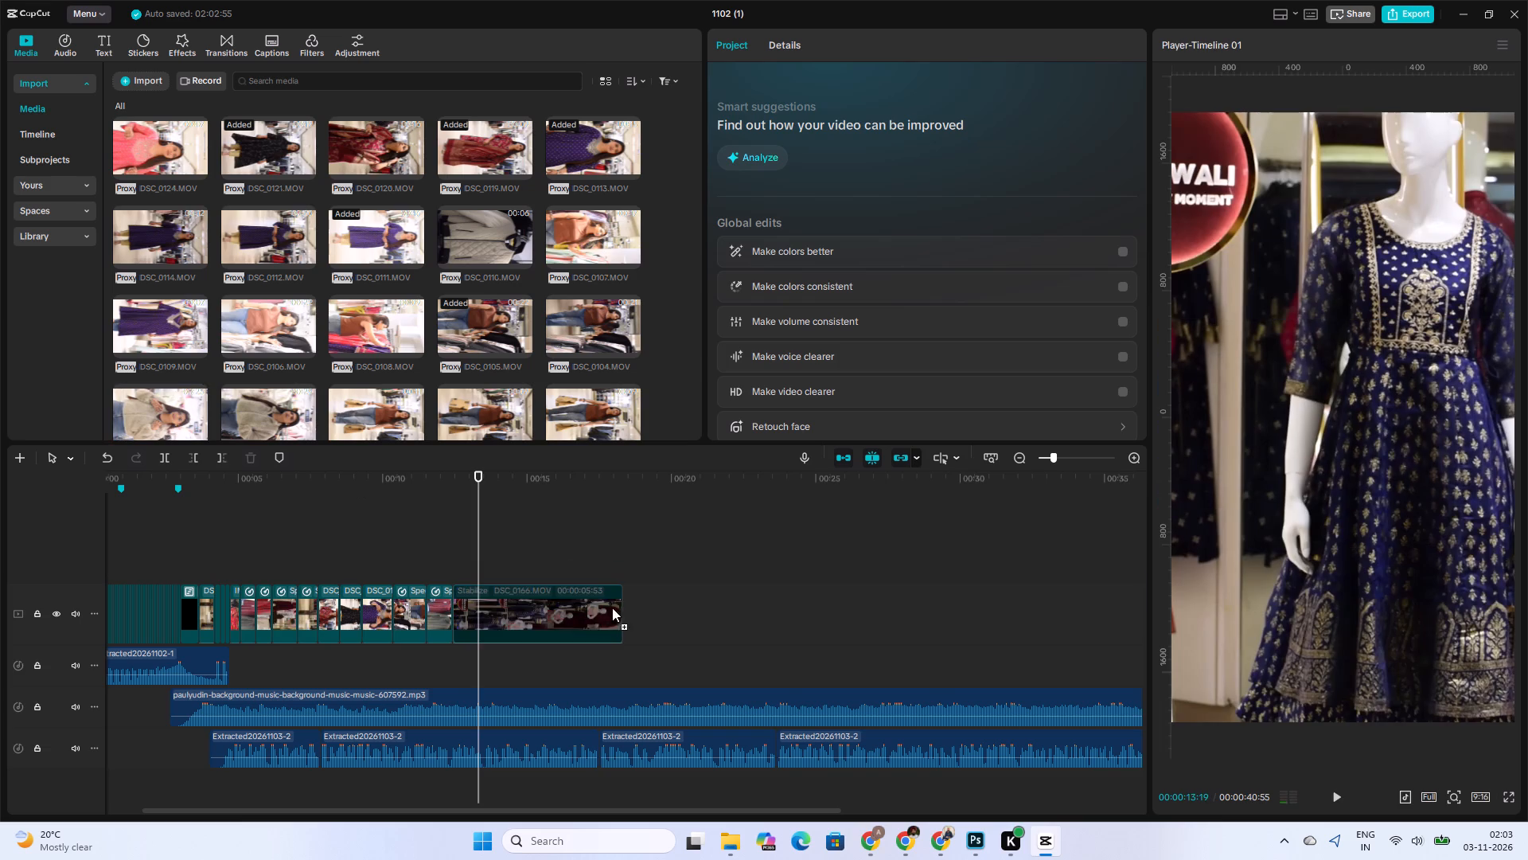
left_click_drag(612, 608, 661, 600)
Lower the DSC_0102.MOV clip's own audio volume on the timeline.
left_click_drag(782, 637, 792, 660)
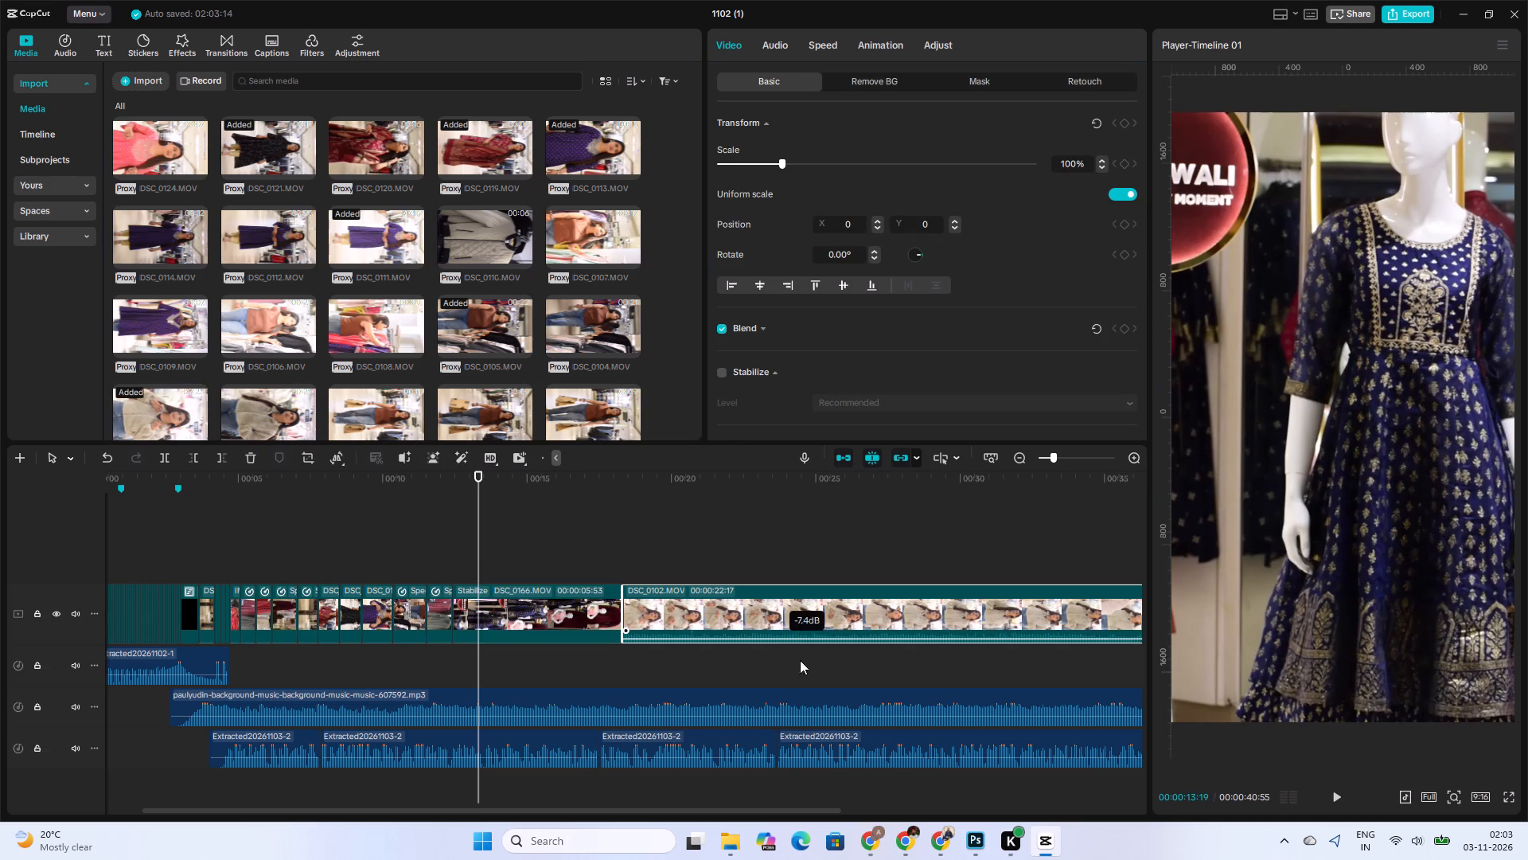
left_click(893, 570)
left_click_drag(901, 643, 910, 643)
Rotate the DSC_0102.MOV clip to -90° and scale it to 178% to fill the vertical frame.
left_click_drag(1345, 526, 1359, 539)
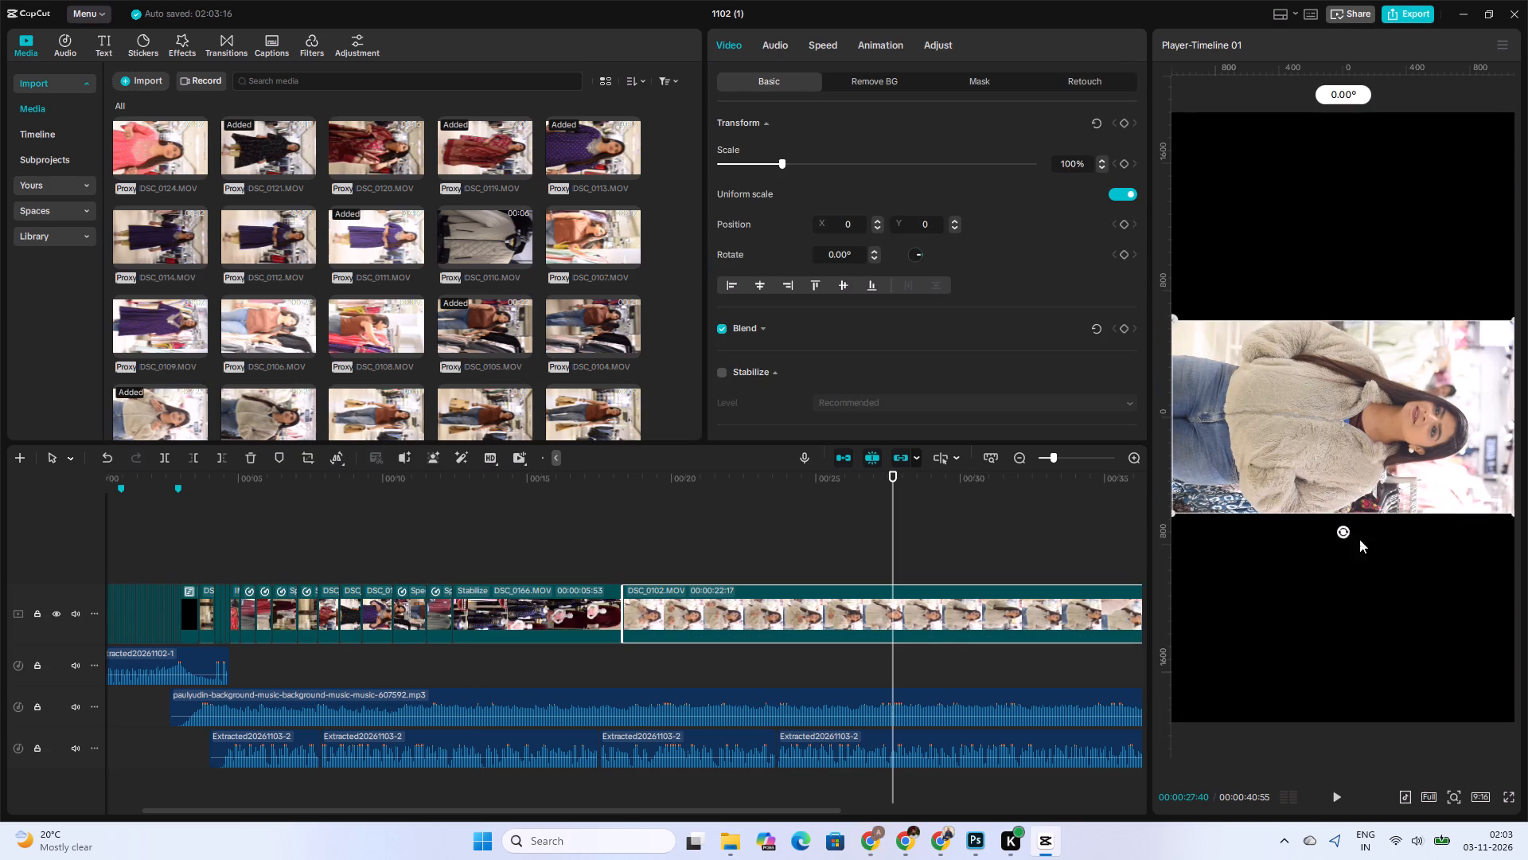
left_click_drag(1359, 539, 1480, 425)
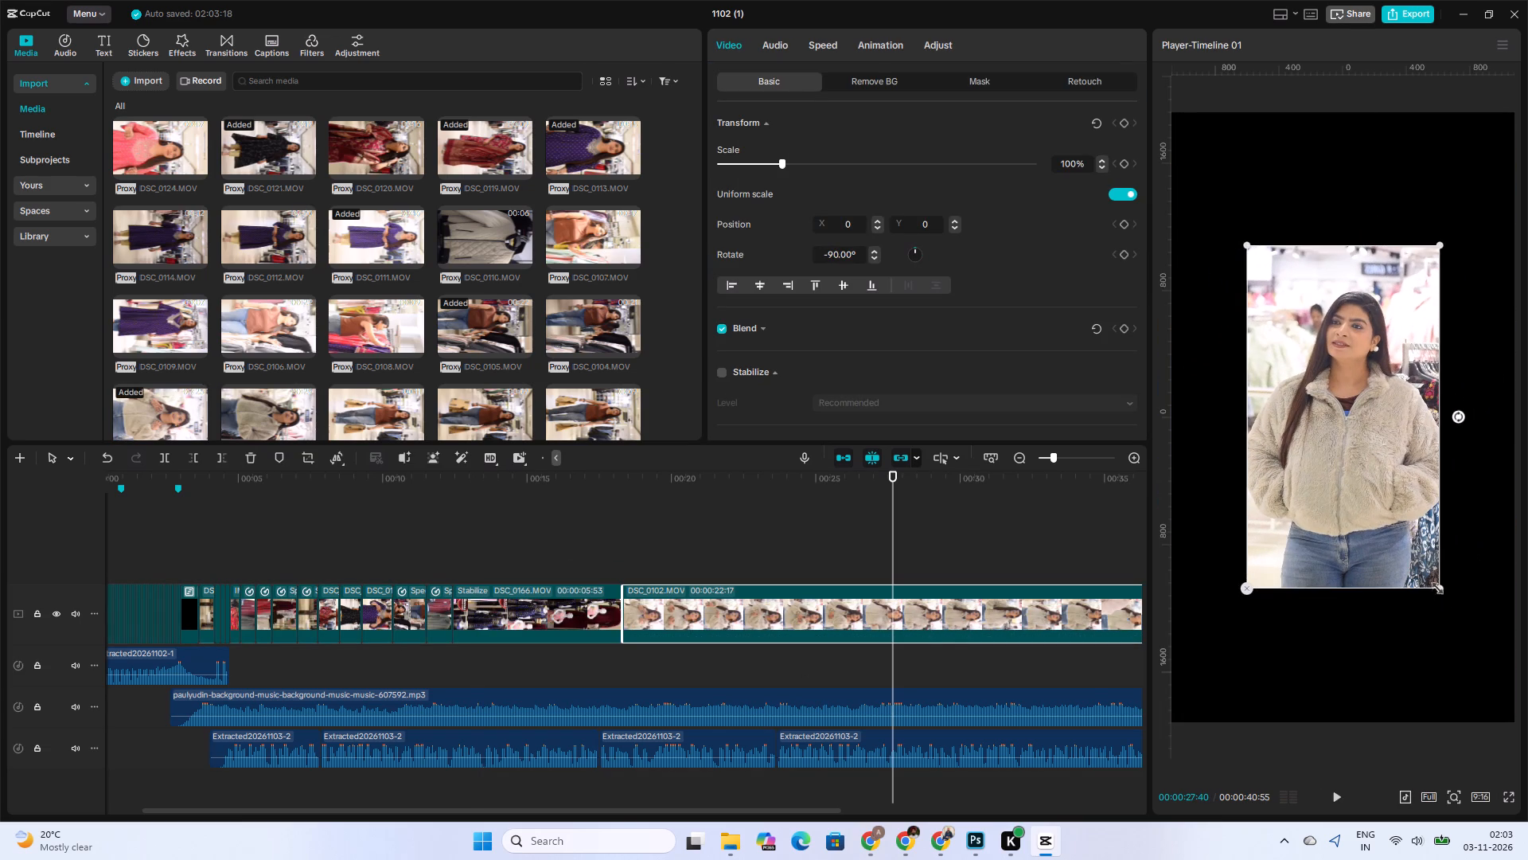
left_click_drag(1436, 588, 1527, 802)
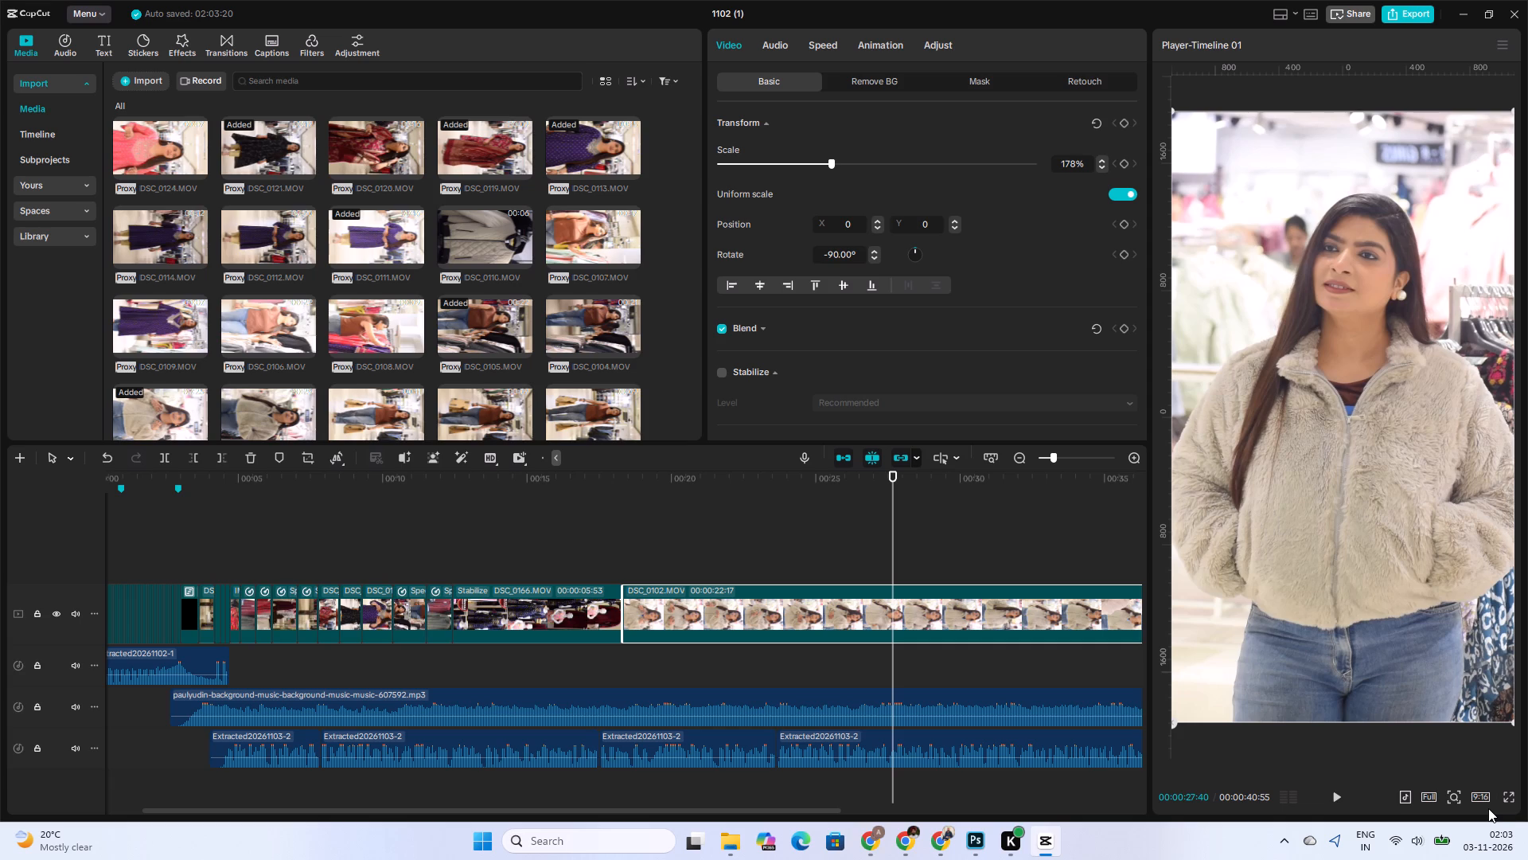
Play the start of the DSC_0166.MOV clip, split it at 00:00:13:30, and delete the part before the cut.
left_click(538, 551)
key("space")
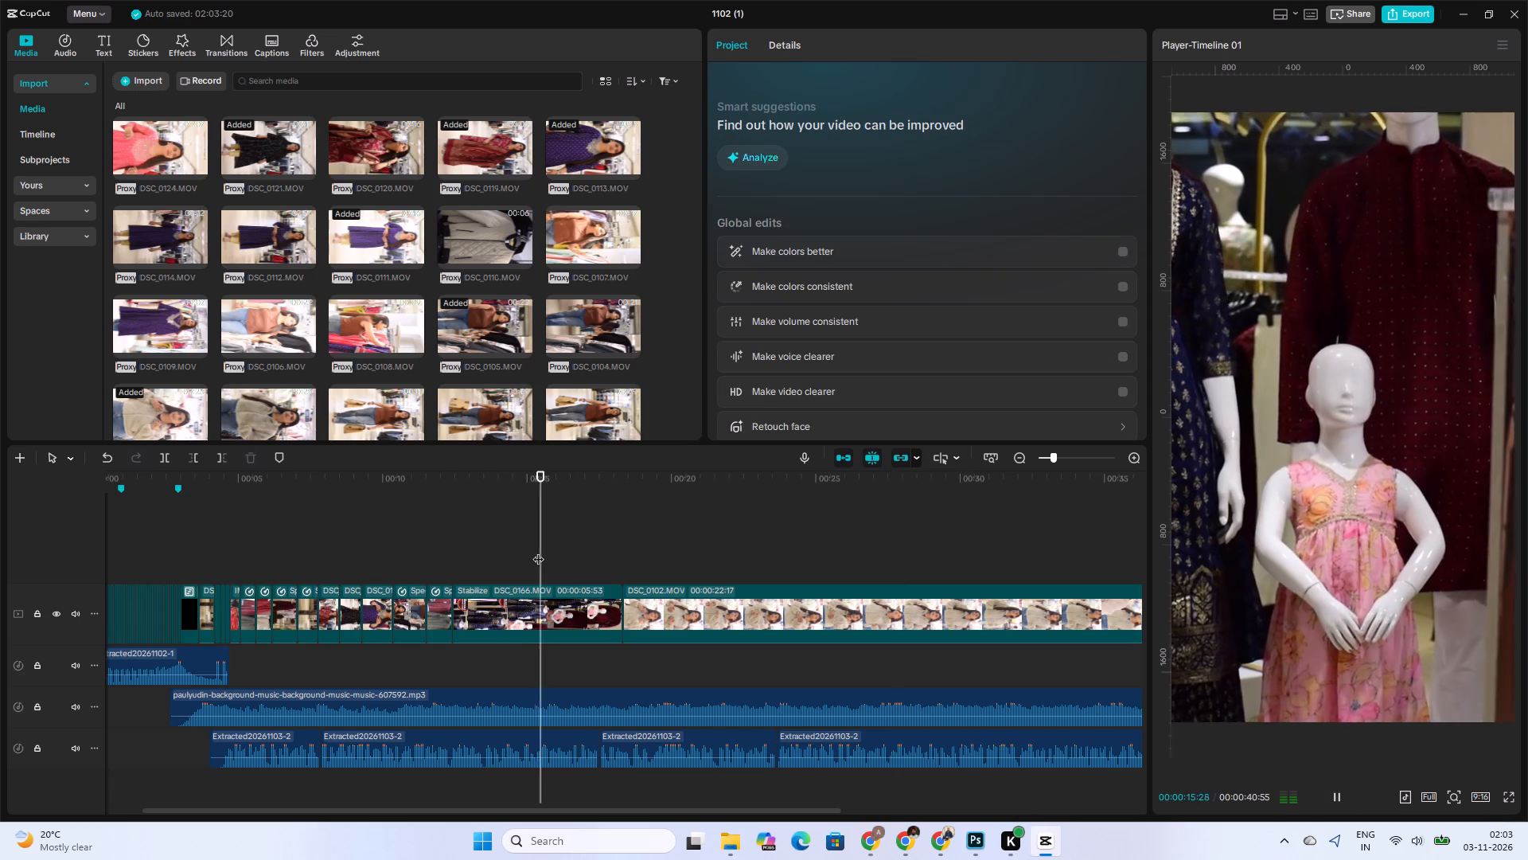
left_click(446, 551)
key("space")
key("space")
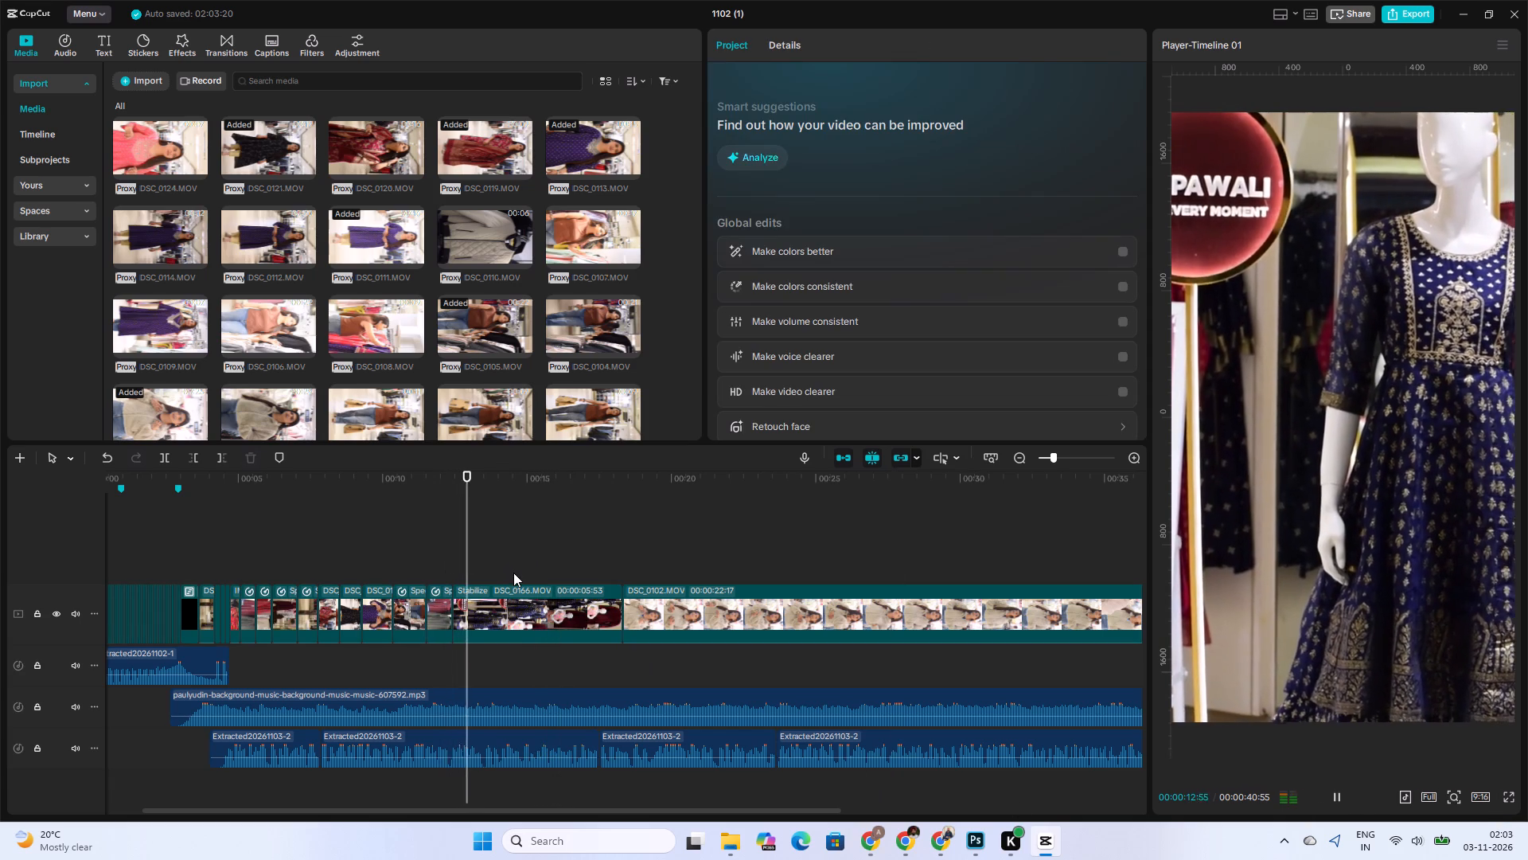
key("space")
left_click(484, 574)
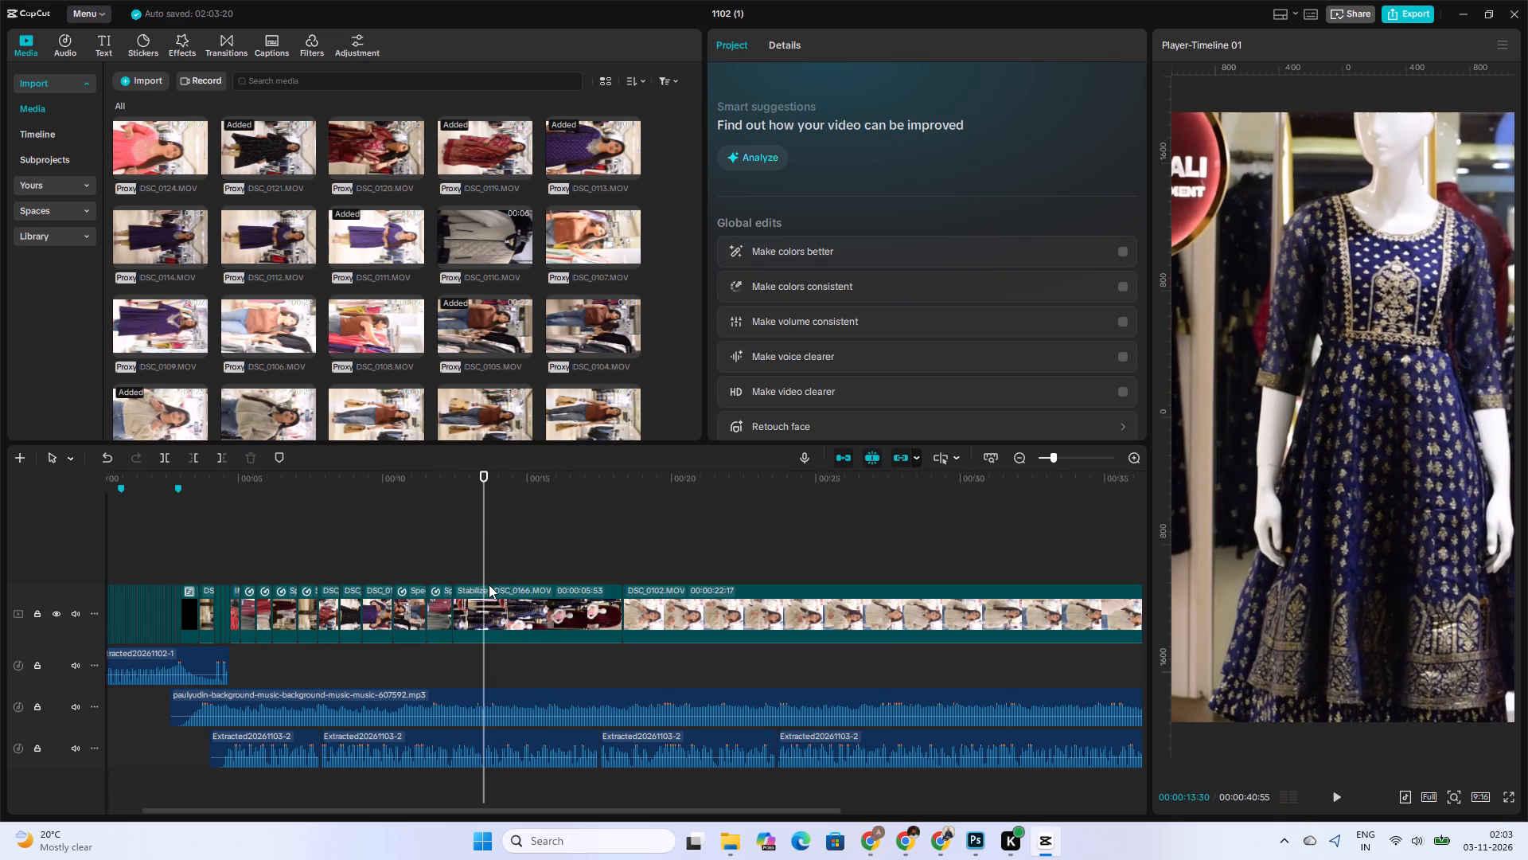
left_click(485, 605)
left_click(159, 453)
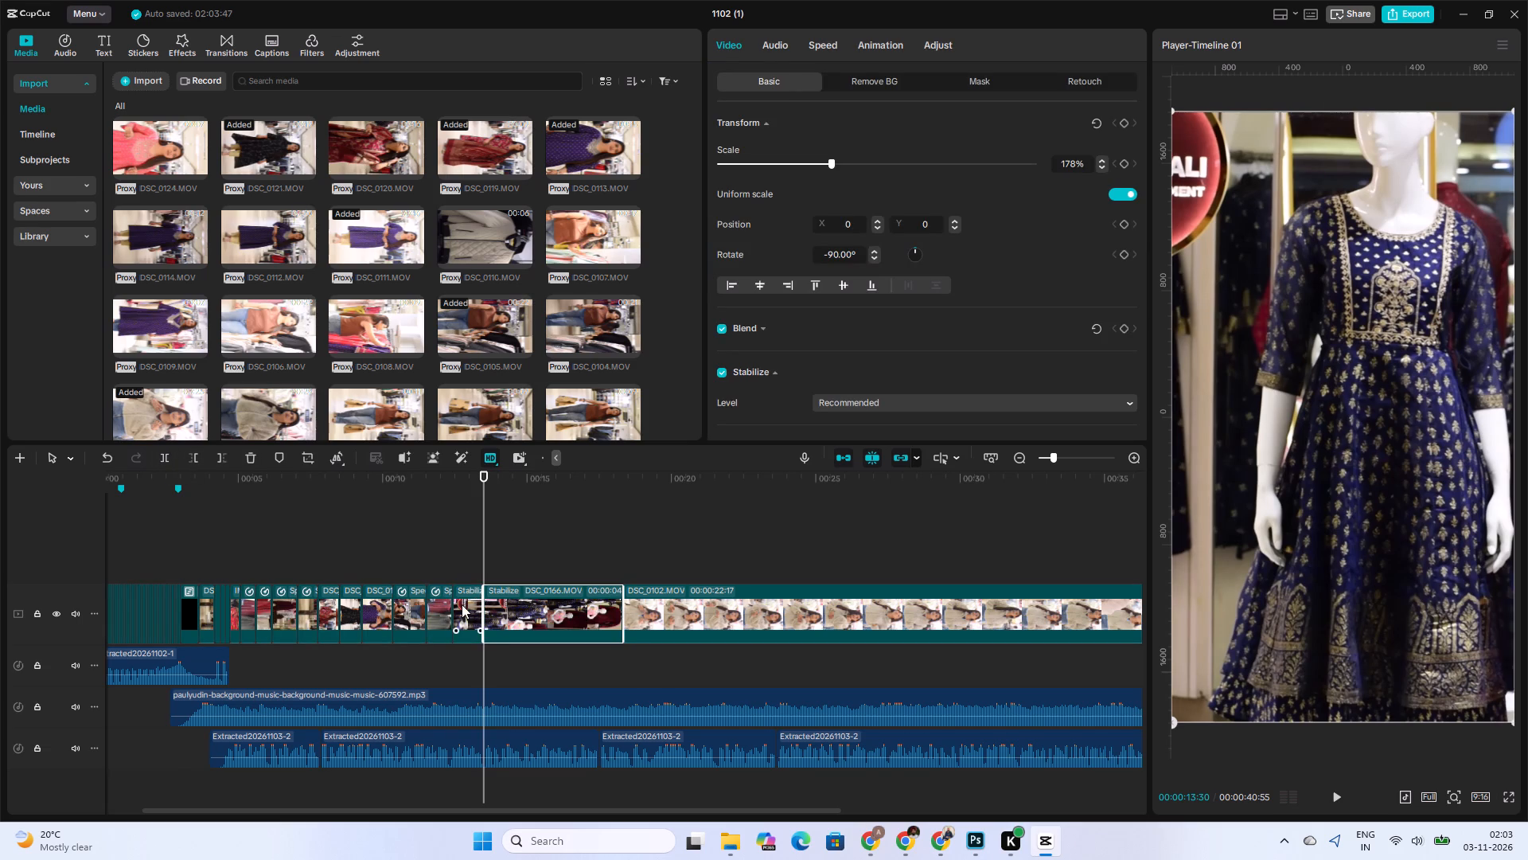
left_click(462, 604)
left_click(244, 465)
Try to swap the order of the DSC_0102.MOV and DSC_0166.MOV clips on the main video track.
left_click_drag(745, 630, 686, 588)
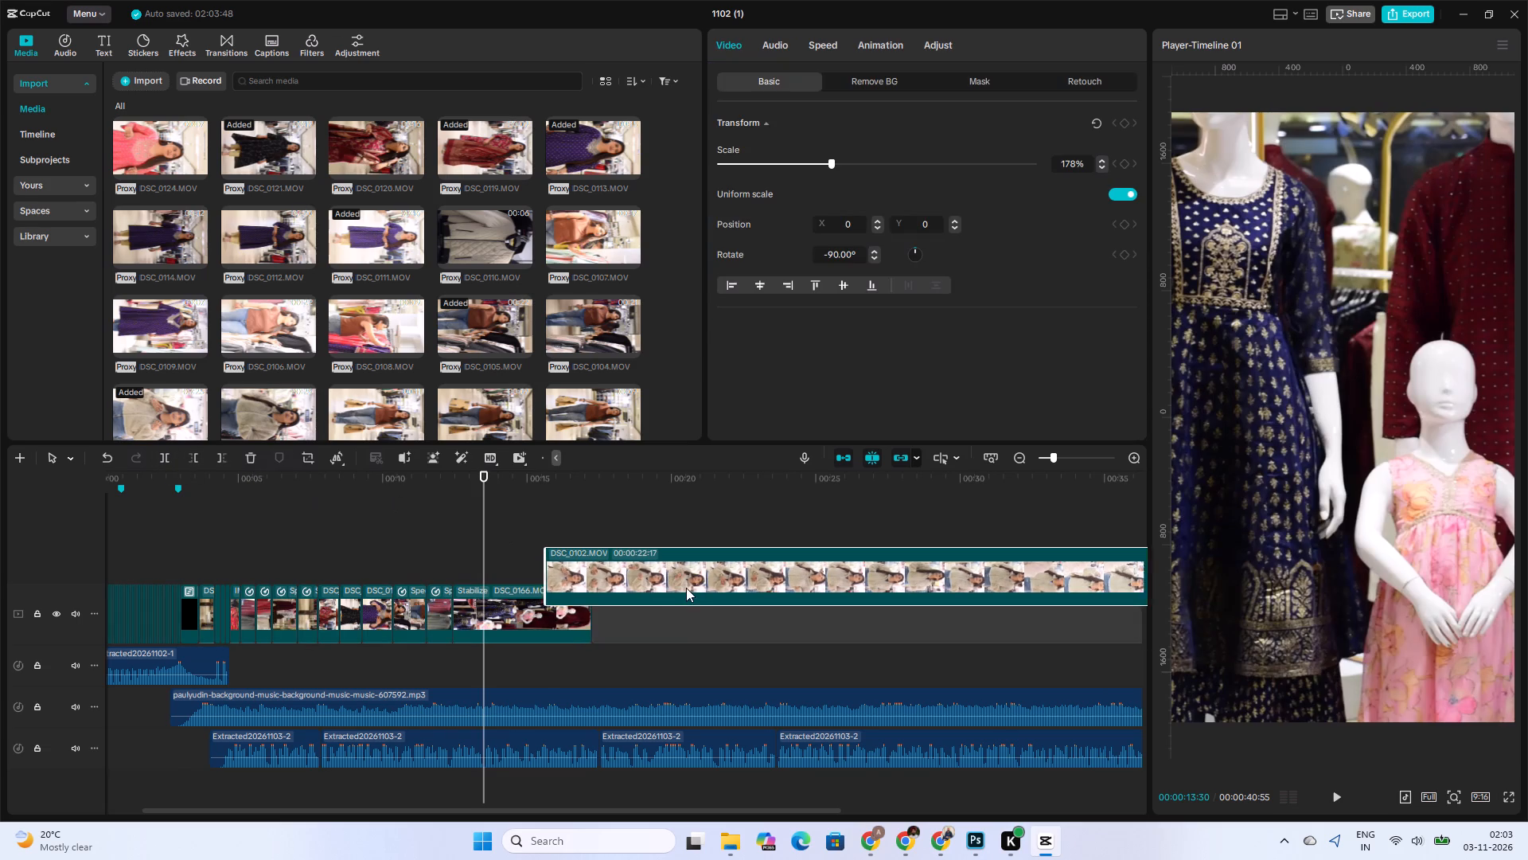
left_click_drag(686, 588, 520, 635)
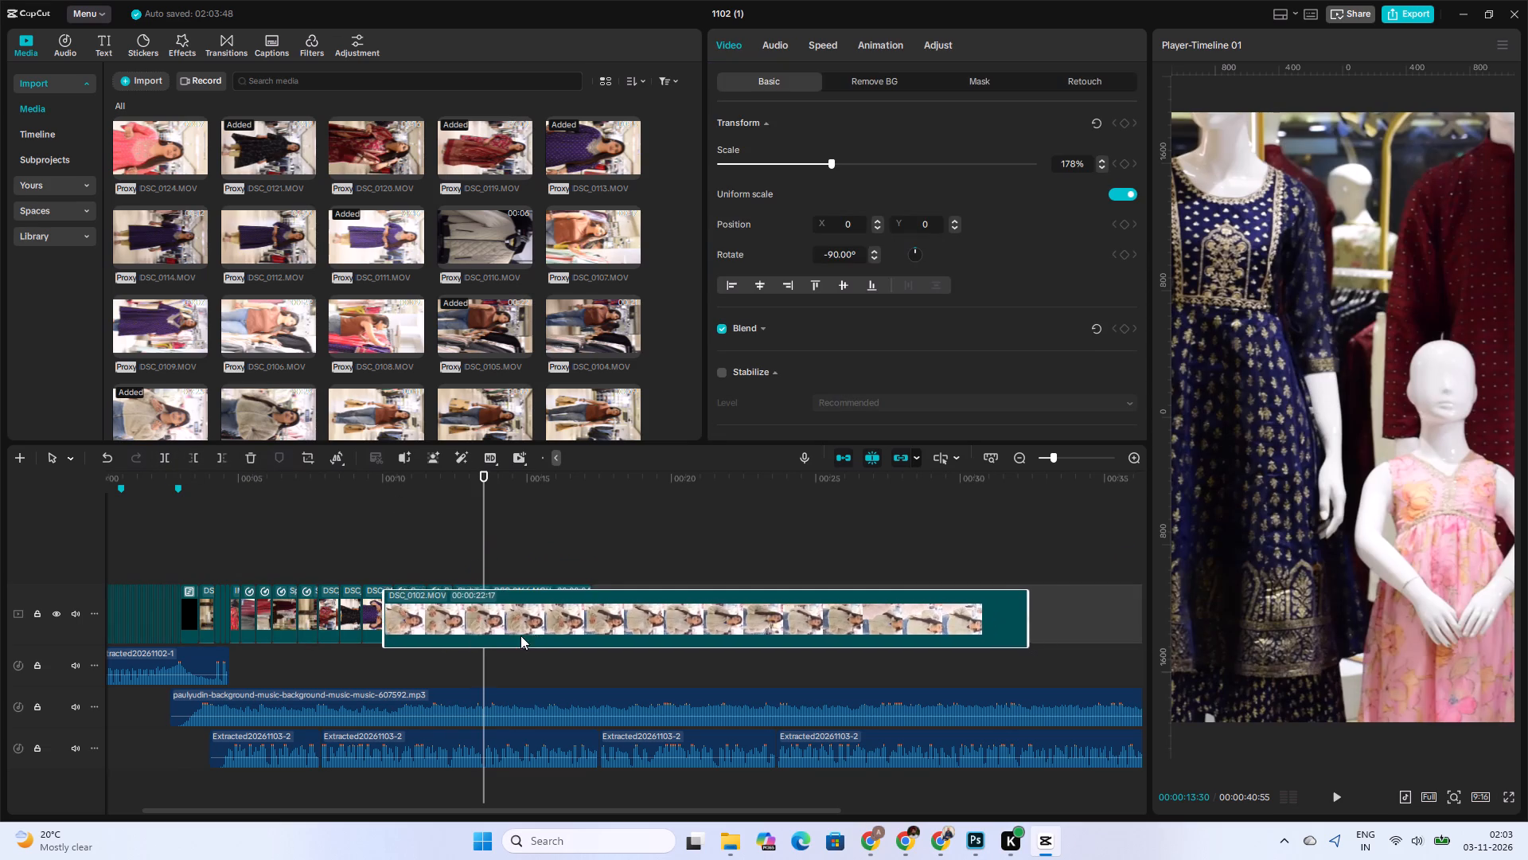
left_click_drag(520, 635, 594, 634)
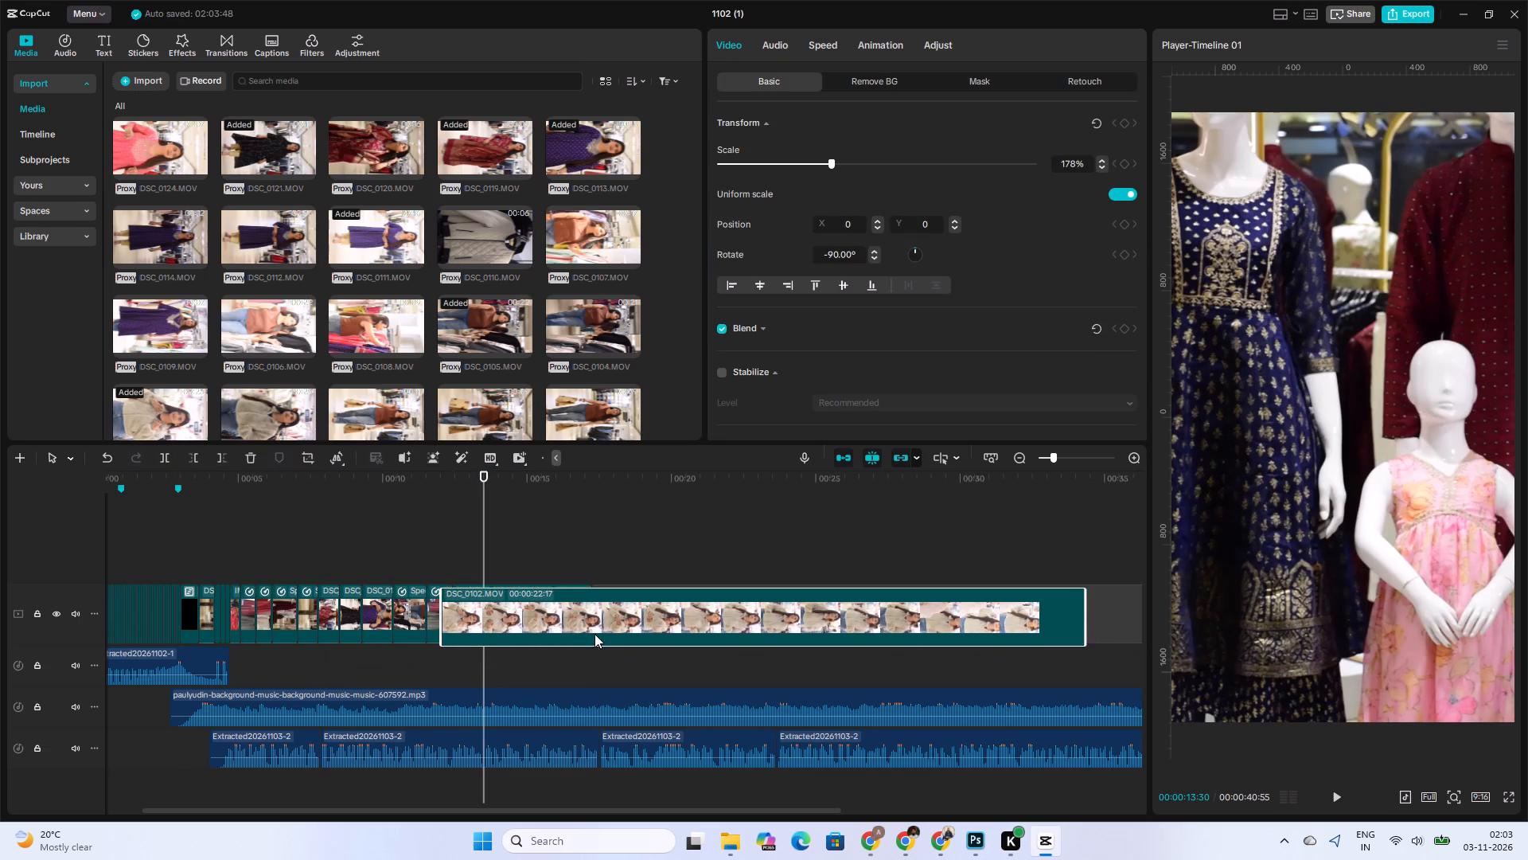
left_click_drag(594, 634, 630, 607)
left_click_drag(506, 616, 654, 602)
Move the DSC_0166.MOV clip off the main video track onto a new track above, starting at about 17 seconds.
left_click_drag(533, 612, 532, 600)
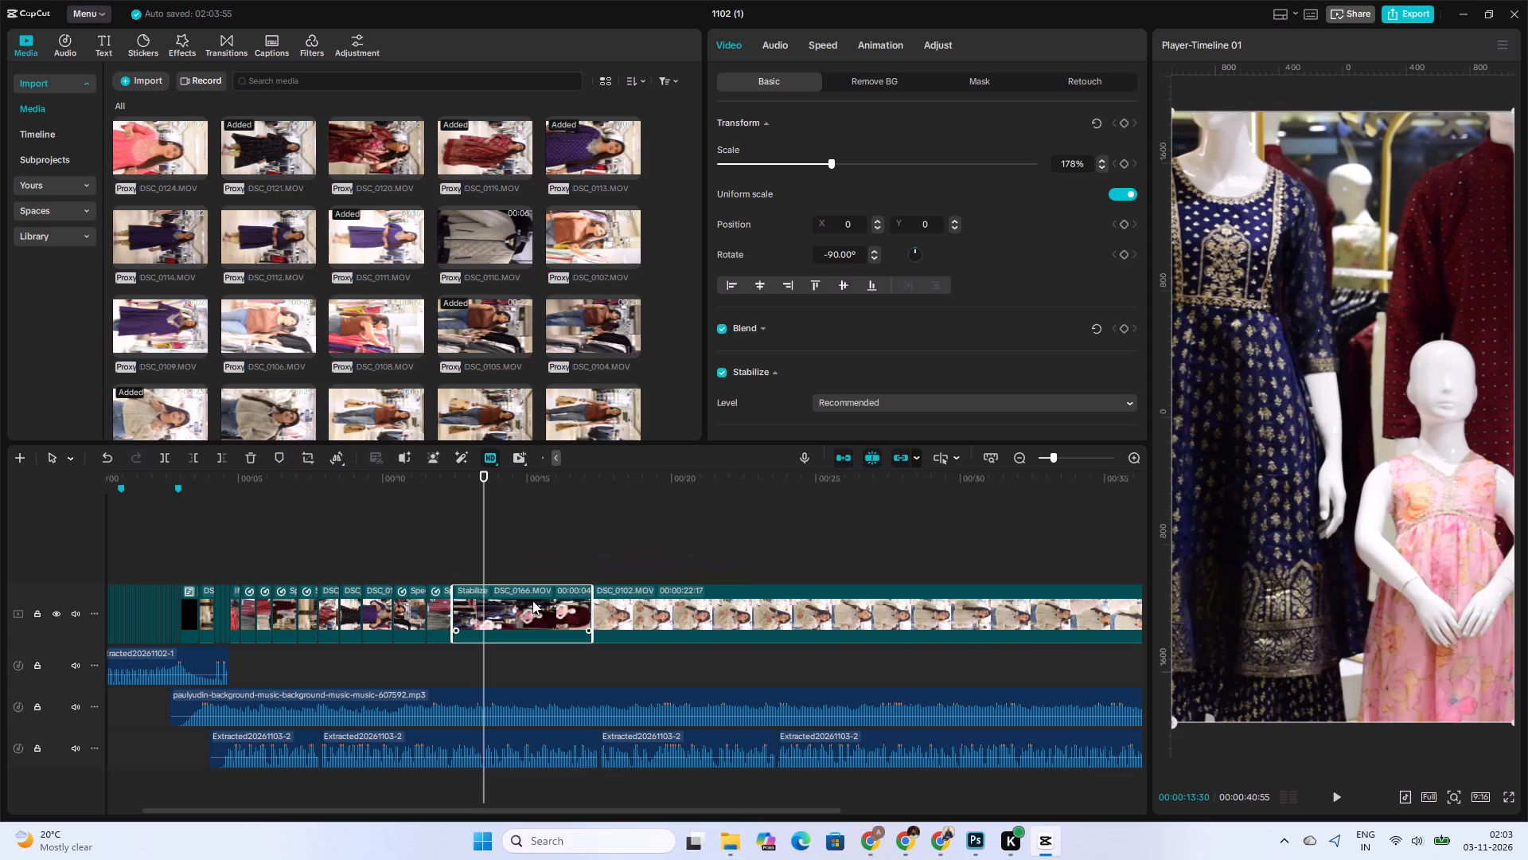
left_click_drag(532, 600, 657, 573)
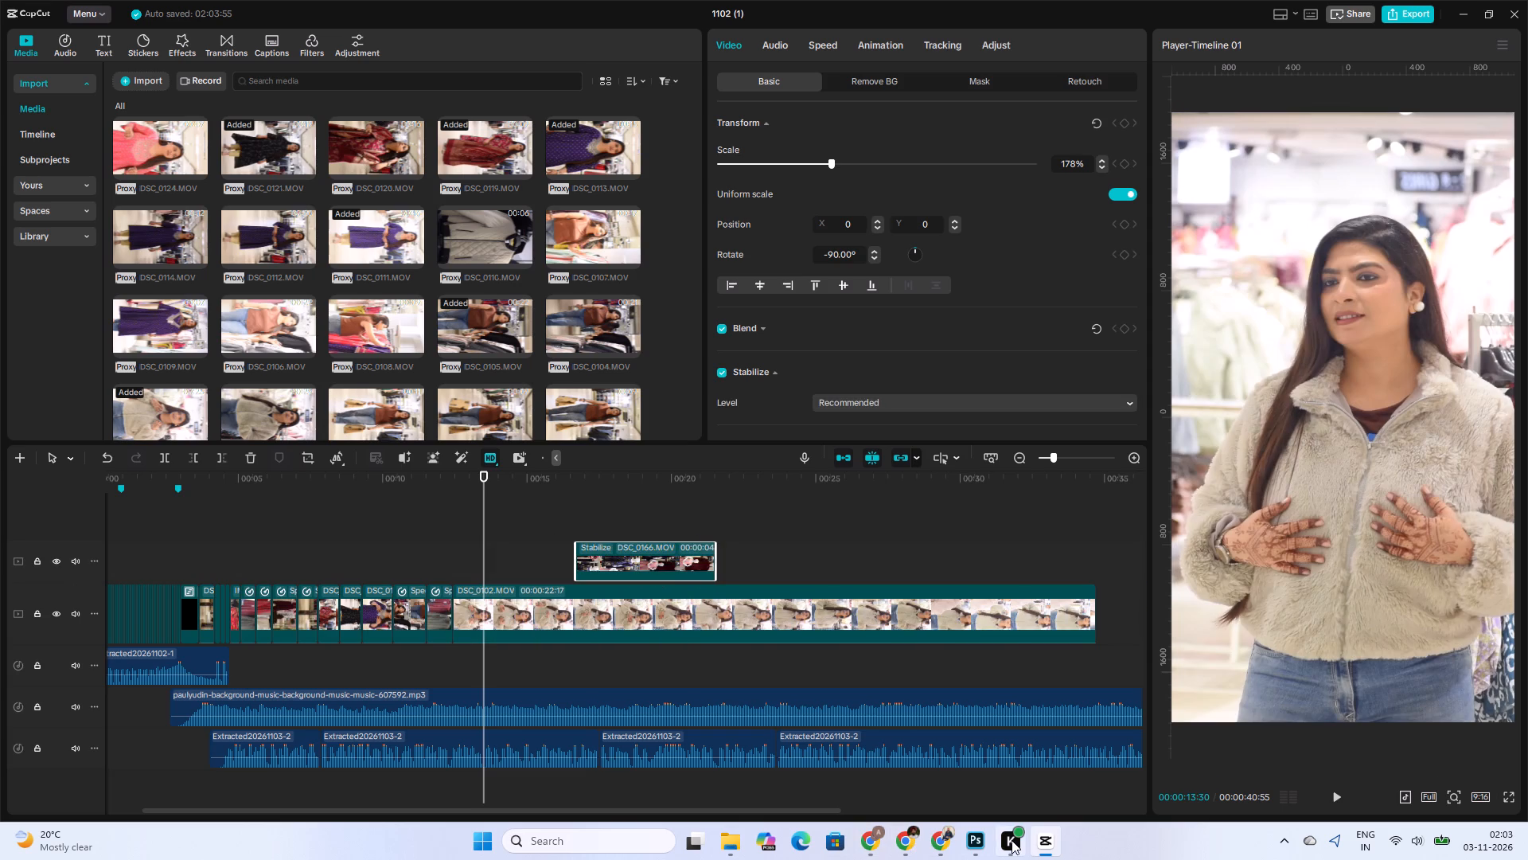